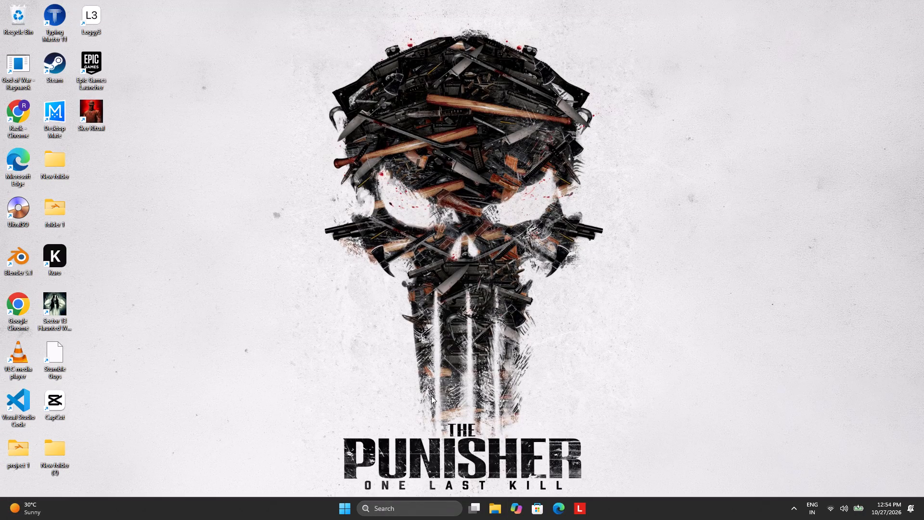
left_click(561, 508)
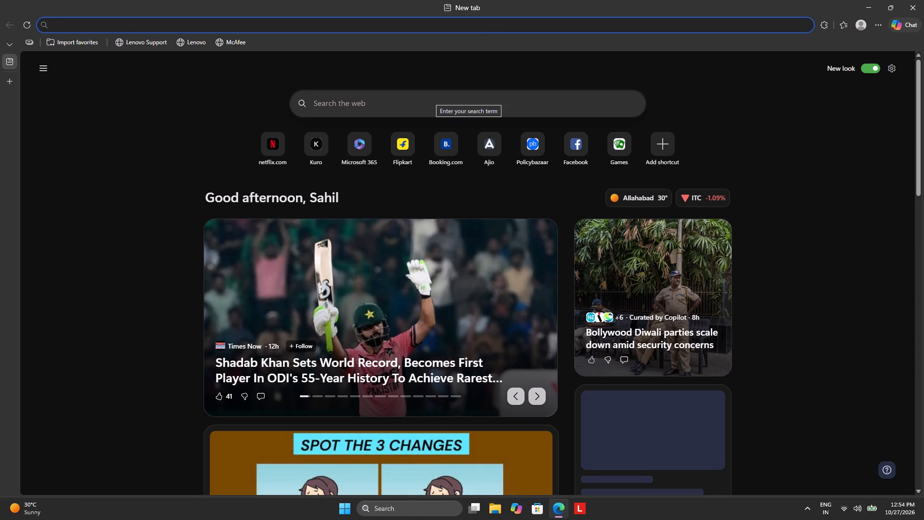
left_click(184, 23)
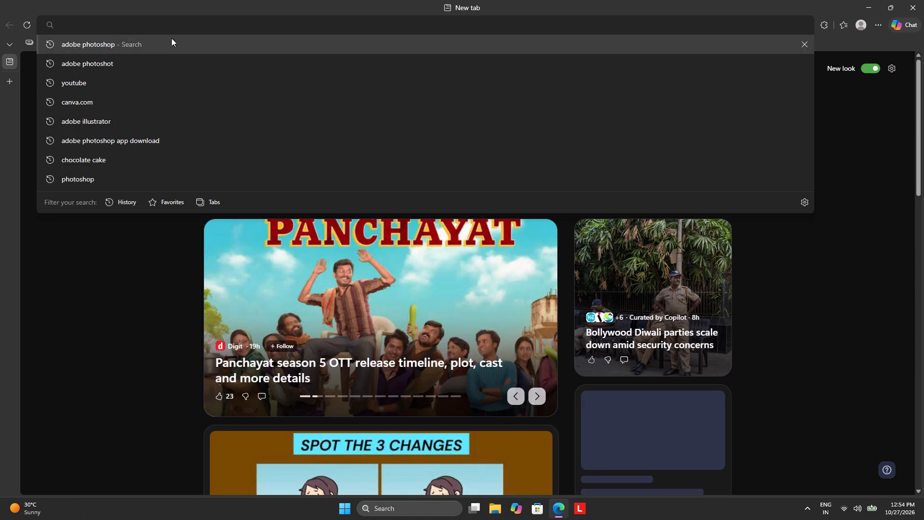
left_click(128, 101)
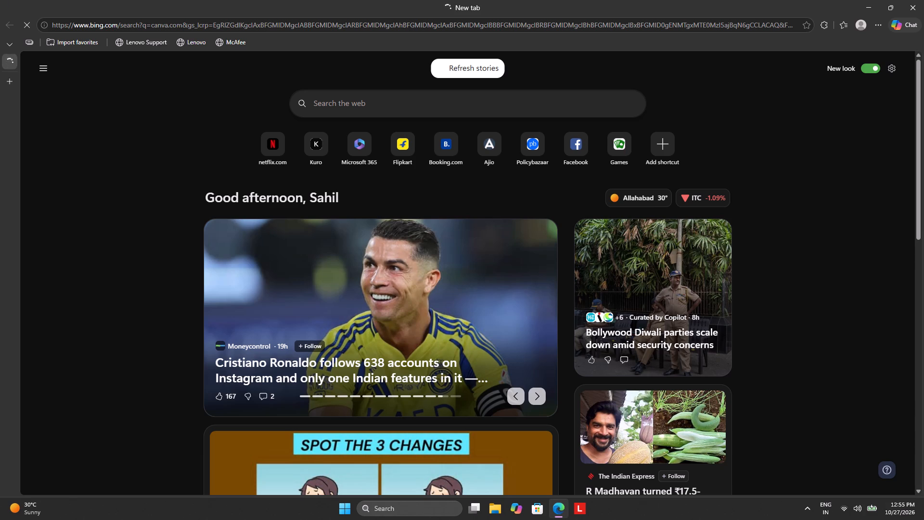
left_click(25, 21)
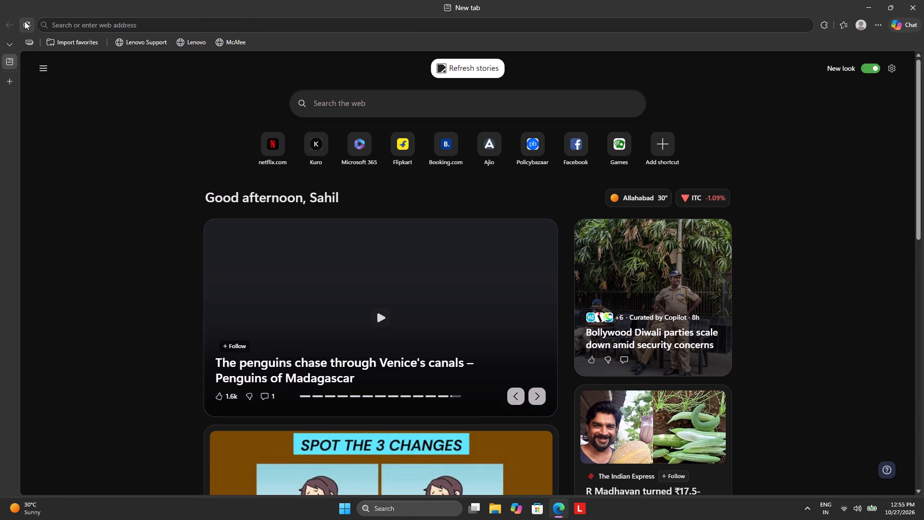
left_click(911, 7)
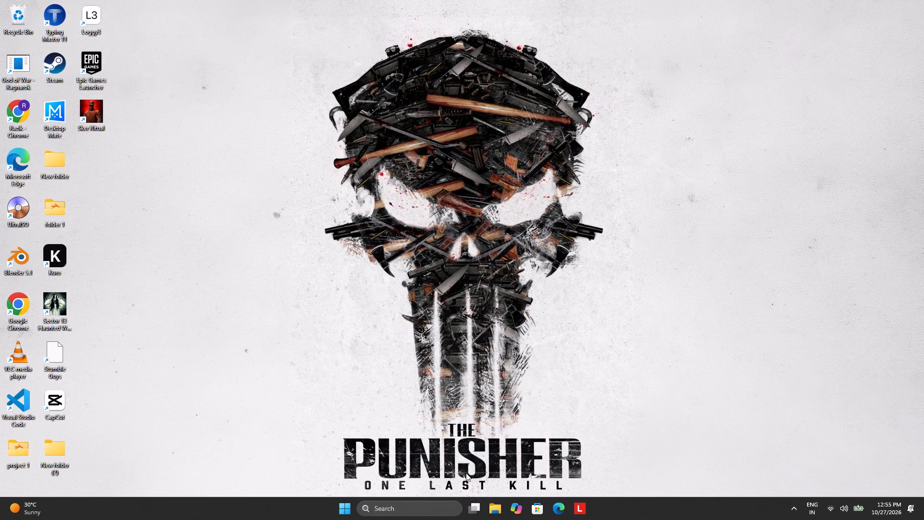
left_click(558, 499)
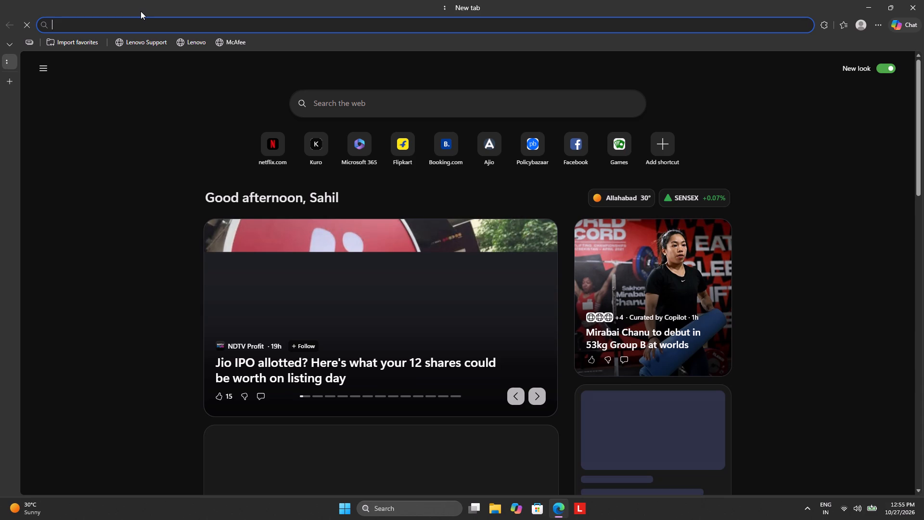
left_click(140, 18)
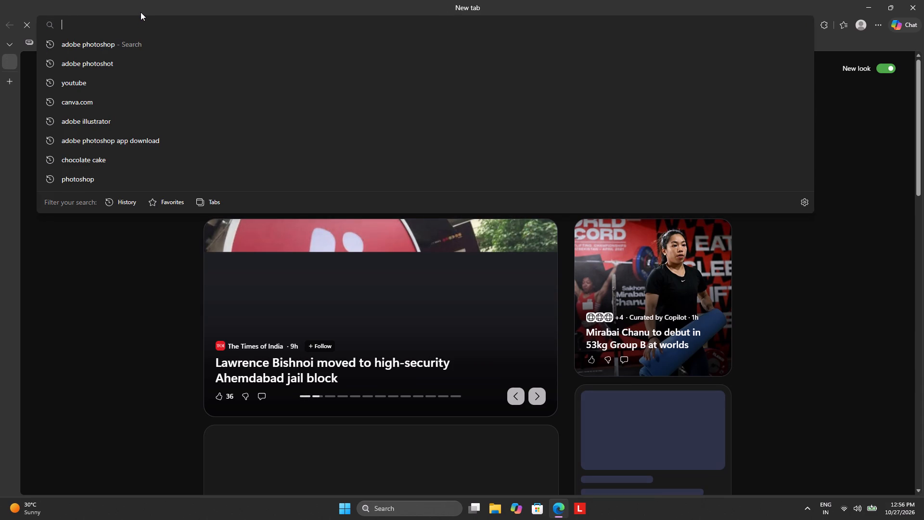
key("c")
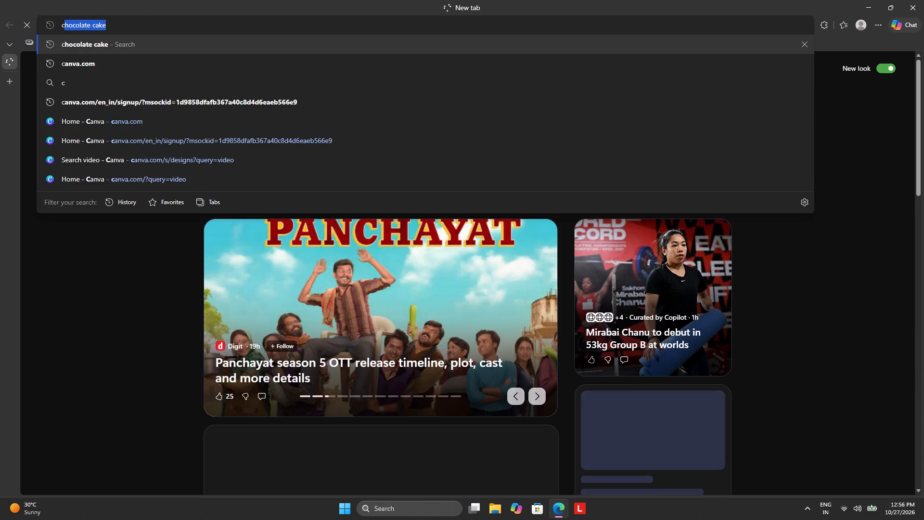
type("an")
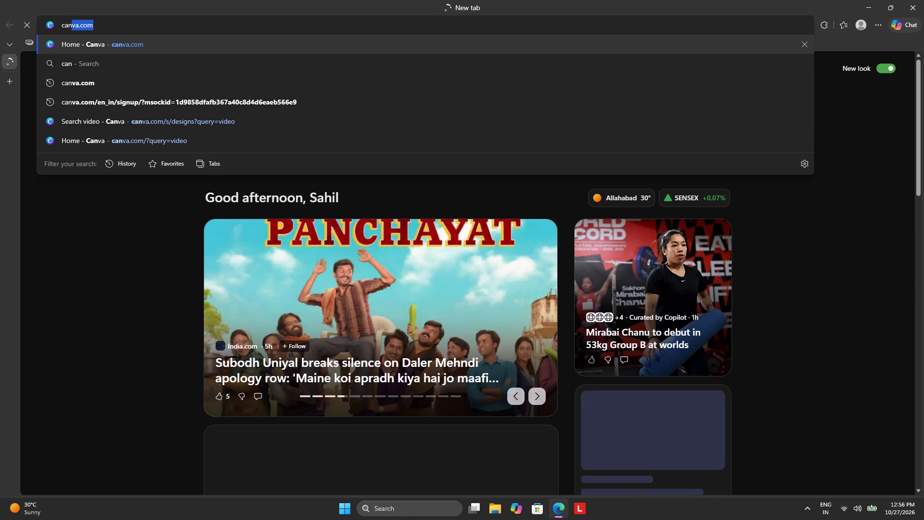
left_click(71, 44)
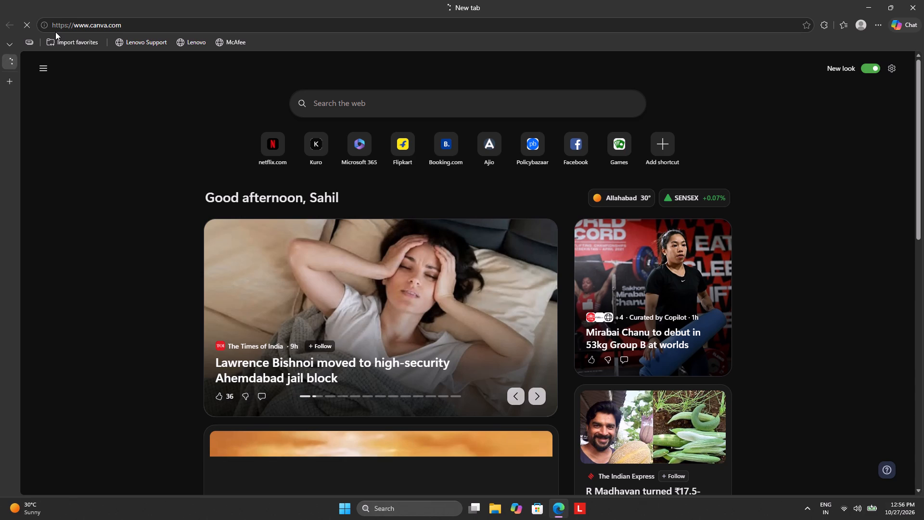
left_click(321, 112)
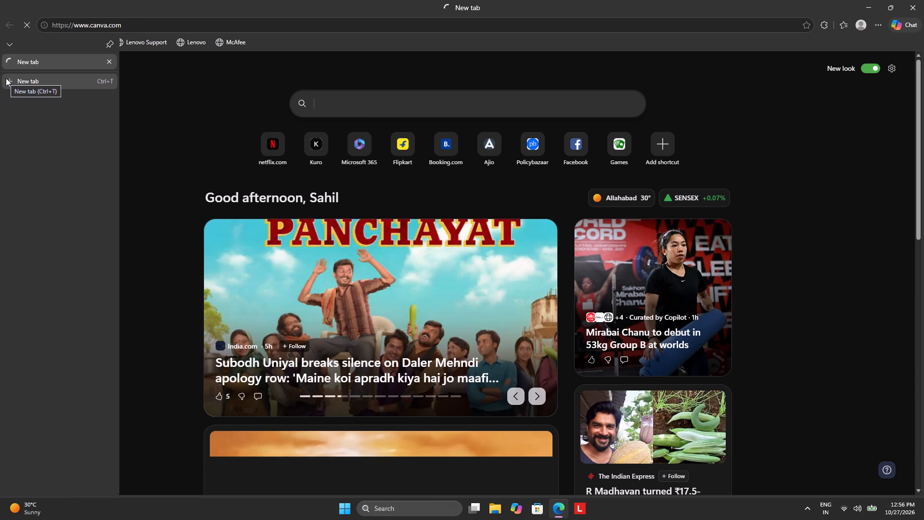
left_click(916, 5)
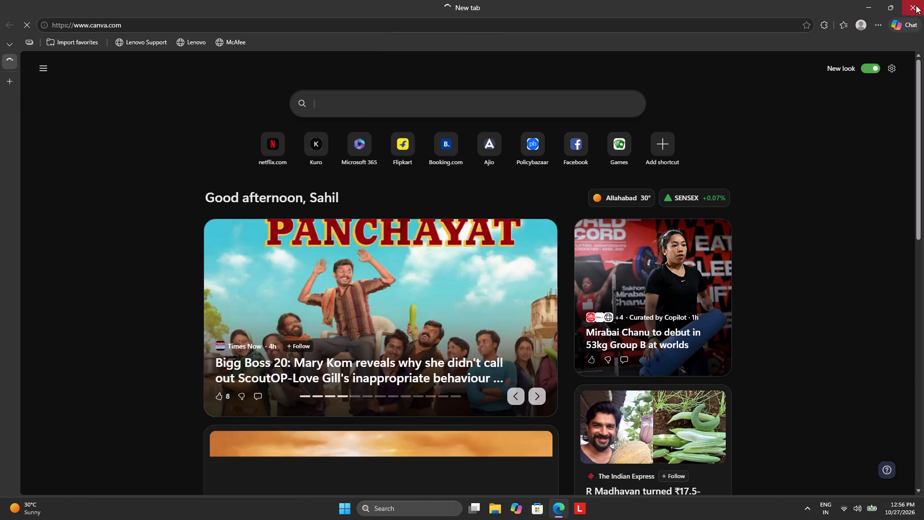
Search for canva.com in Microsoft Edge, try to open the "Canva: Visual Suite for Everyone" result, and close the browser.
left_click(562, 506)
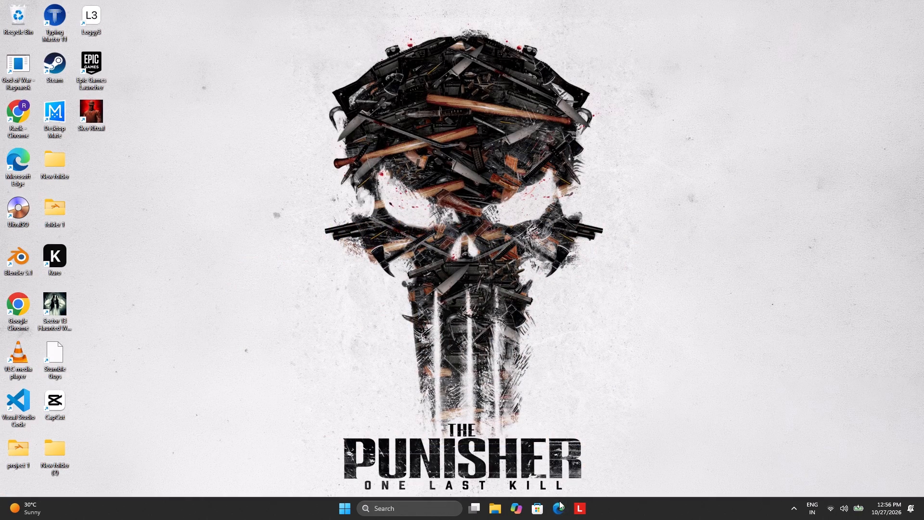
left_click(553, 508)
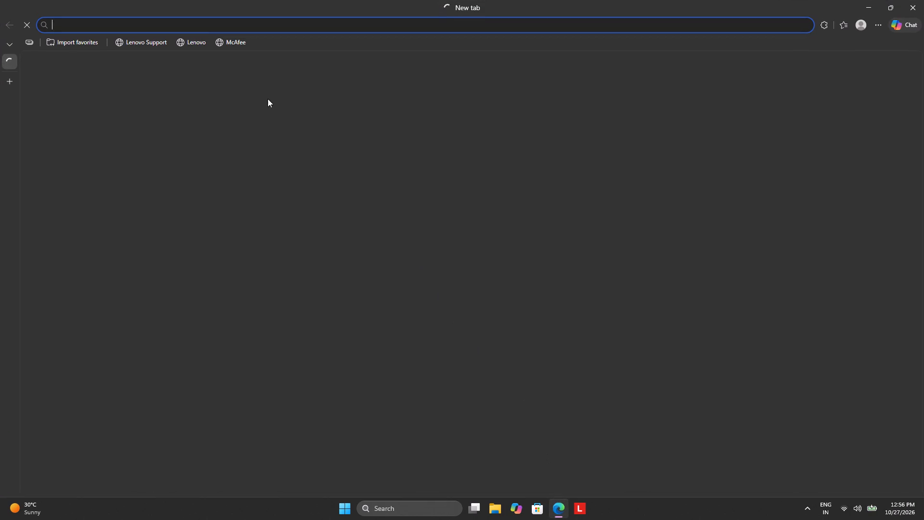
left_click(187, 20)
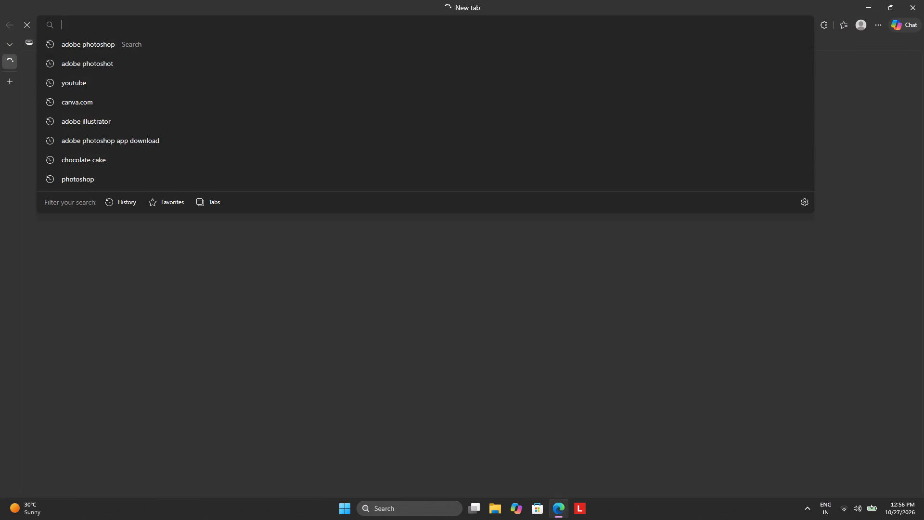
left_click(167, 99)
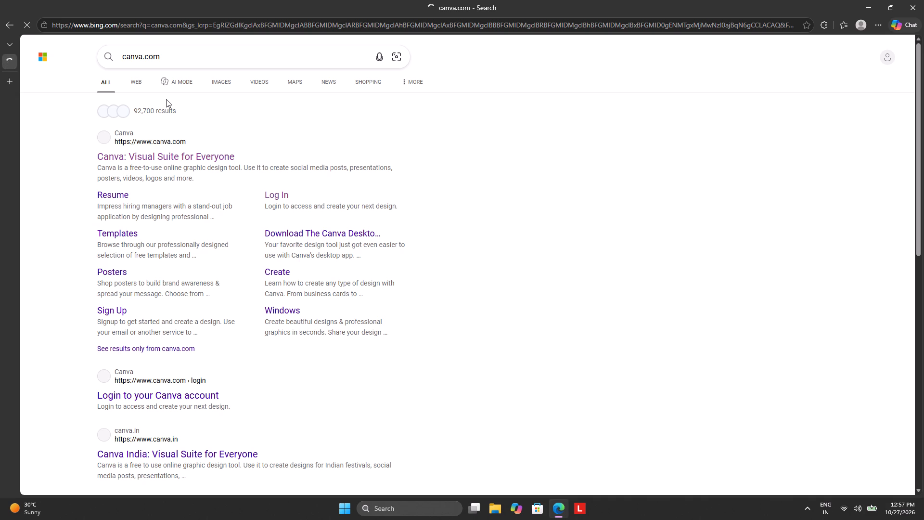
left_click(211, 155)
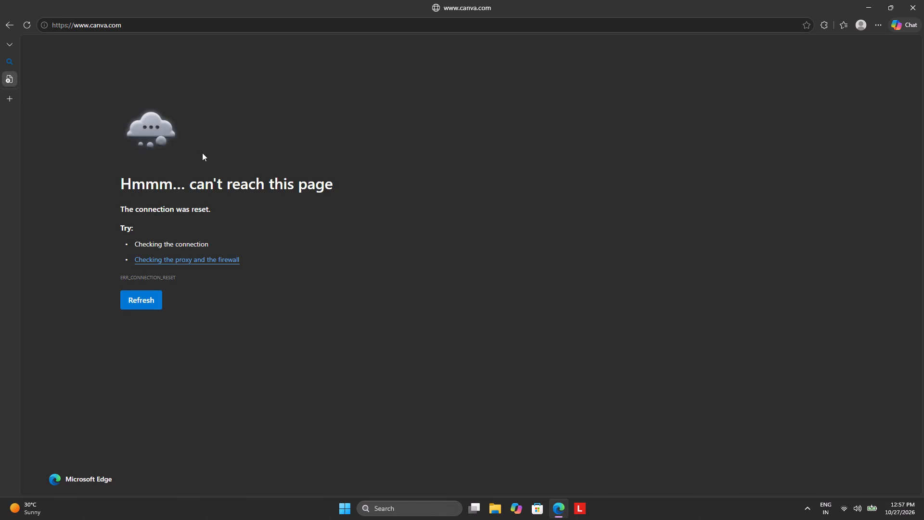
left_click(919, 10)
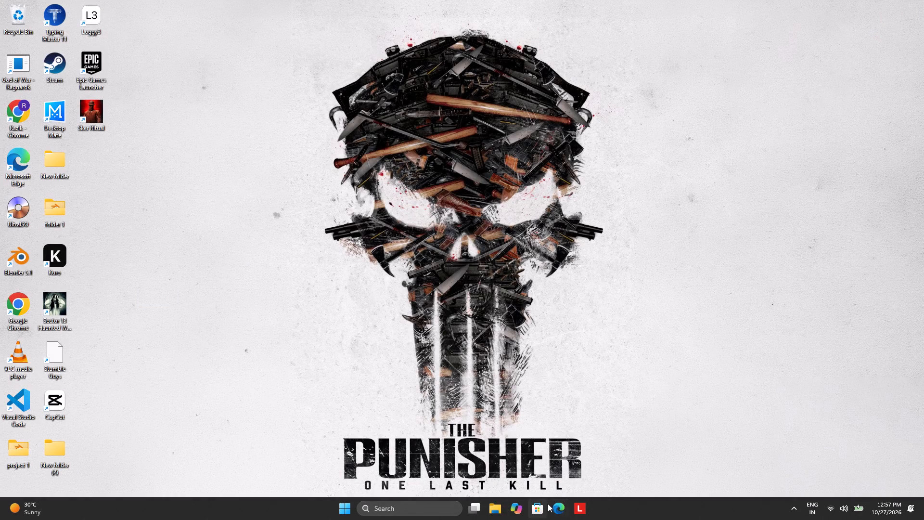
Search for canva.com in a new Microsoft Edge window and follow Canva's Log In link from the results.
left_click(553, 504)
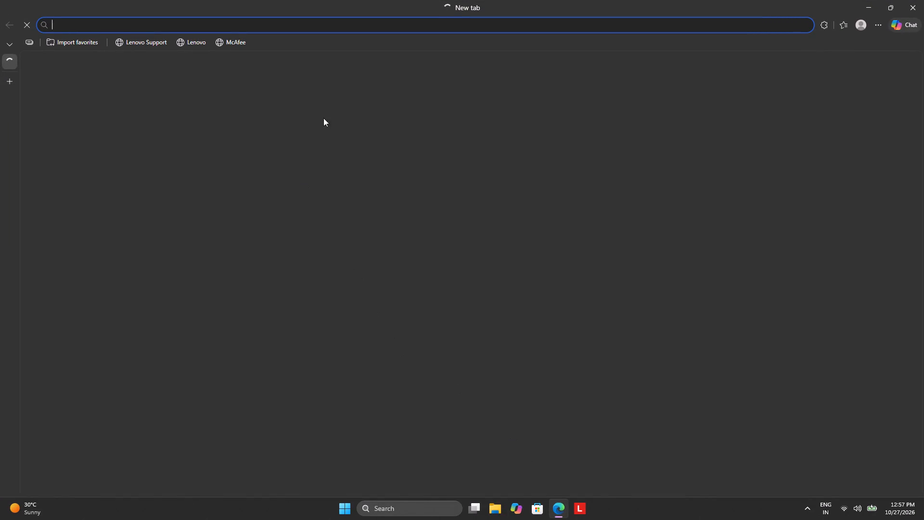
left_click(408, 21)
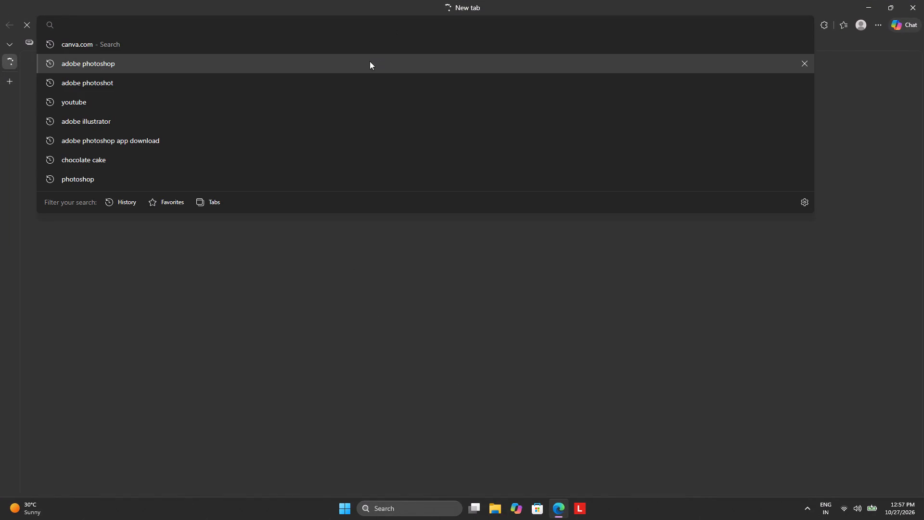
left_click(377, 48)
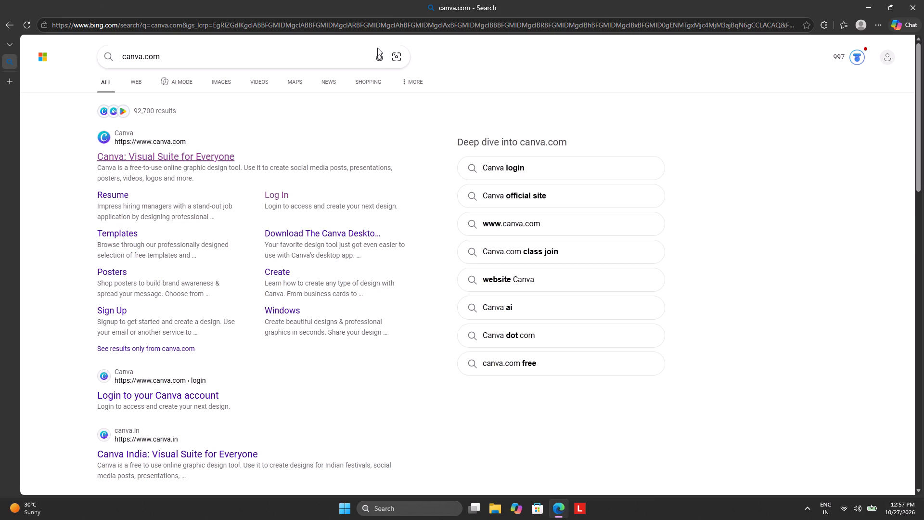
left_click(288, 195)
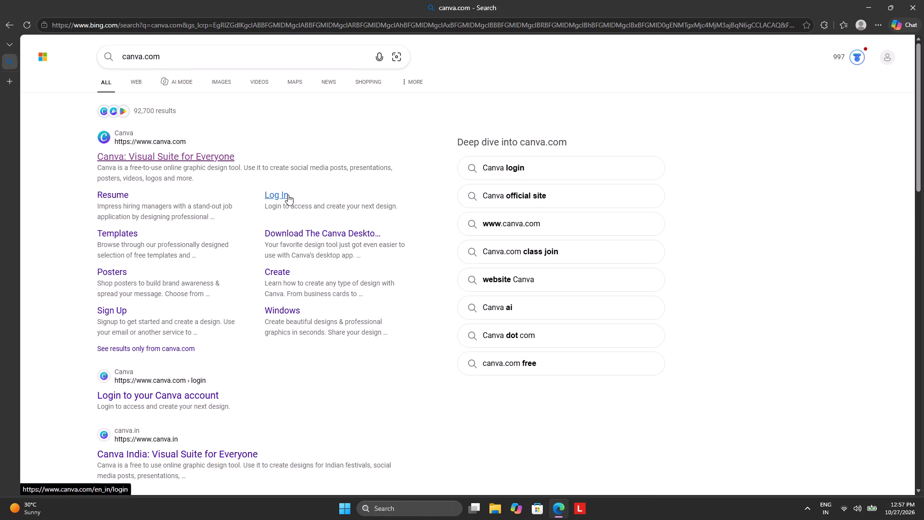
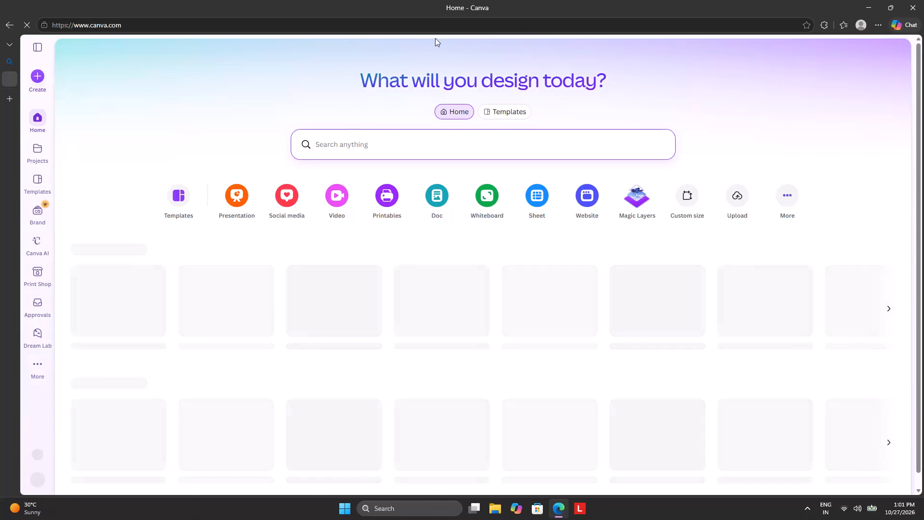
Open the Video design options from the Canva home page.
left_click(343, 191)
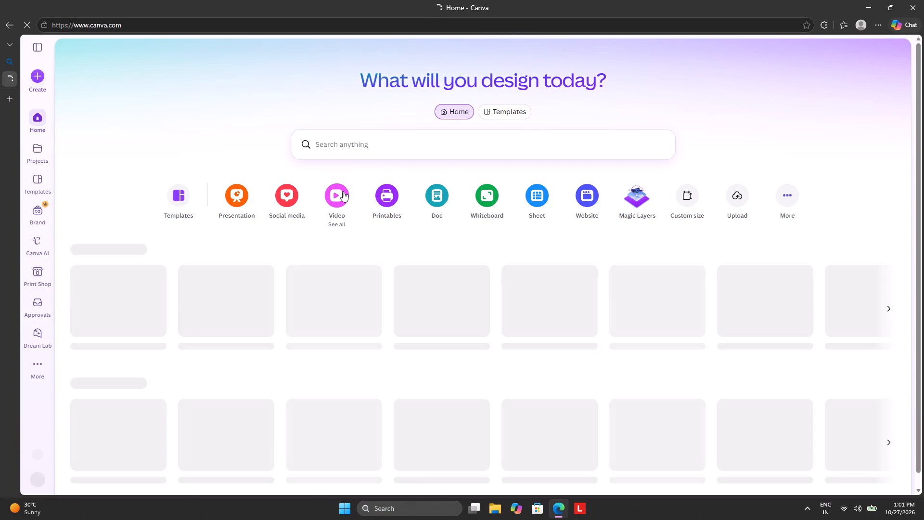
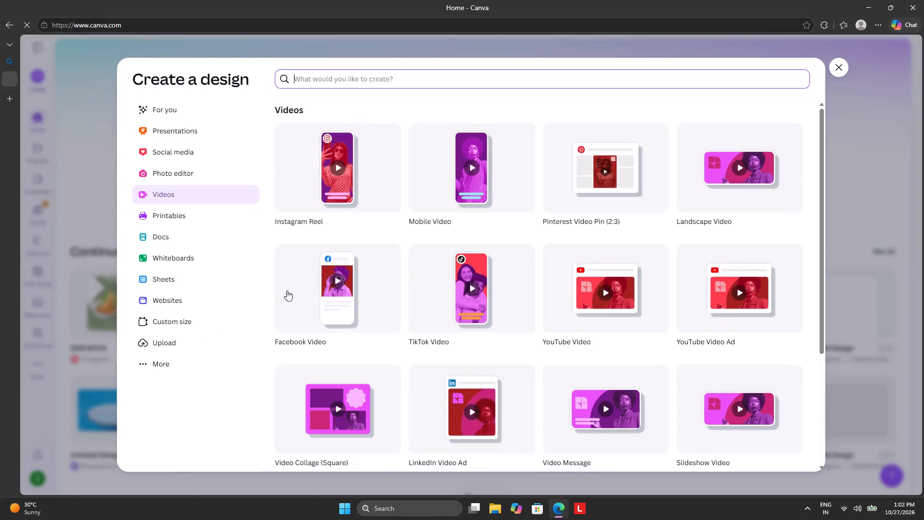
Search the design types for "inshtagram post" and create a new Instagram Post (3:4, Portrait) design.
left_click(346, 79)
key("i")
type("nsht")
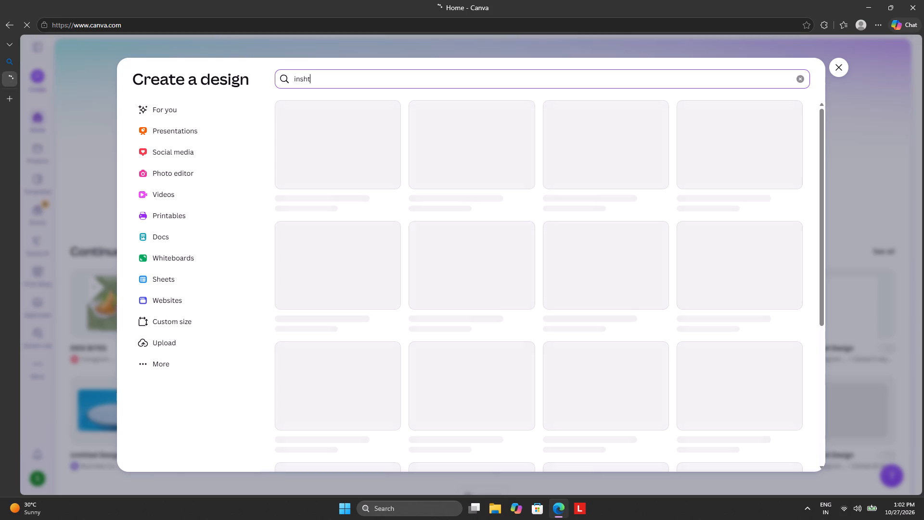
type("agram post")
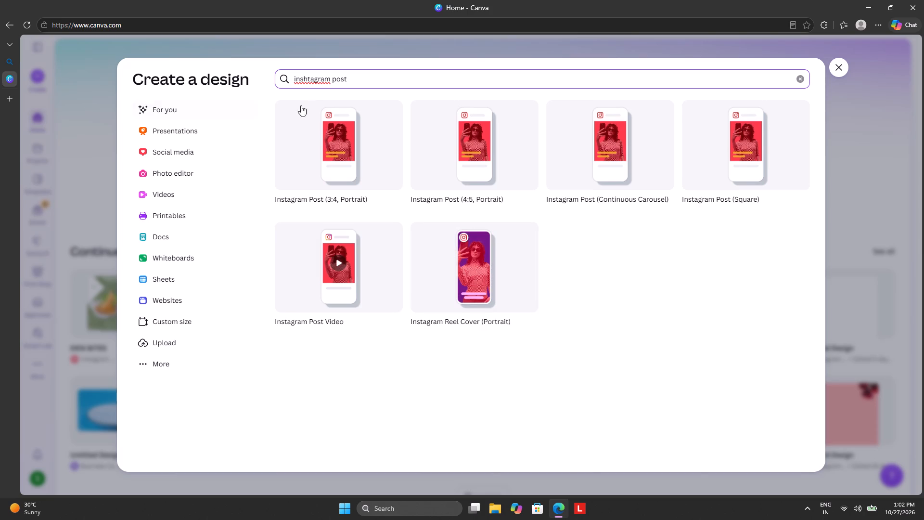
left_click(332, 143)
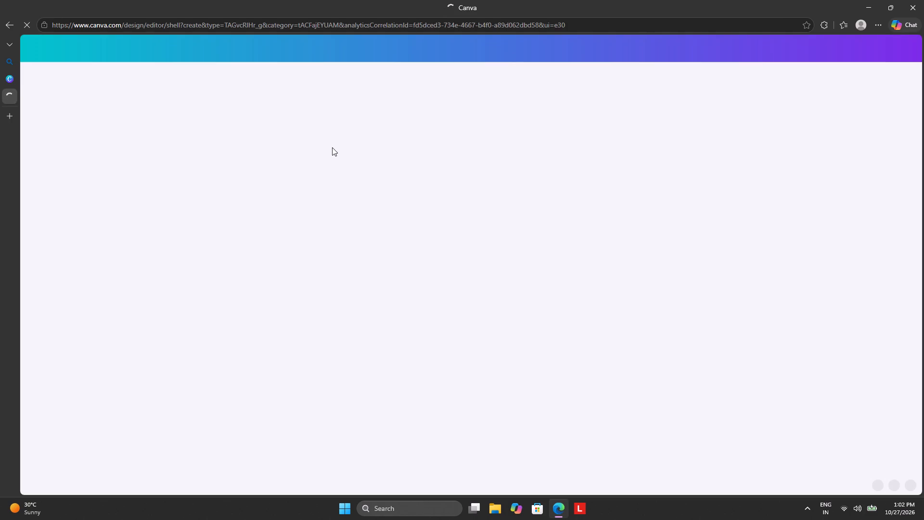
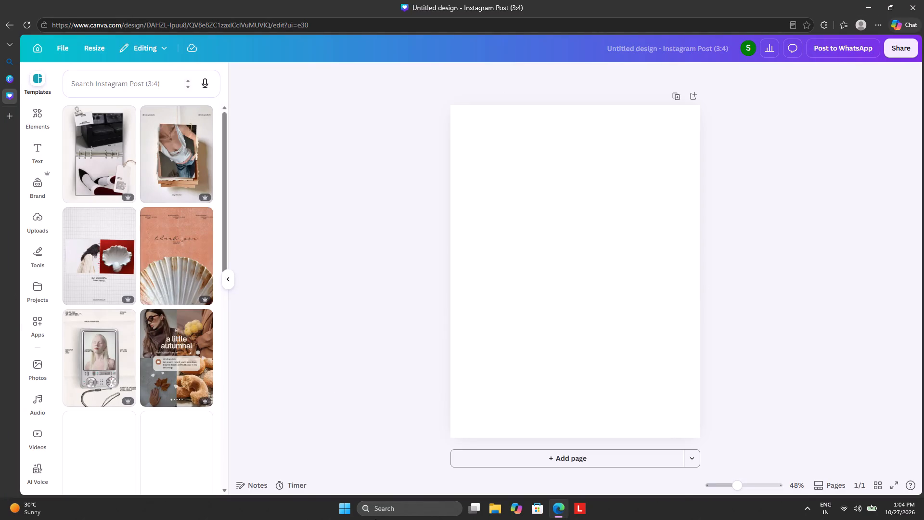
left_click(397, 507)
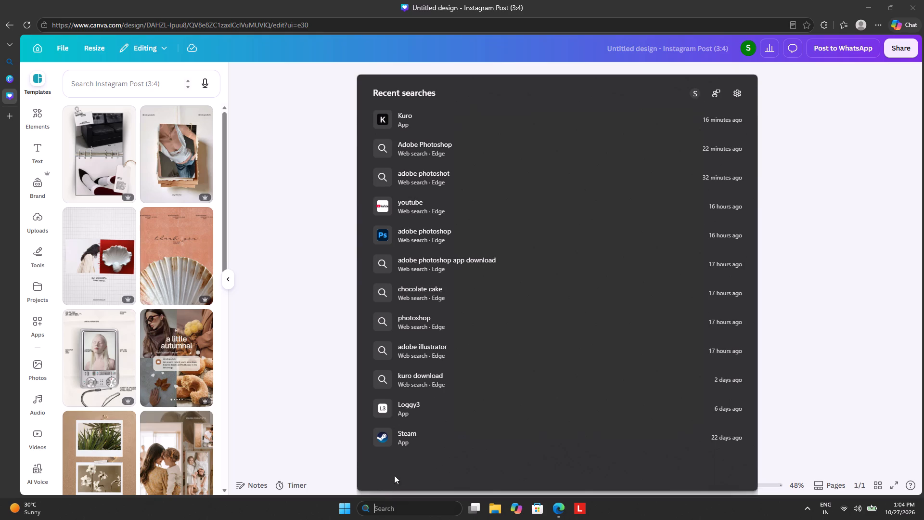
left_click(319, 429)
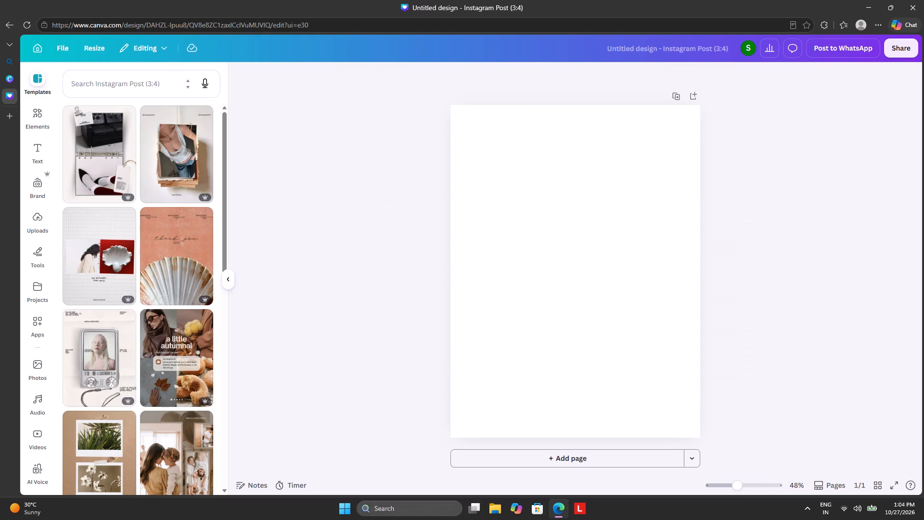
Launch the Kuro app from the recent Windows searches.
left_click(415, 509)
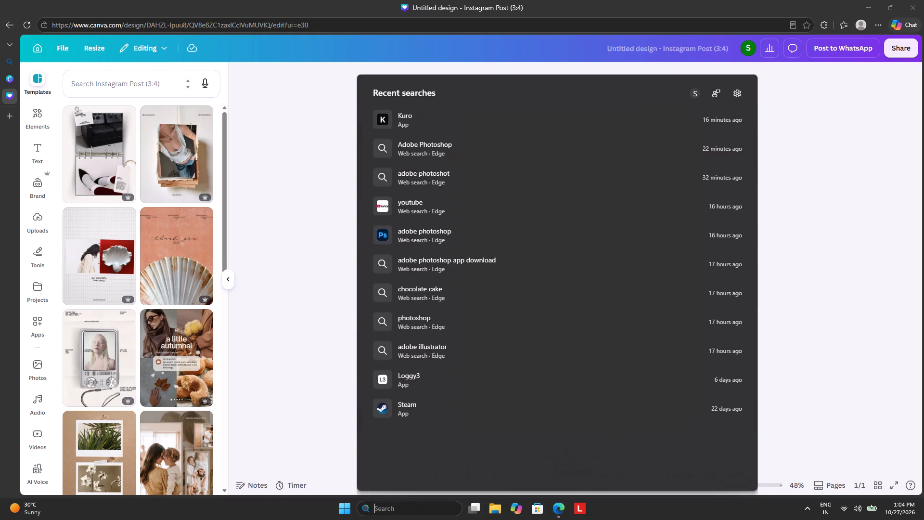
left_click(444, 122)
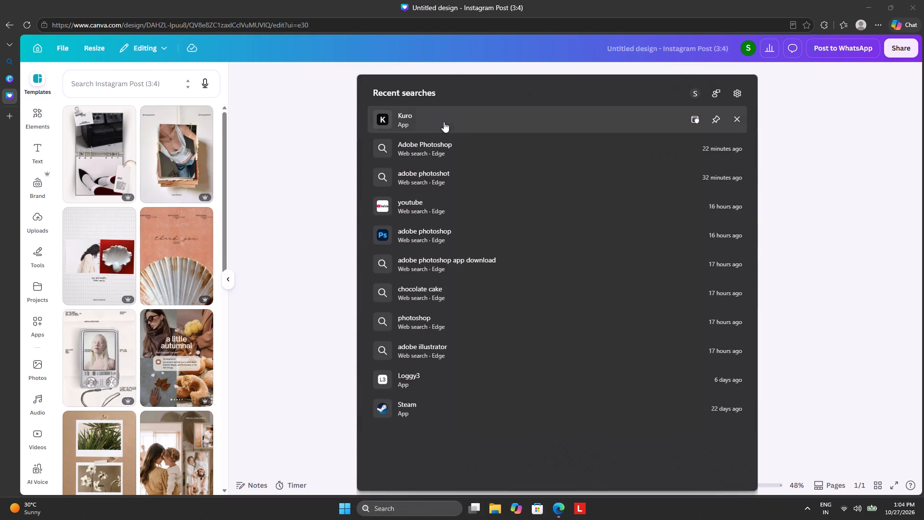
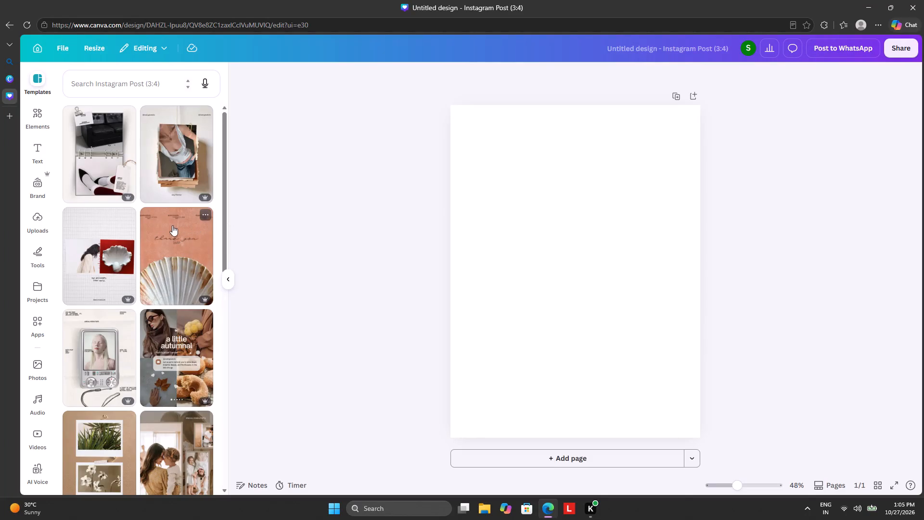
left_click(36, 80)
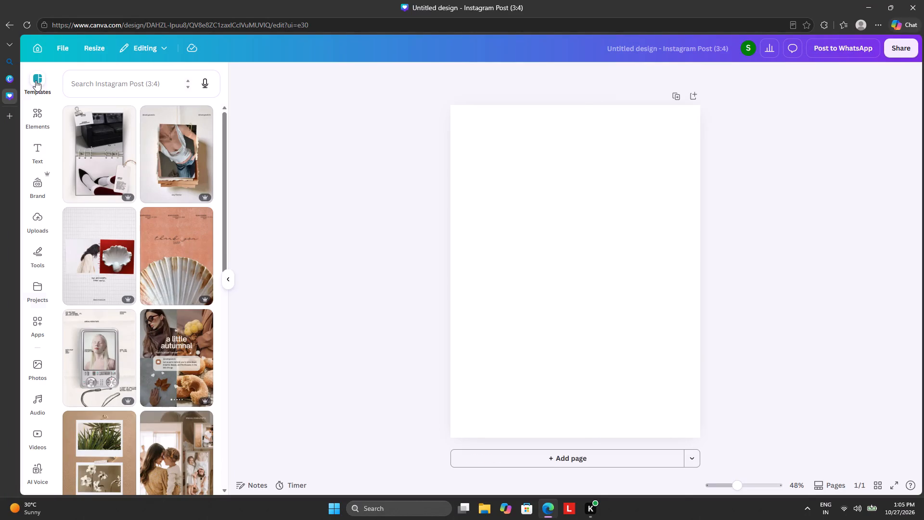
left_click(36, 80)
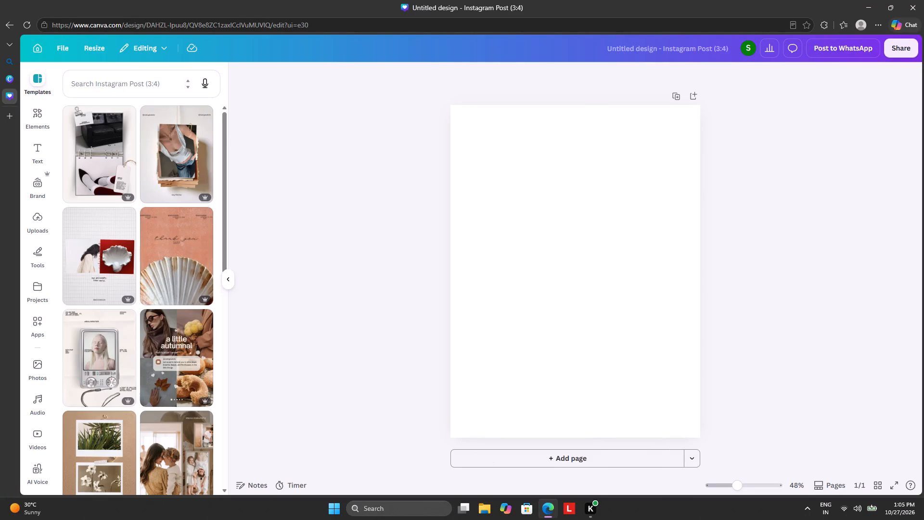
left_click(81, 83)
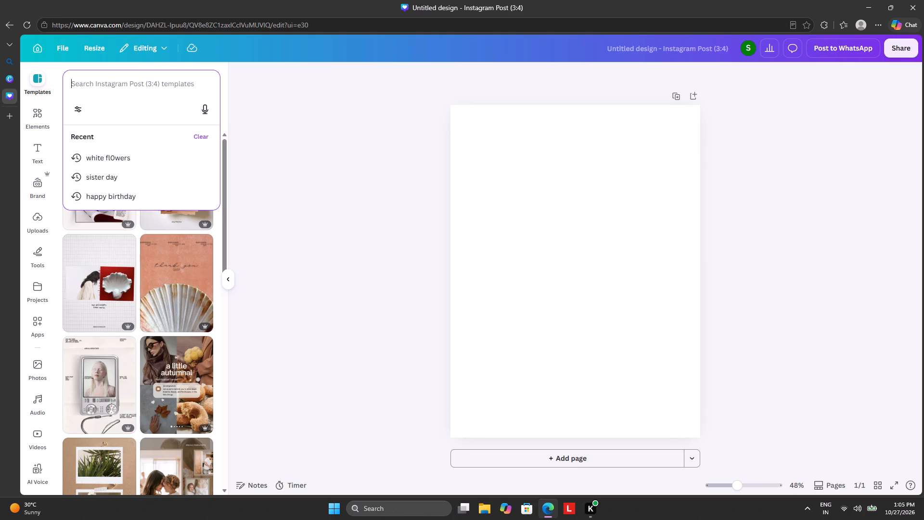
Search the templates for "angles" using the suggested term, and show all the matching graphic elements.
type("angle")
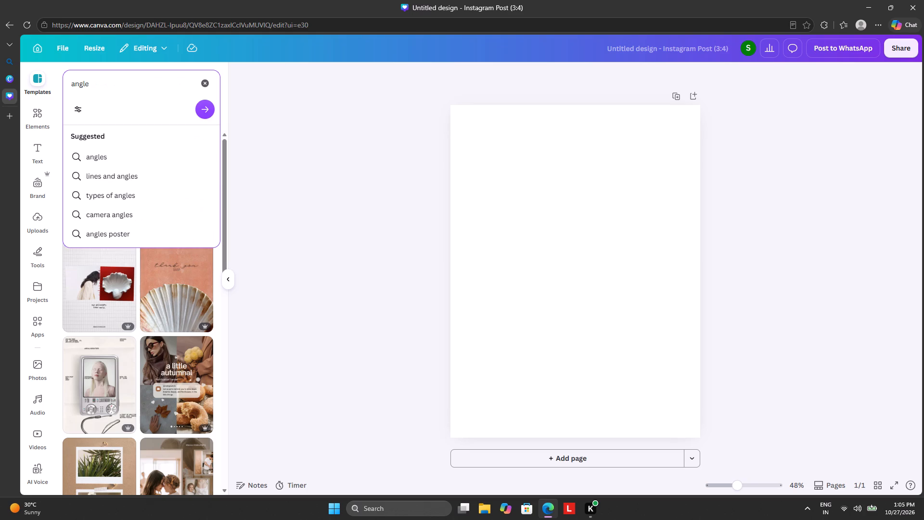
left_click(102, 159)
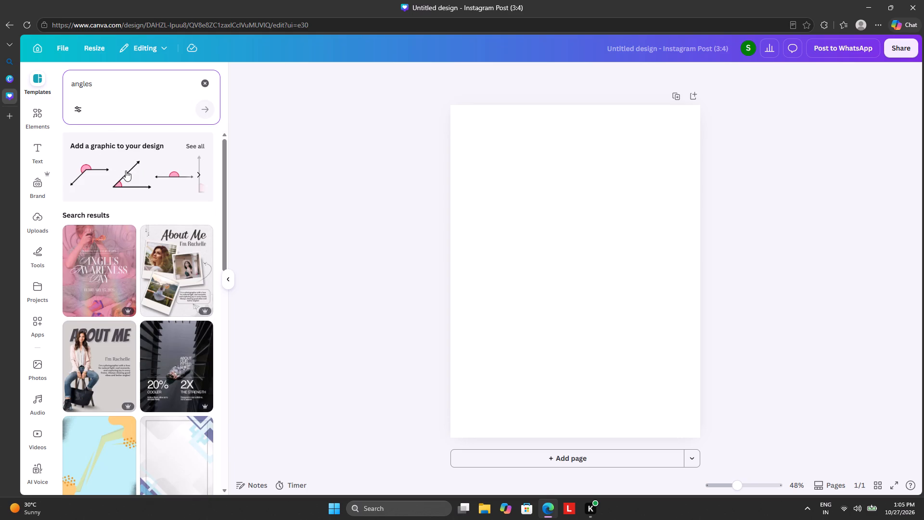
left_click(195, 147)
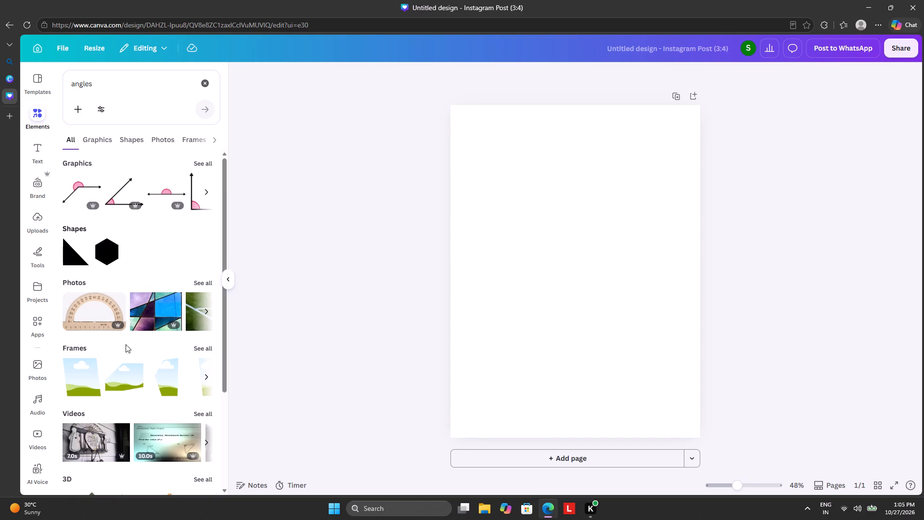
scroll(538, 268, "down", 3)
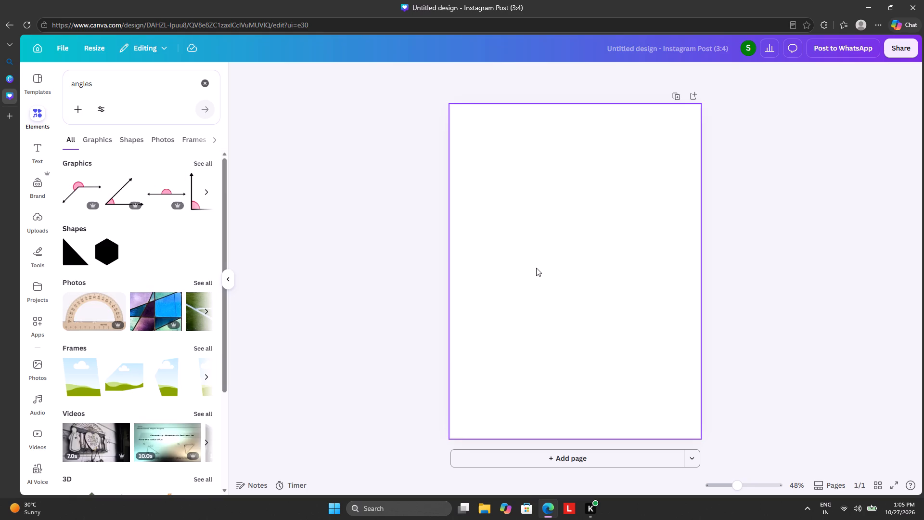
scroll(536, 268, "up", 1)
Set the blank page's background to the very dark maroon from the full set of default solid colours.
left_click(637, 136)
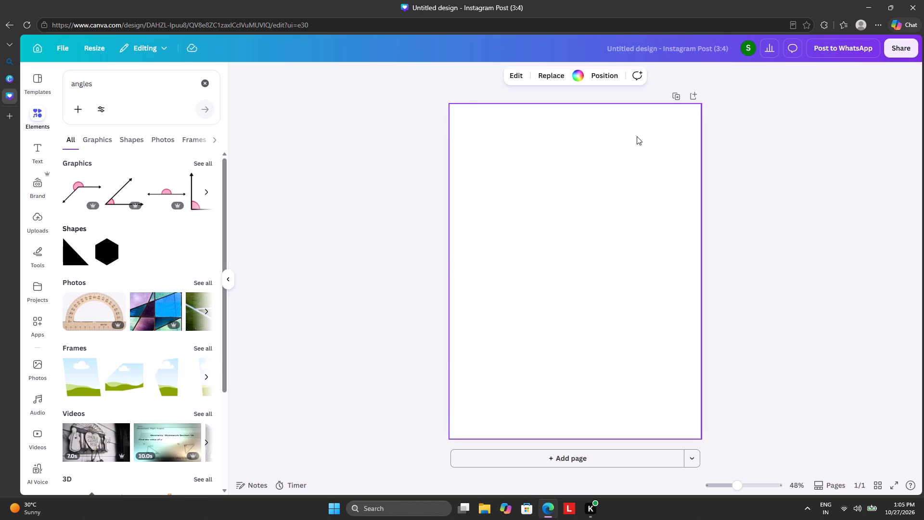
left_click(577, 76)
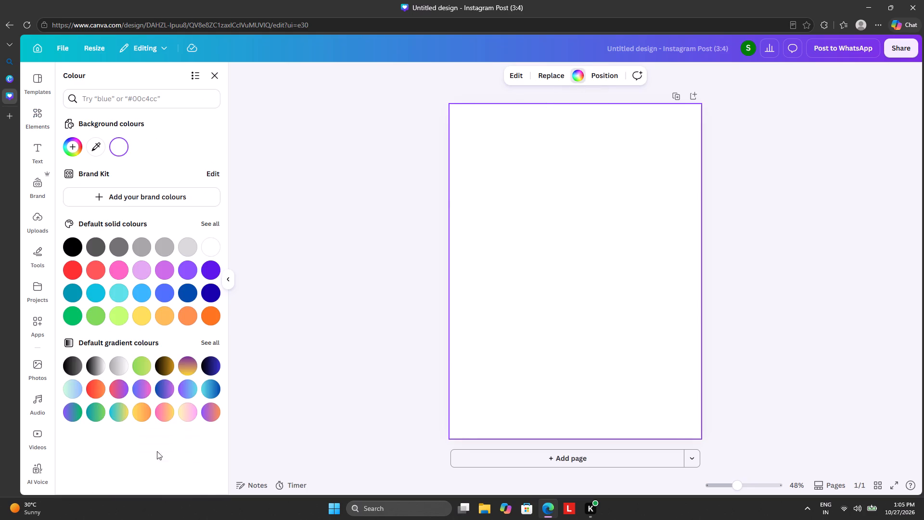
left_click(211, 224)
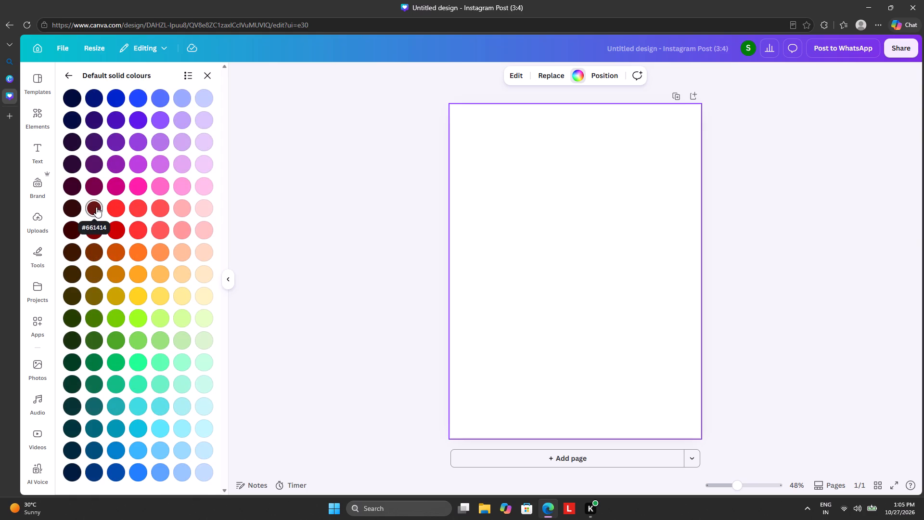
left_click(75, 232)
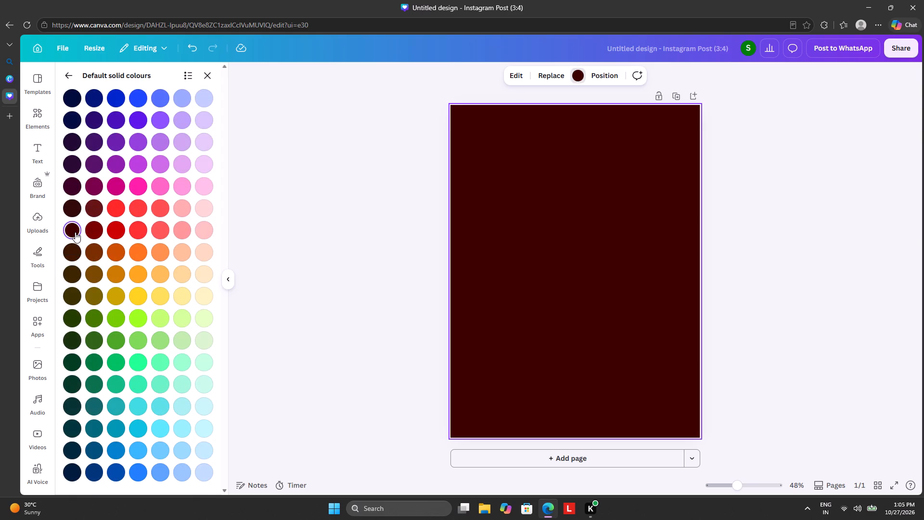
left_click(282, 218)
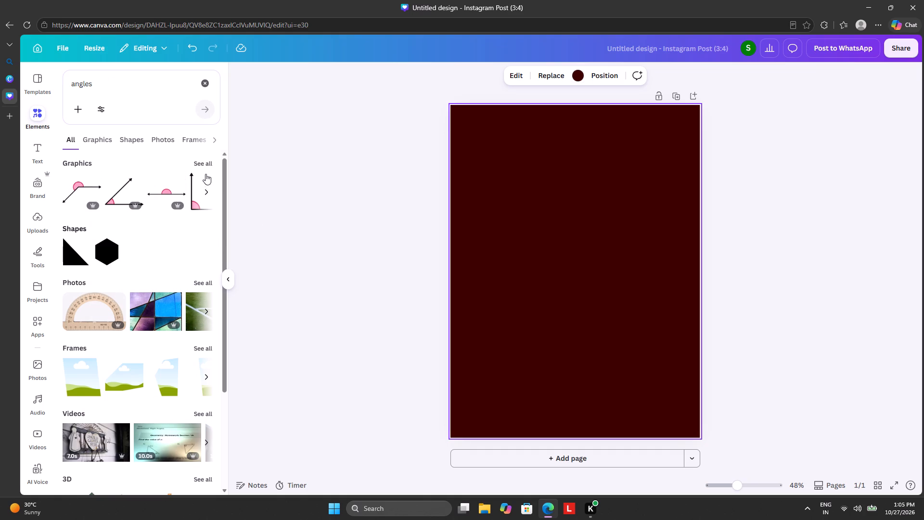
Browse the frame, photo and graphic results for the "angles" element search.
left_click(200, 346)
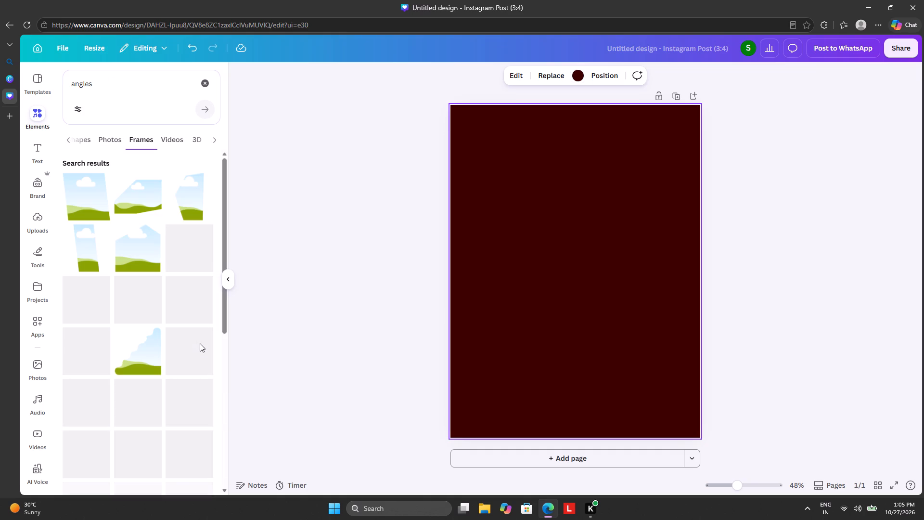
scroll(140, 322, "down", 1)
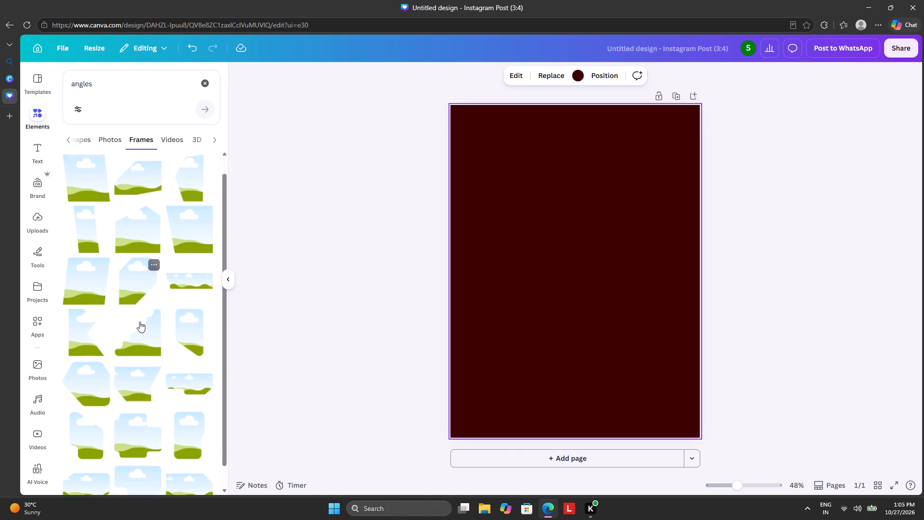
scroll(140, 322, "down", 2)
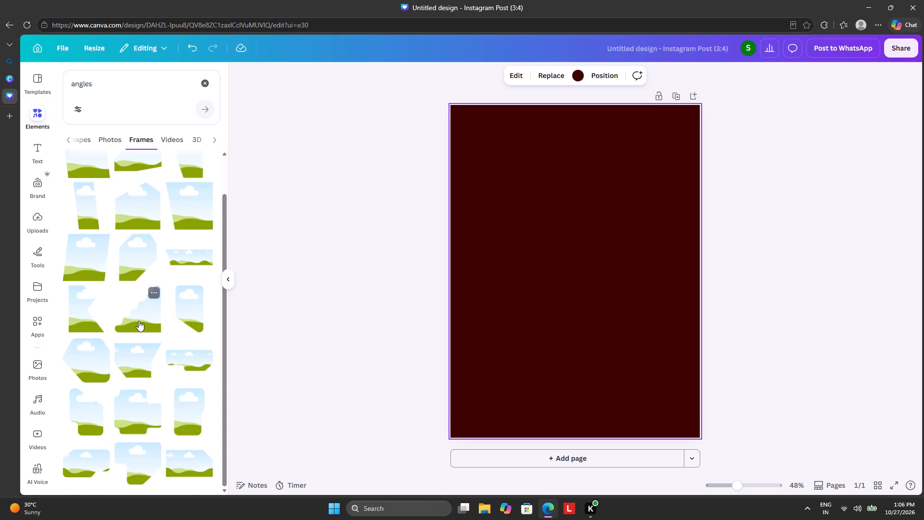
left_click(104, 133)
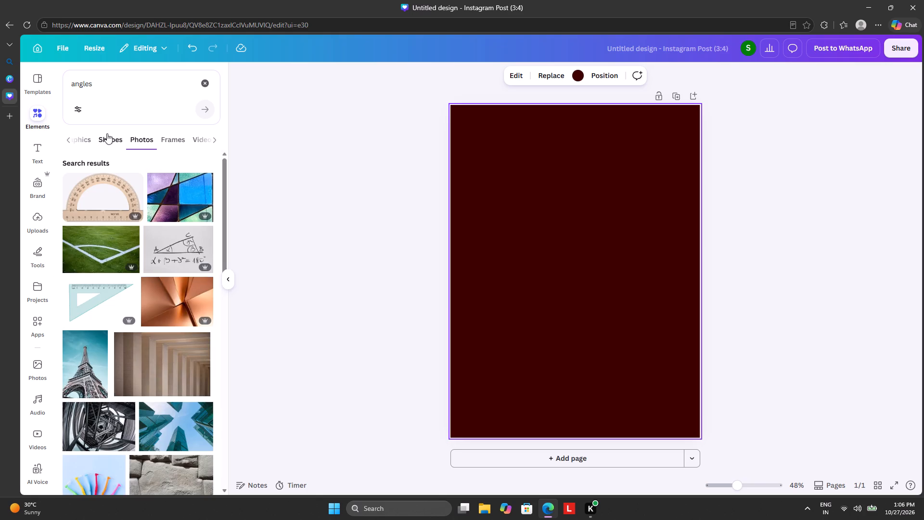
left_click(82, 140)
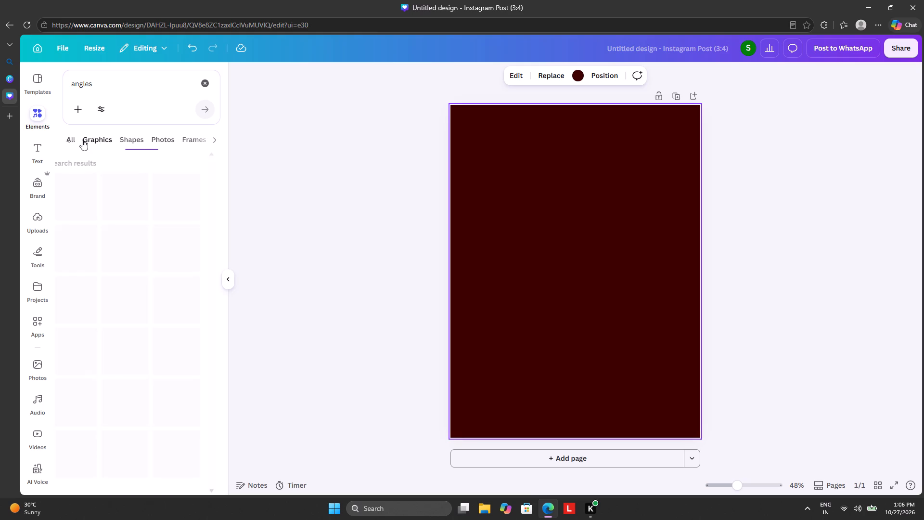
Replace the "angles" element search with "shape" and show all results in the Shapes category.
left_click(121, 83)
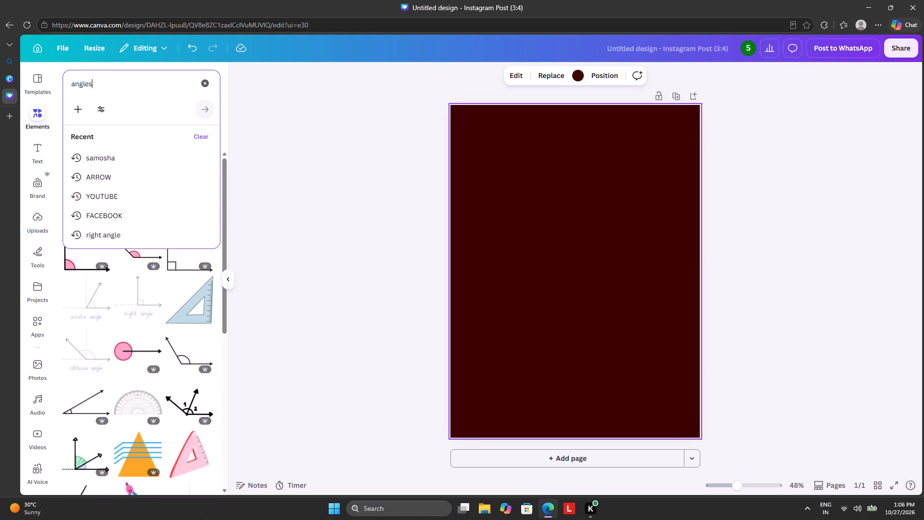
left_click(205, 81)
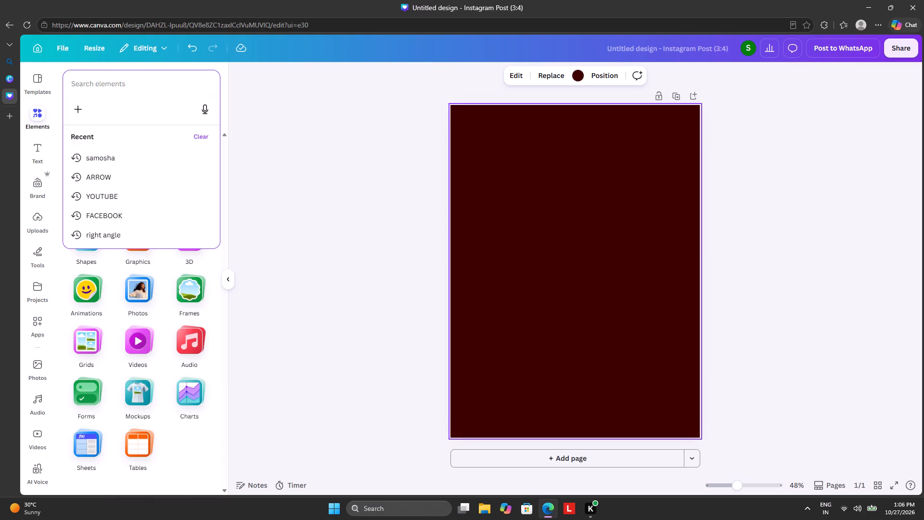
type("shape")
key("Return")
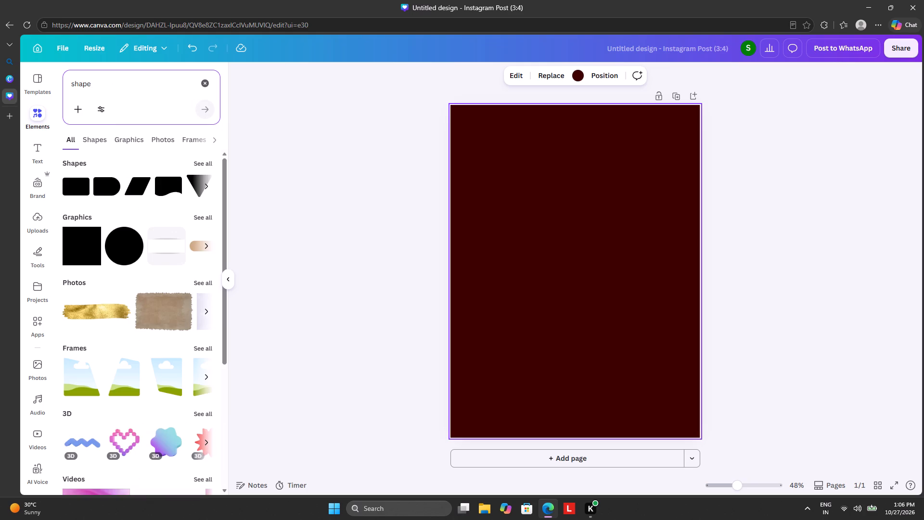
left_click(202, 166)
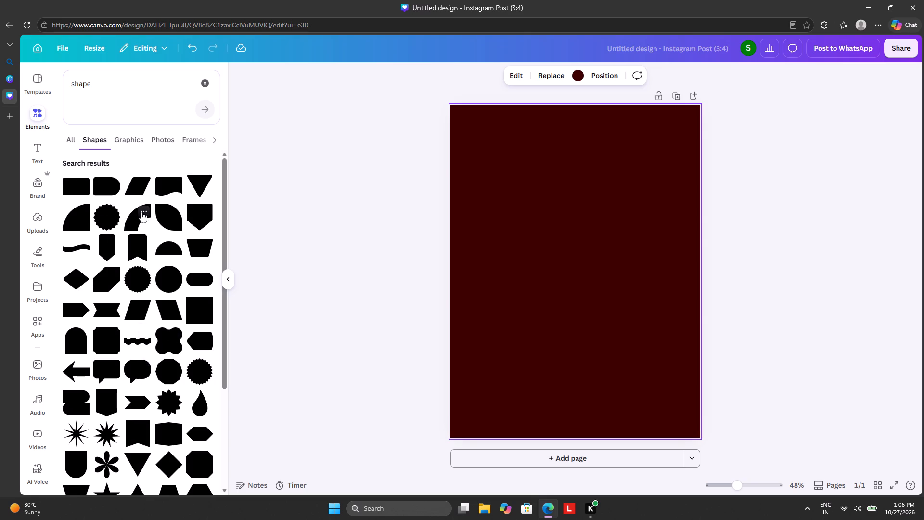
Look through the shape results and add the gently waving ribbon shape to the maroon page.
scroll(141, 212, "down", 2)
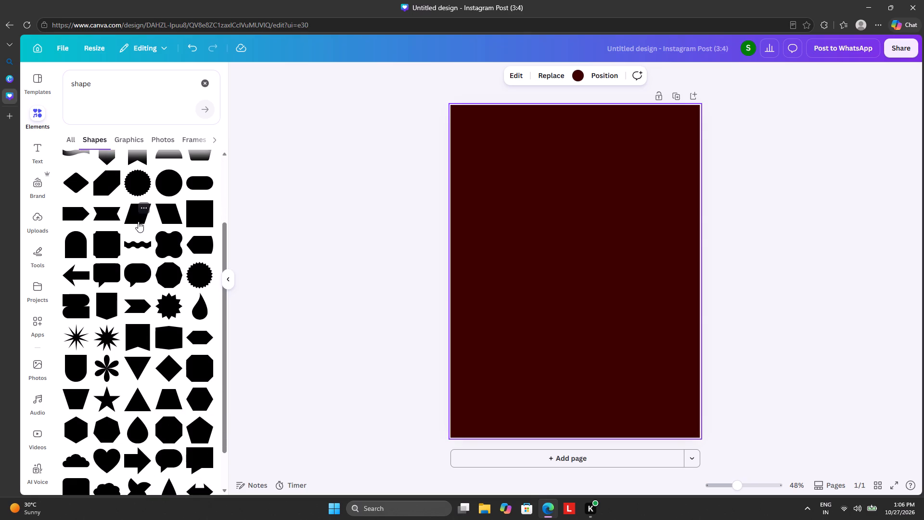
scroll(138, 221, "down", 2)
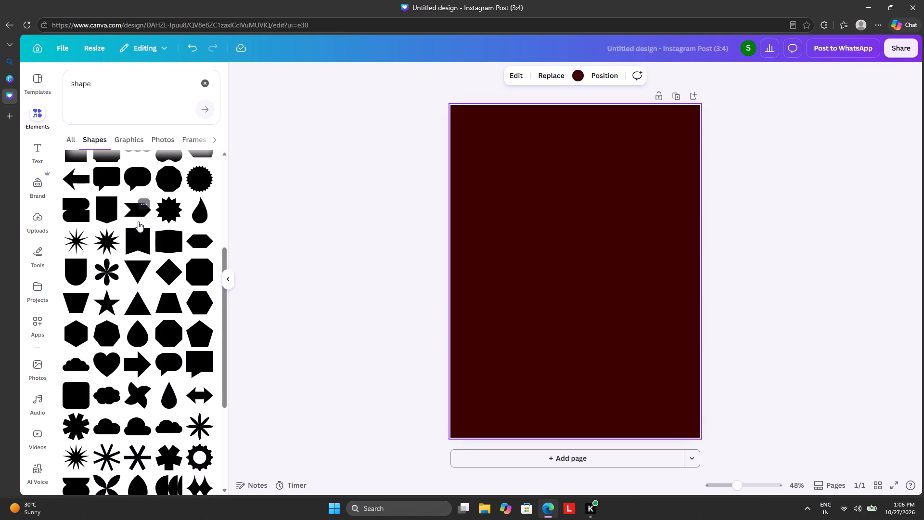
scroll(138, 221, "down", 2)
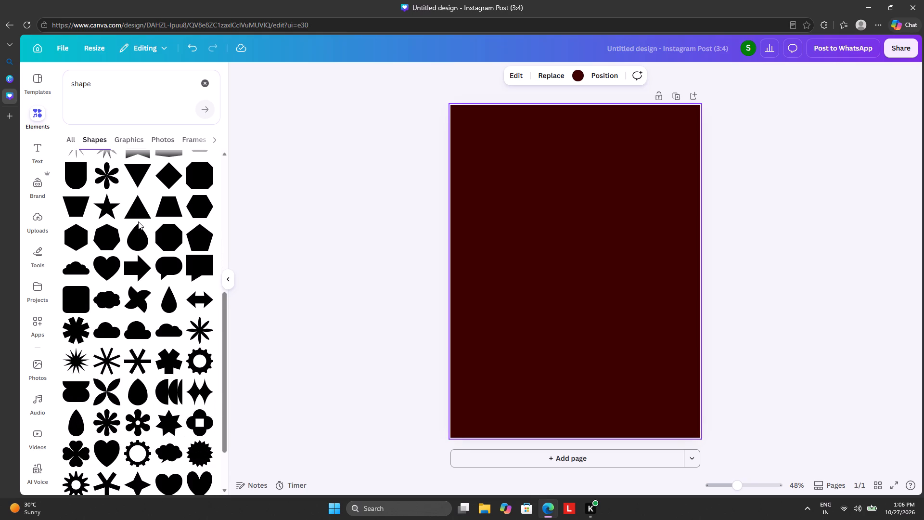
scroll(138, 221, "down", 5)
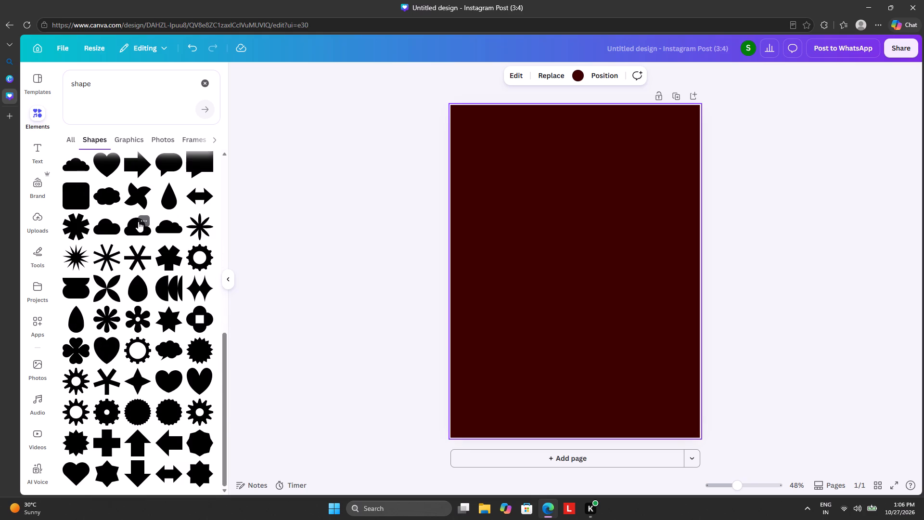
scroll(138, 232, "down", 4)
scroll(139, 242, "up", 2)
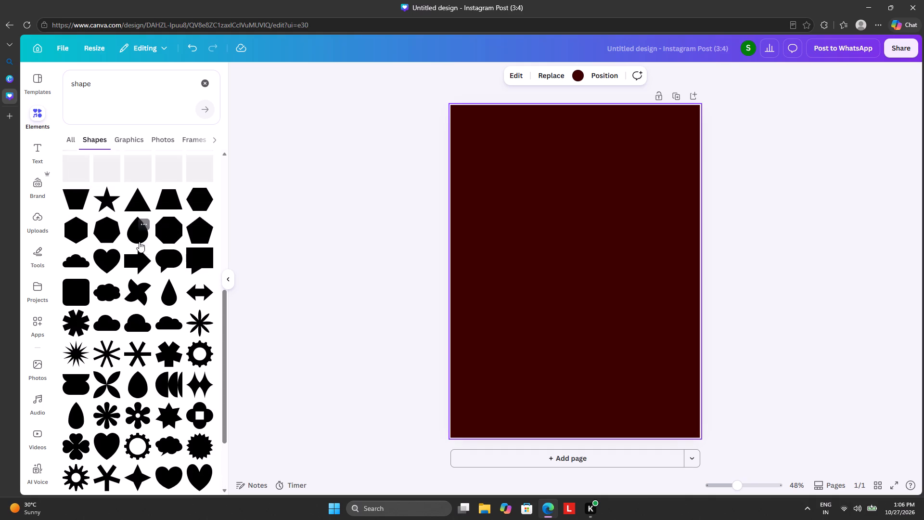
scroll(139, 242, "up", 2)
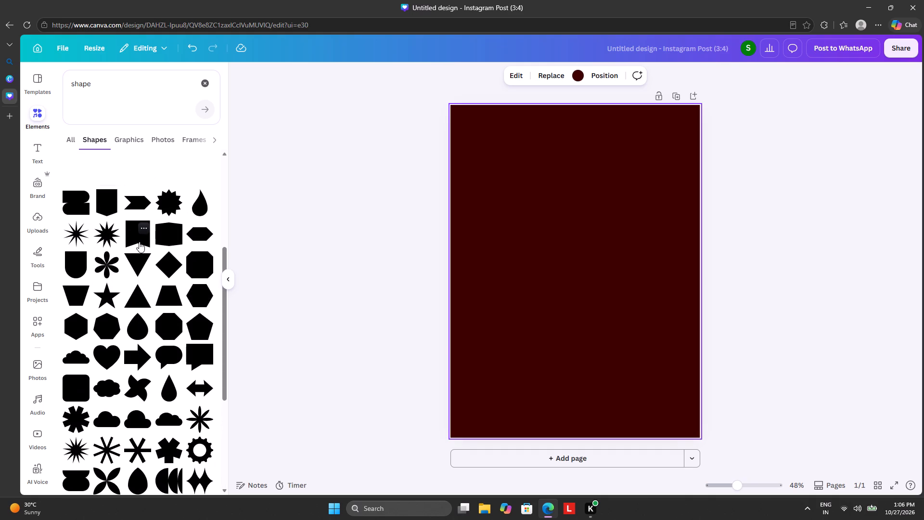
scroll(147, 236, "up", 1)
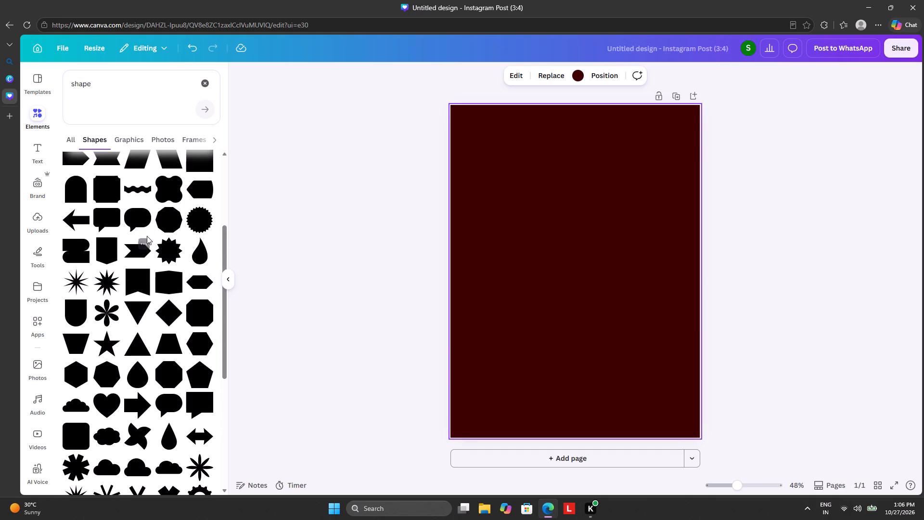
scroll(147, 236, "up", 2)
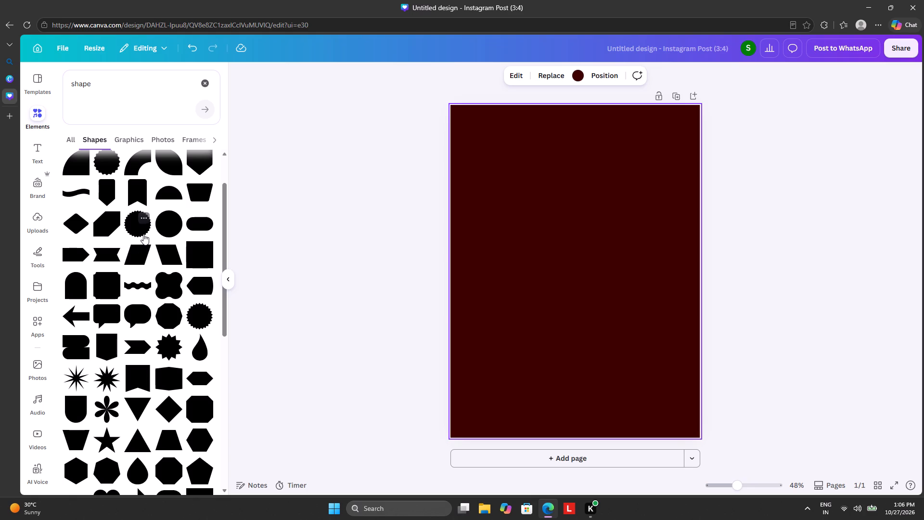
scroll(143, 234, "up", 2)
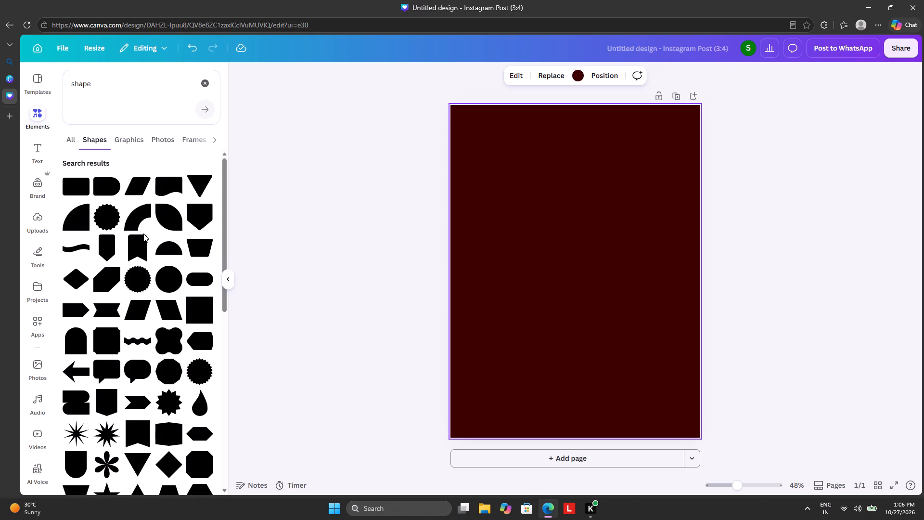
scroll(143, 234, "up", 1)
left_click(75, 249)
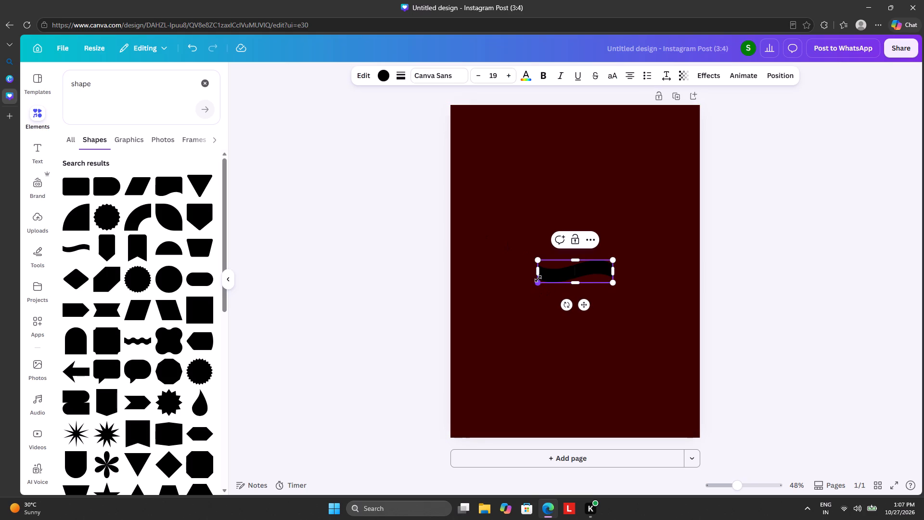
Enlarge the wavy band, tilt it diagonally and move it into the page's top-left corner.
left_click_drag(538, 279, 493, 325)
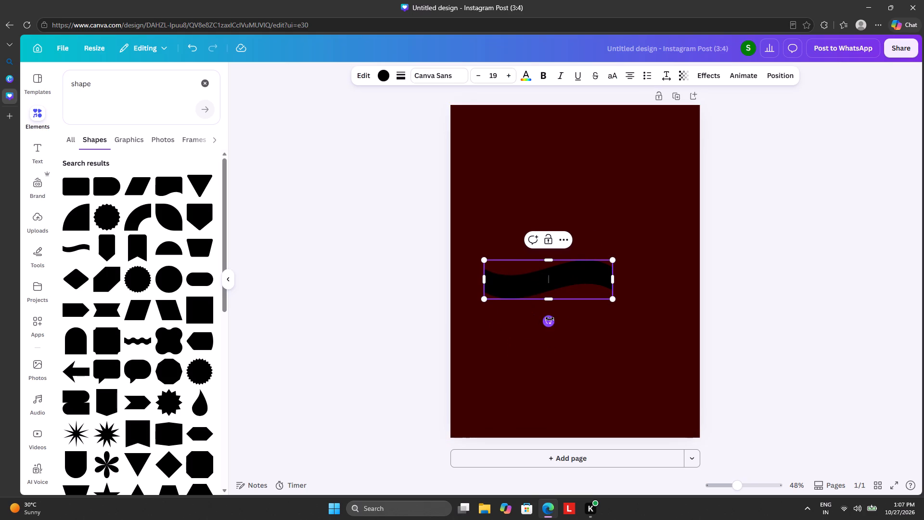
left_click_drag(550, 319, 577, 311)
left_click_drag(558, 282, 473, 128)
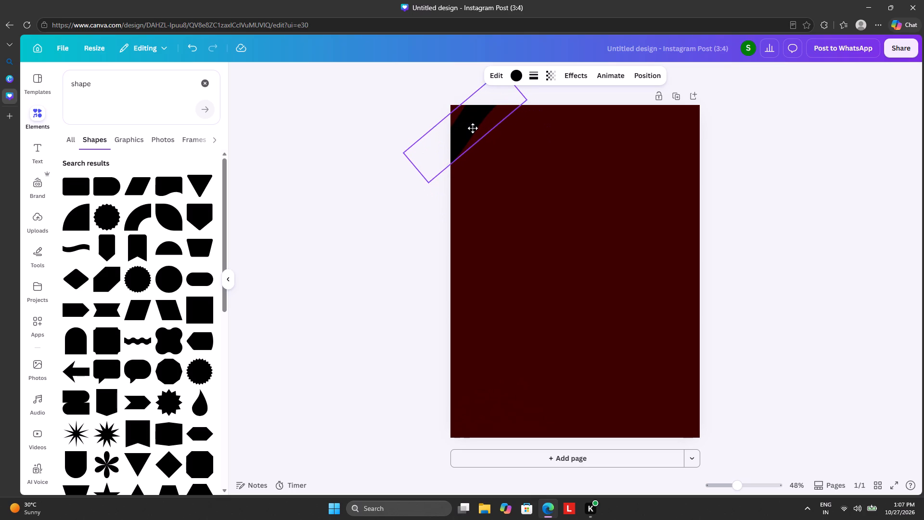
left_click_drag(473, 128, 487, 154)
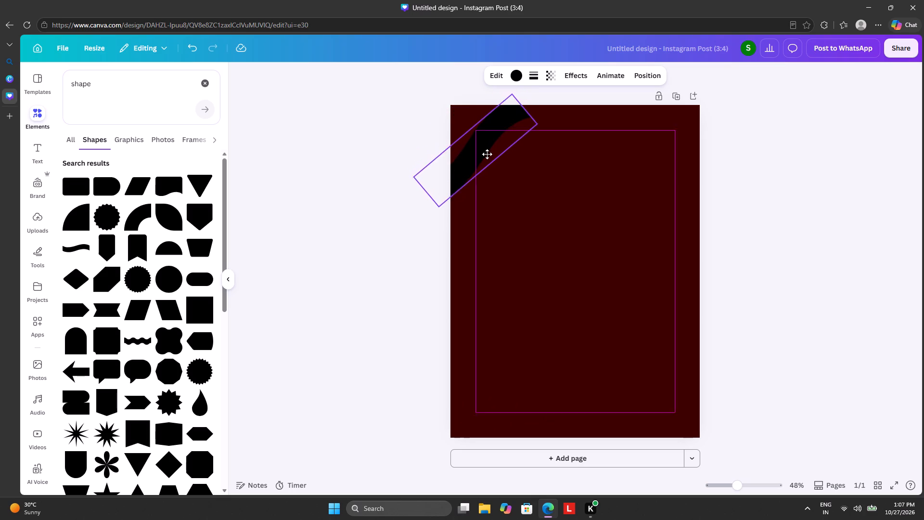
left_click_drag(487, 154, 495, 165)
Stretch the wavy band taller and longer and reposition it so it fills the page's top-left corner.
left_click_drag(473, 146, 456, 118)
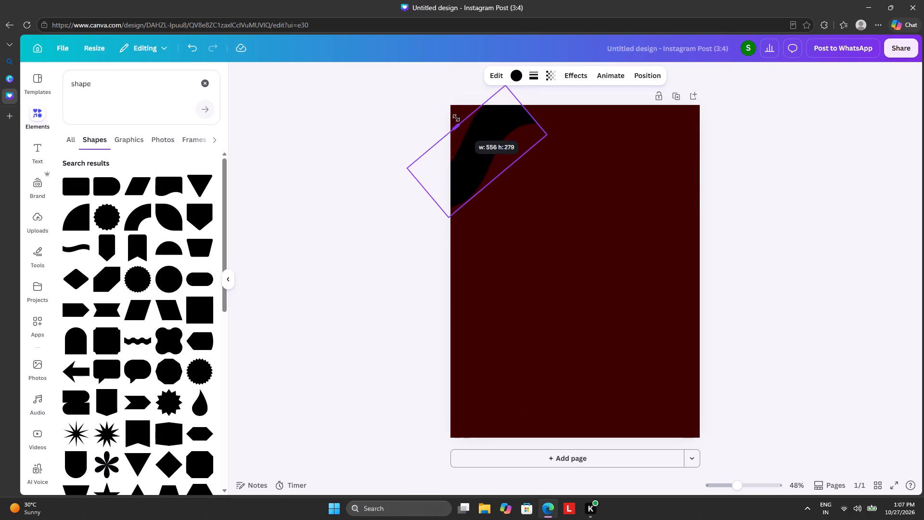
left_click_drag(456, 118, 432, 103)
left_click_drag(468, 144, 486, 143)
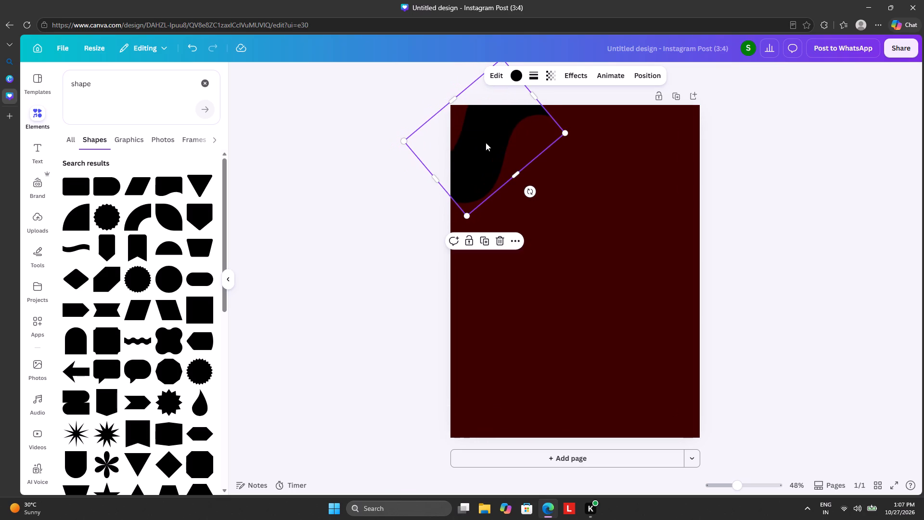
left_click_drag(452, 101, 433, 90)
left_click_drag(482, 155, 472, 152)
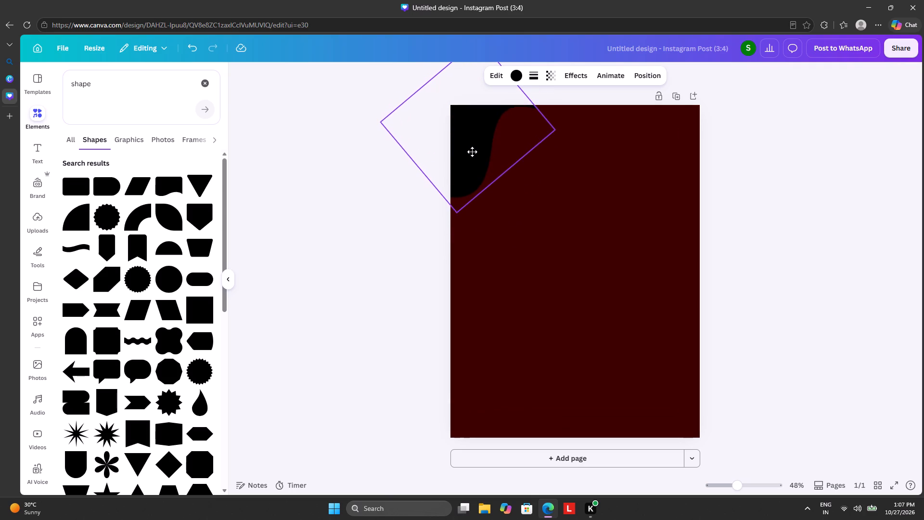
left_click_drag(472, 152, 473, 155)
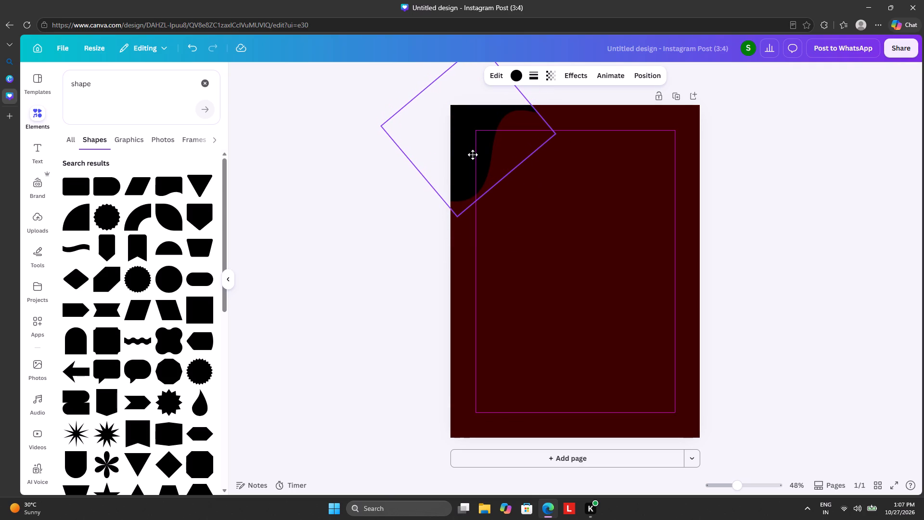
left_click_drag(473, 155, 471, 162)
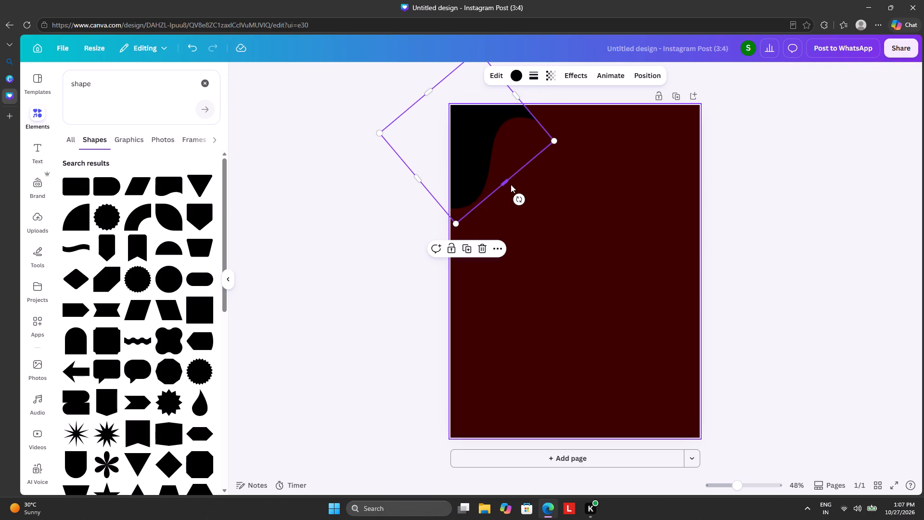
left_click_drag(556, 143, 578, 125)
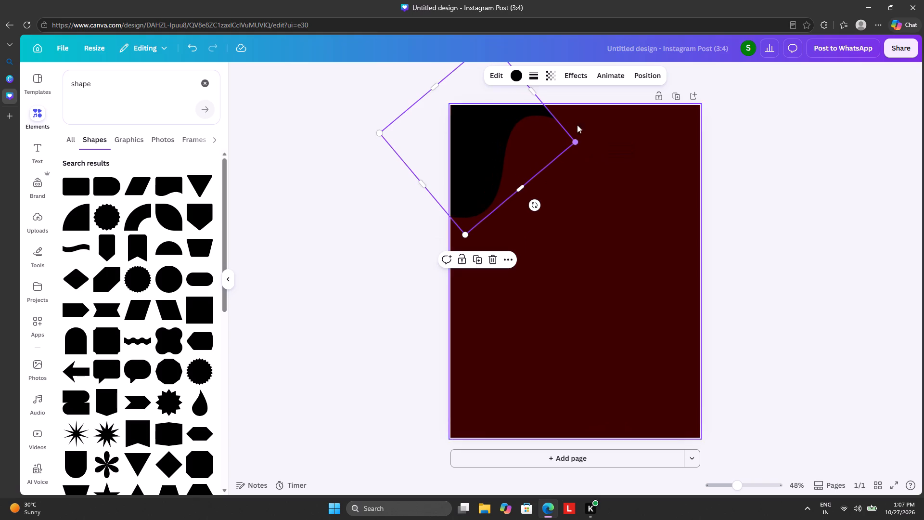
Shift the black wavy shape slightly farther into the page's top-left corner and tilt it to about -44°.
left_click_drag(524, 156, 520, 144)
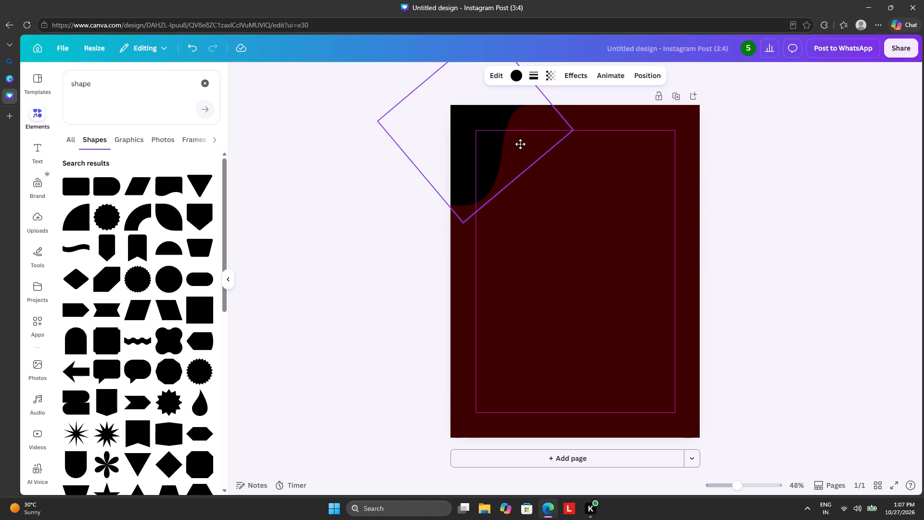
left_click_drag(520, 144, 524, 155)
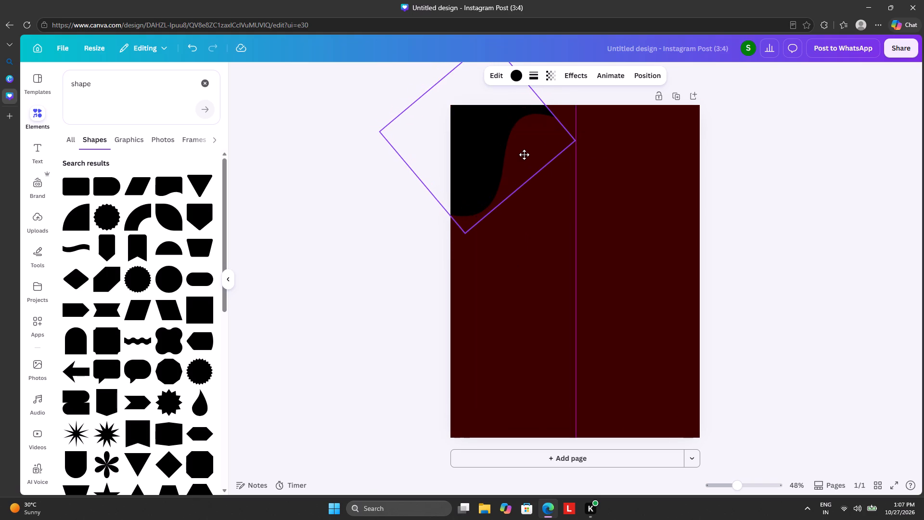
left_click_drag(524, 155, 515, 145)
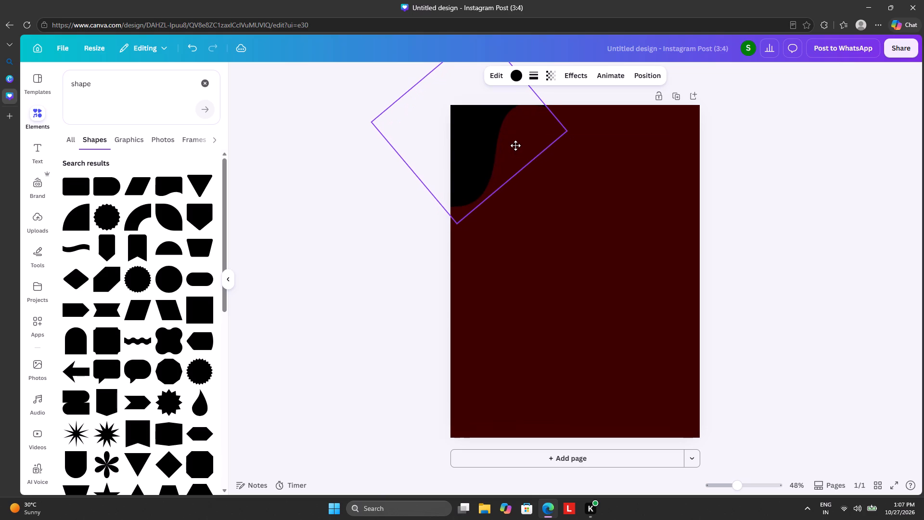
left_click_drag(515, 145, 515, 146)
left_click_drag(526, 194, 518, 197)
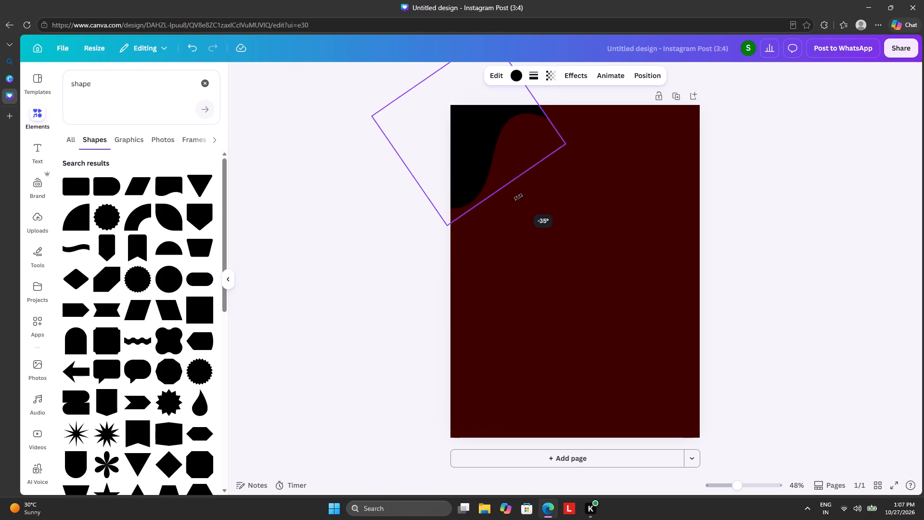
left_click_drag(518, 197, 510, 195)
left_click_drag(514, 208, 532, 197)
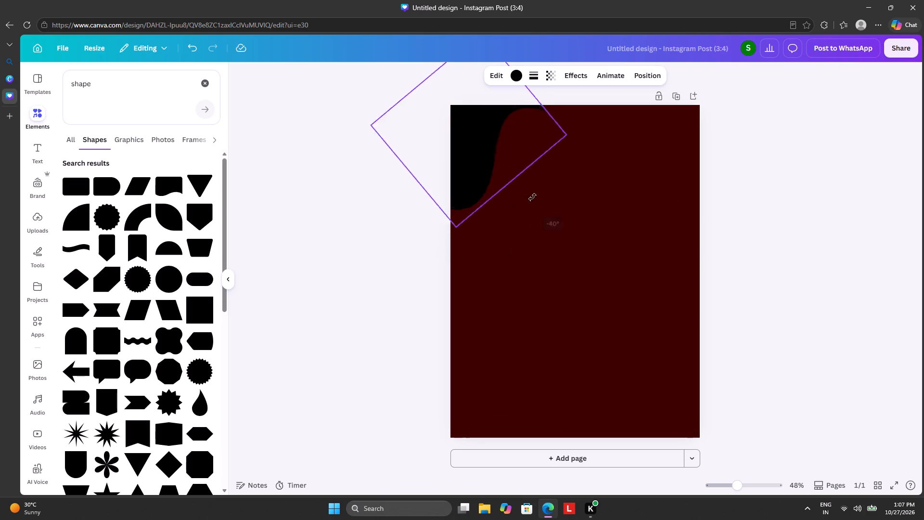
left_click_drag(532, 197, 535, 198)
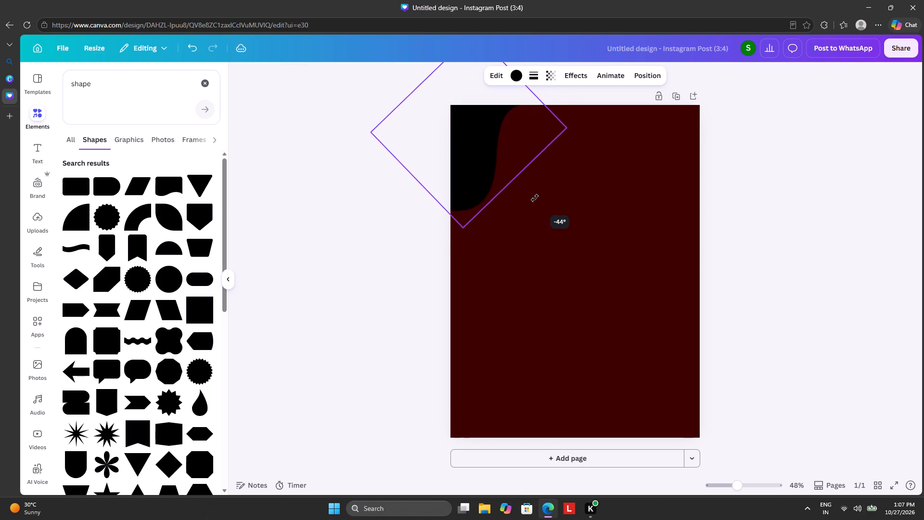
left_click_drag(535, 198, 535, 197)
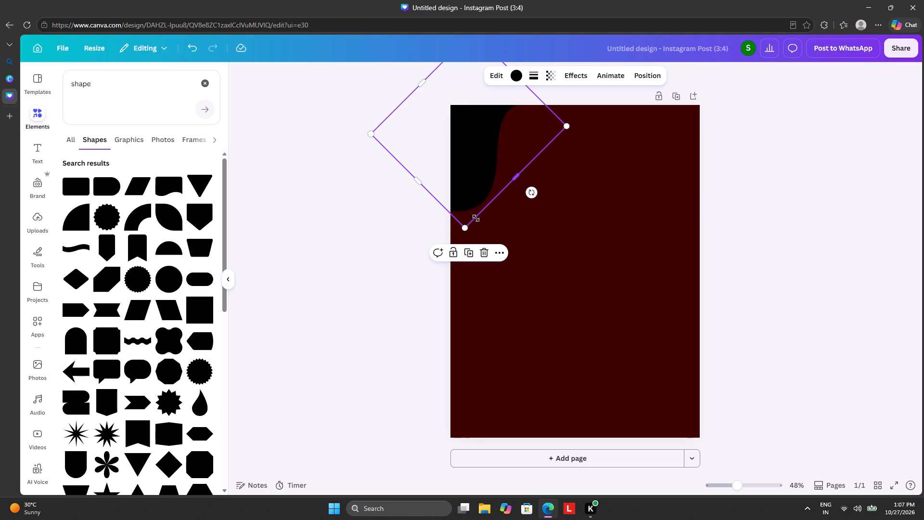
Scale down the wavy shape in the top-left corner and rotate it to about -30°.
left_click_drag(466, 226, 458, 196)
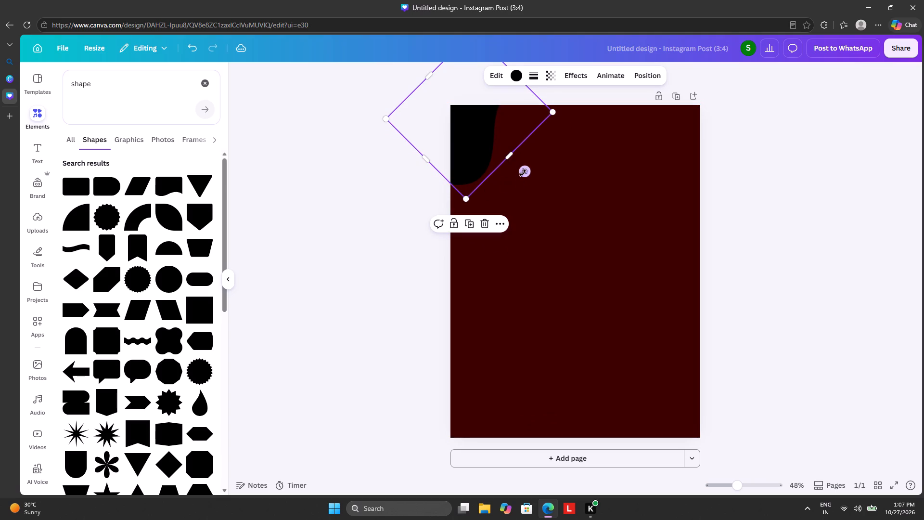
left_click_drag(524, 171, 516, 197)
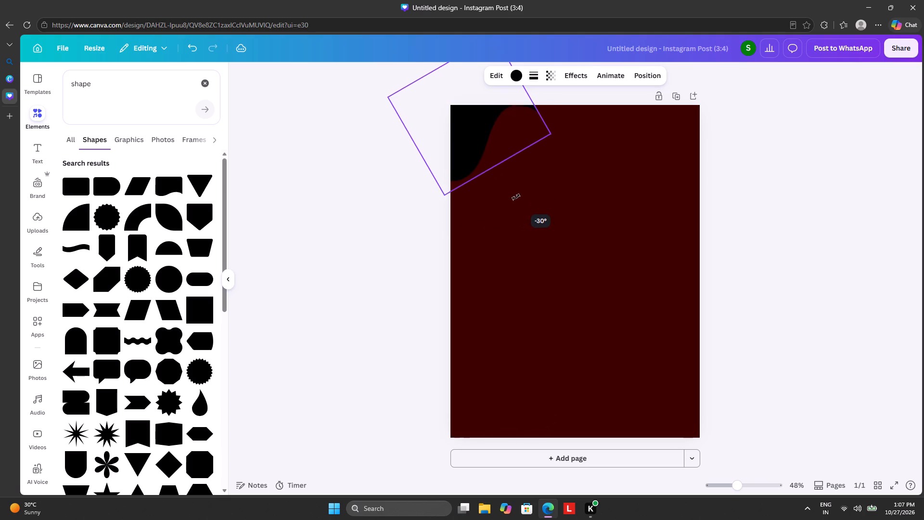
left_click_drag(516, 197, 517, 196)
left_click(480, 159)
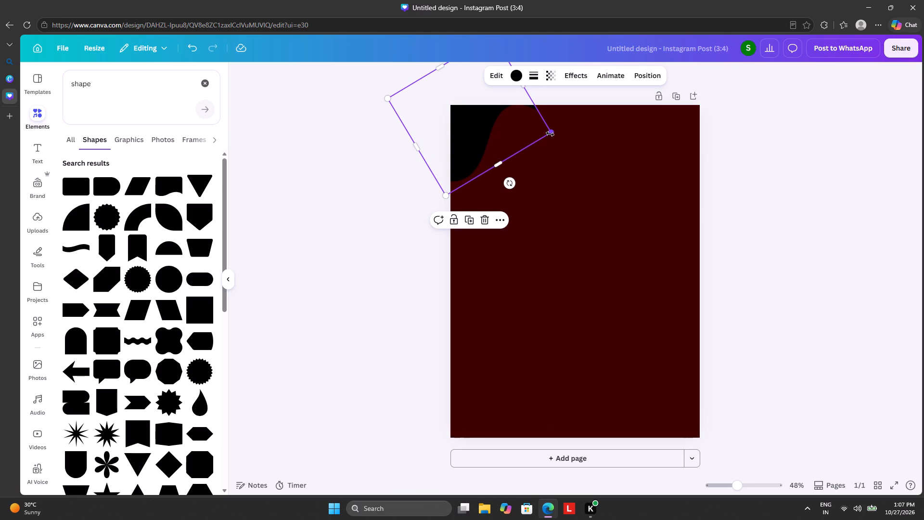
Fine-tune the wavy corner shape's size to about 514 wide by 467 high.
left_click_drag(549, 134, 542, 131)
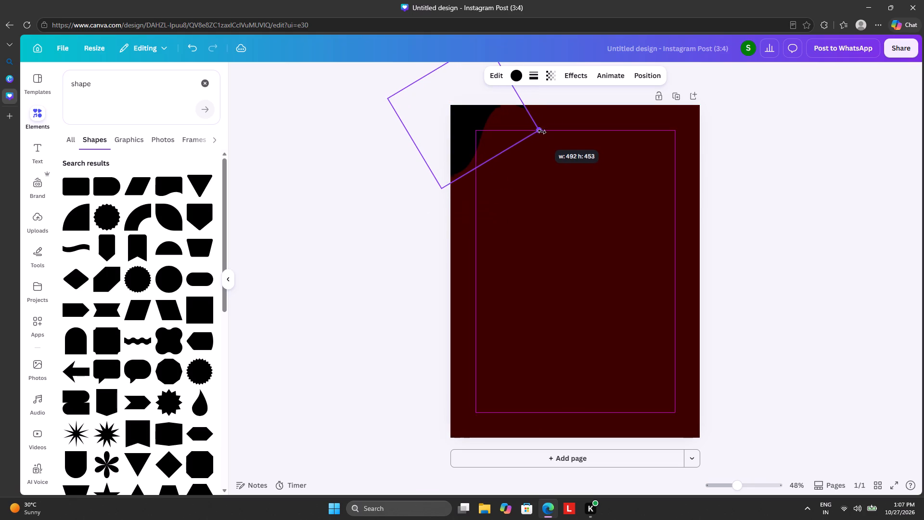
left_click_drag(542, 131, 543, 126)
left_click_drag(520, 91, 532, 86)
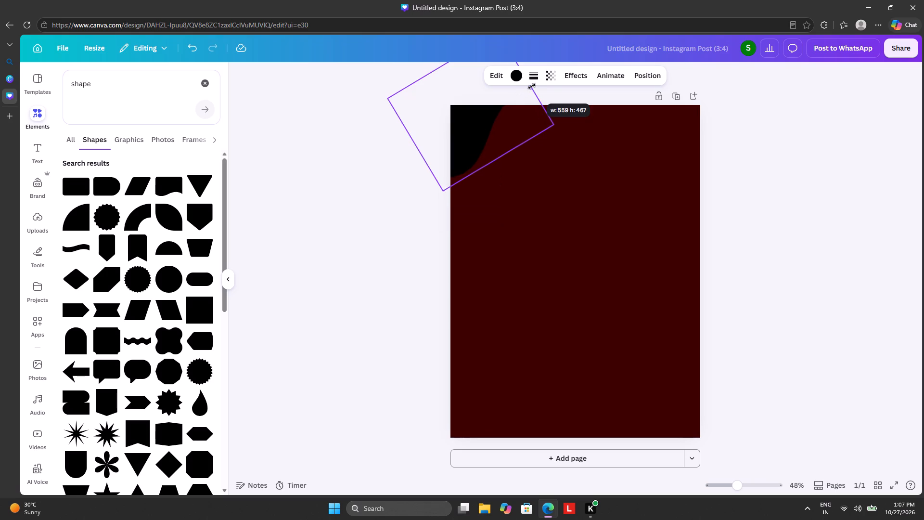
left_click_drag(532, 86, 529, 102)
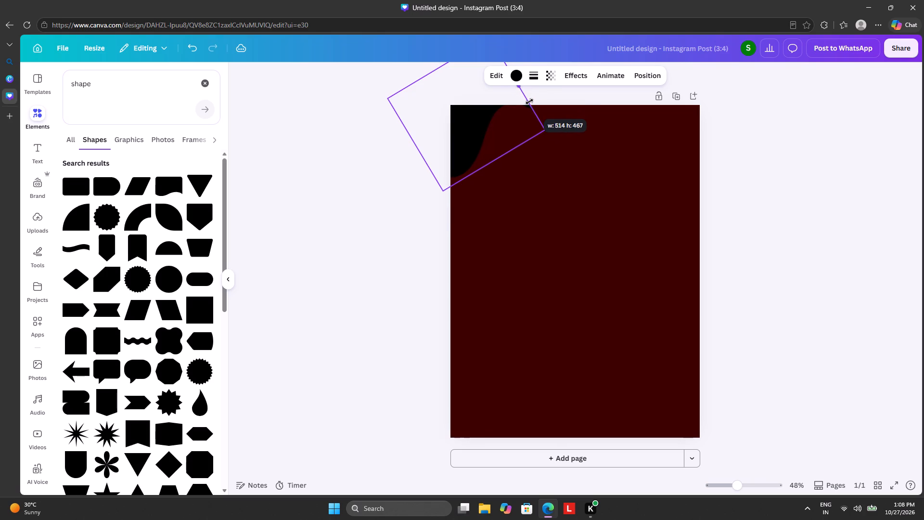
left_click_drag(529, 102, 530, 102)
left_click(513, 125)
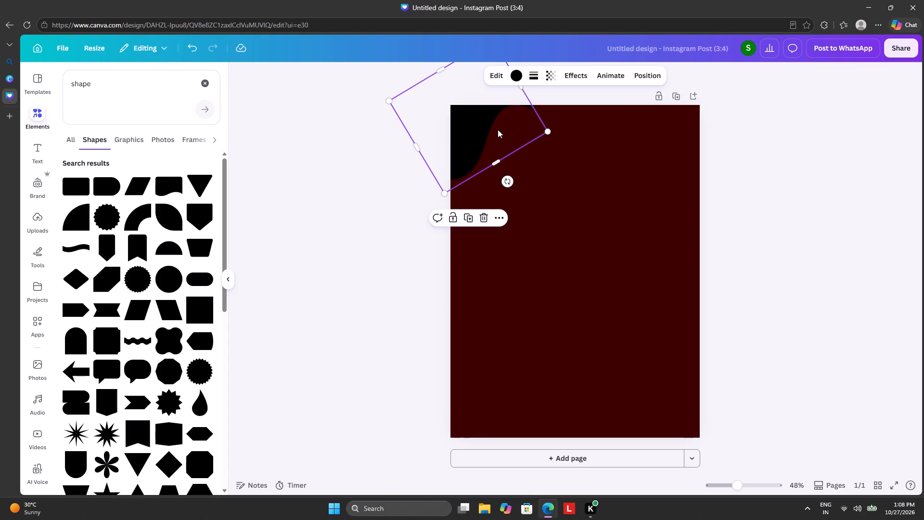
Recolour the corner wave with a pale cream default solid colour, trying peach, orange, #ffd699 and yellow swatches as alternatives.
left_click(519, 78)
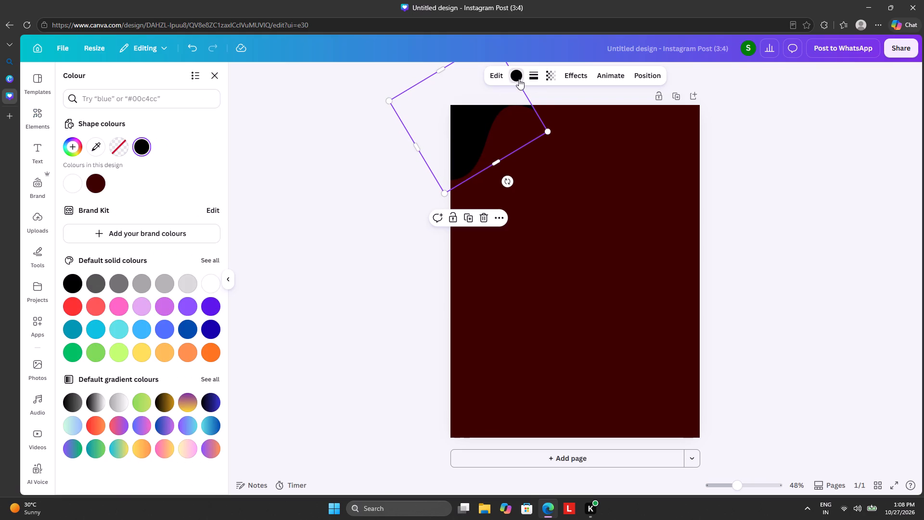
left_click(218, 257)
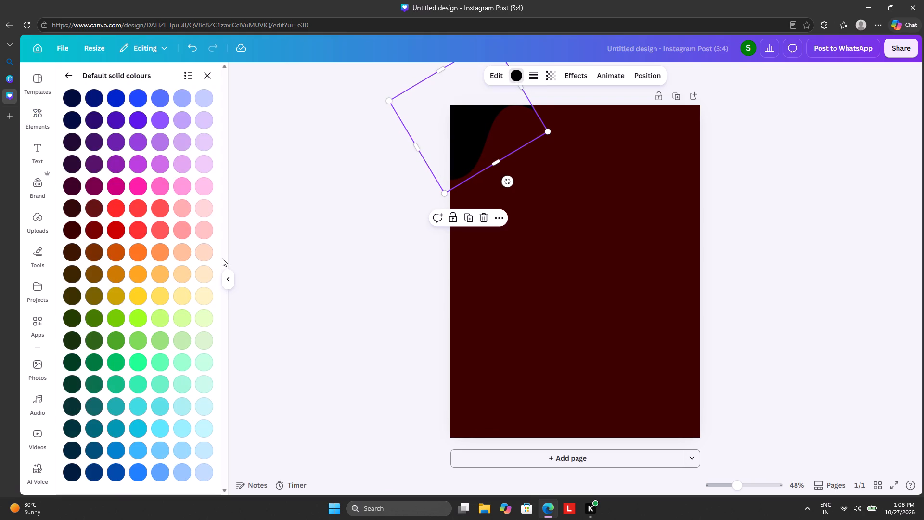
left_click(184, 253)
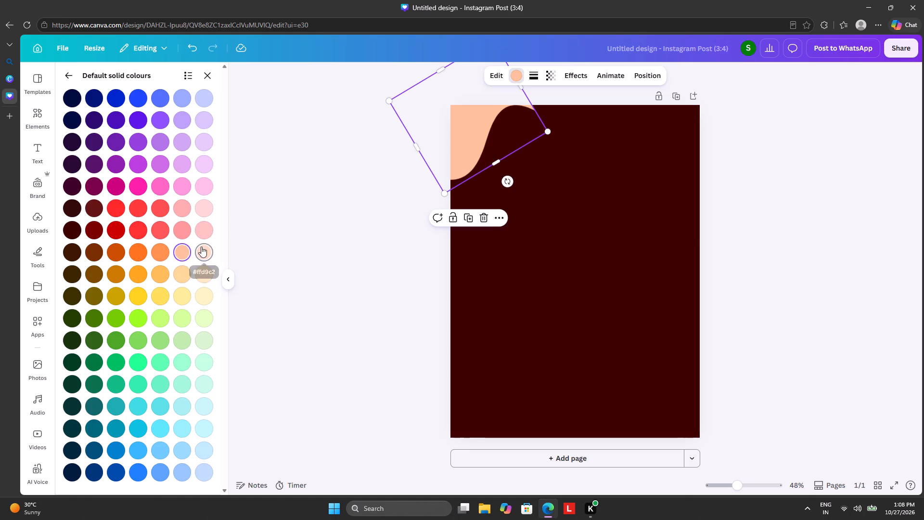
left_click(165, 255)
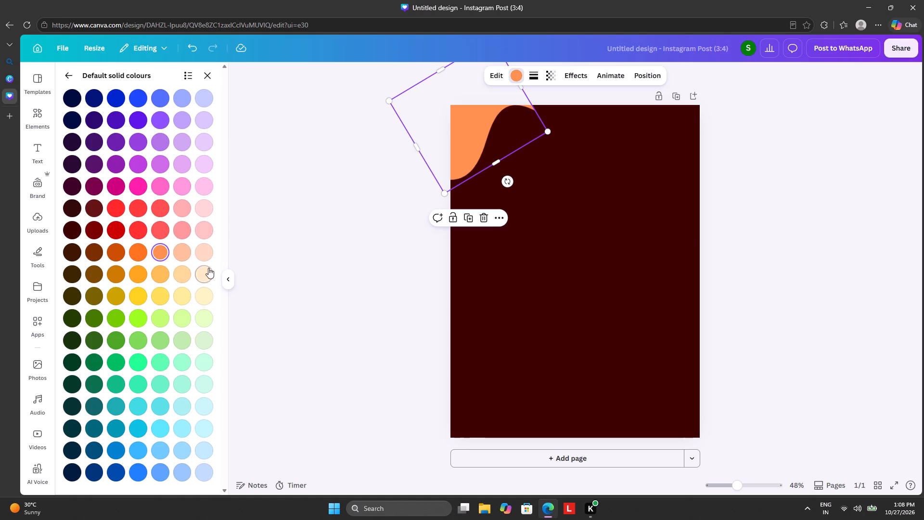
left_click(206, 251)
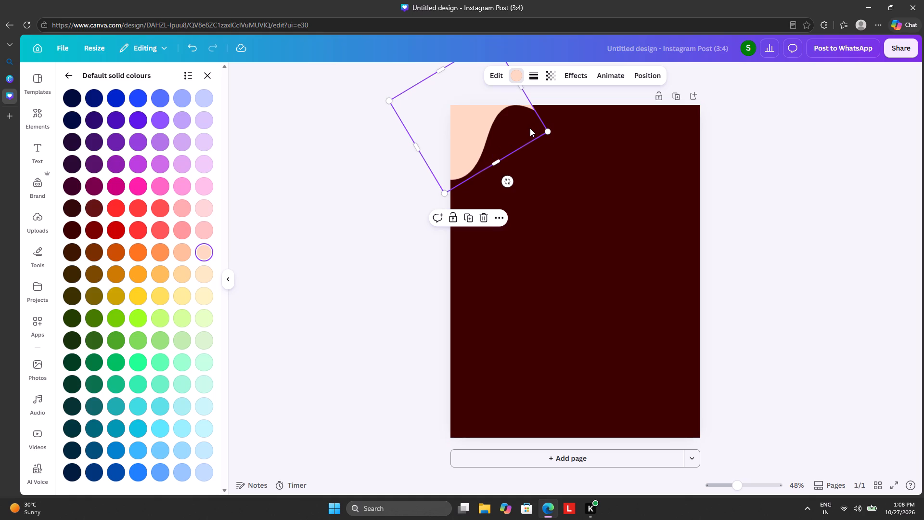
left_click(198, 272)
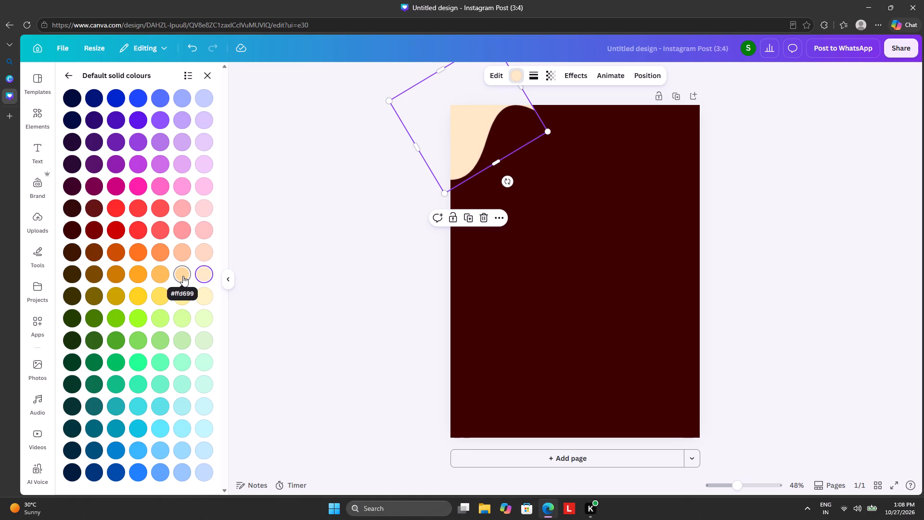
left_click(182, 276)
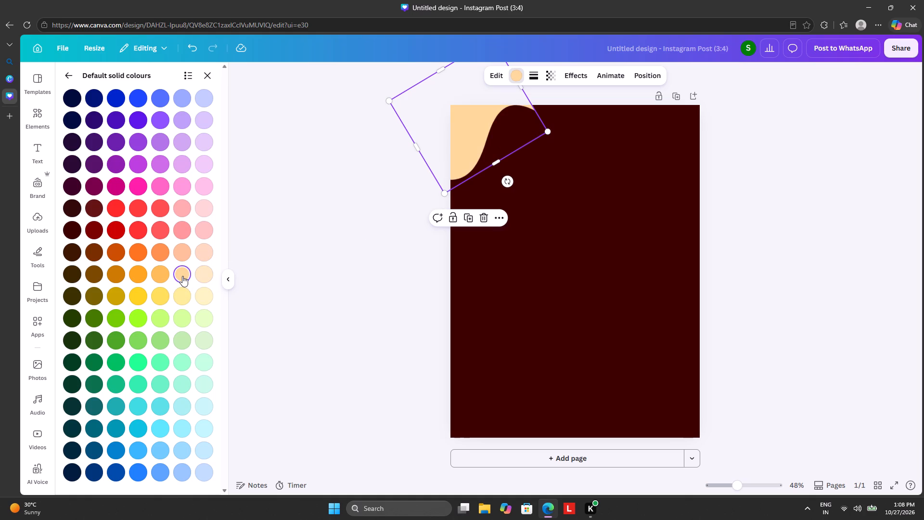
left_click(156, 293)
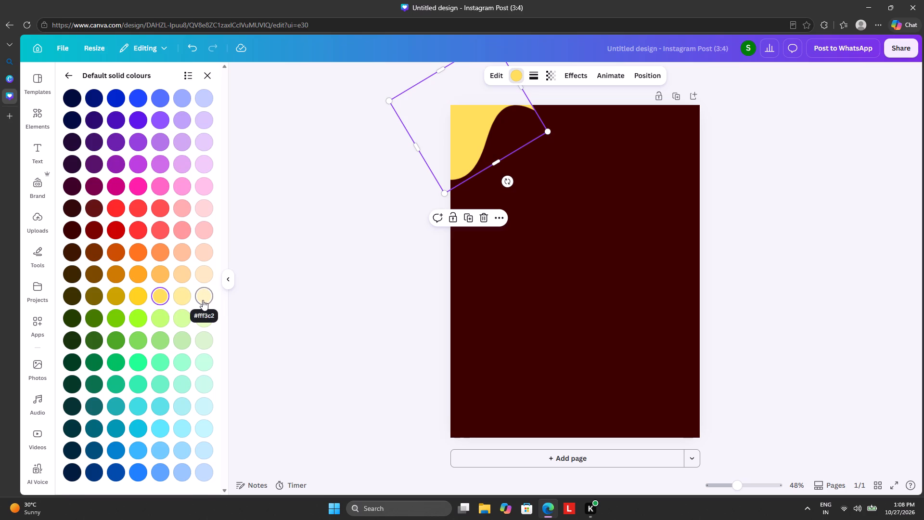
Recolour the corner wave with the pale peach-cream default solid colour, trying light orange and light pink first.
left_click(162, 276)
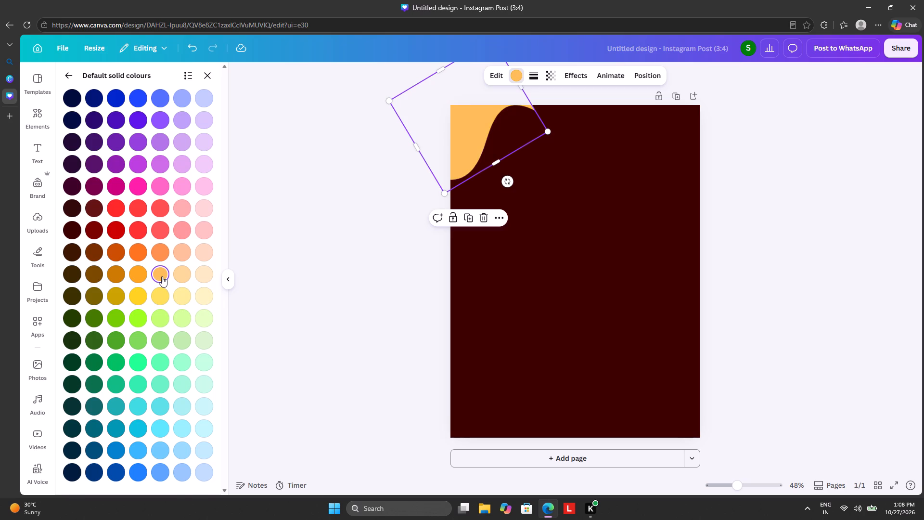
left_click(206, 230)
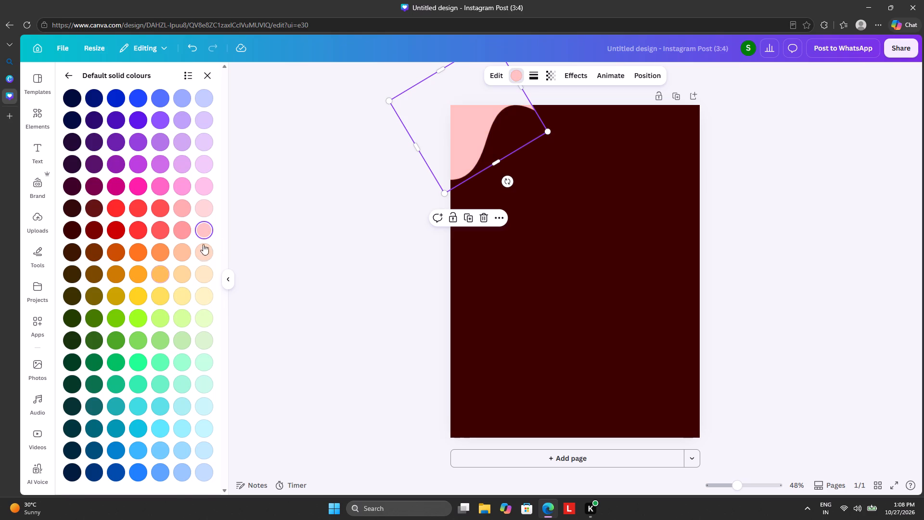
left_click(204, 275)
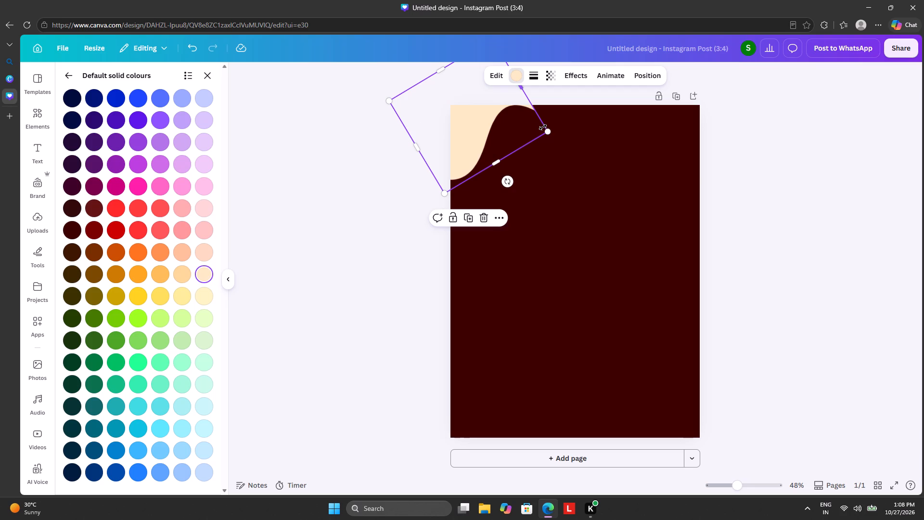
Reduce the corner wave's height to about 460, widen it, and nudge it to fill the page's top-left corner, leaving it deselected.
left_click_drag(548, 131, 548, 121)
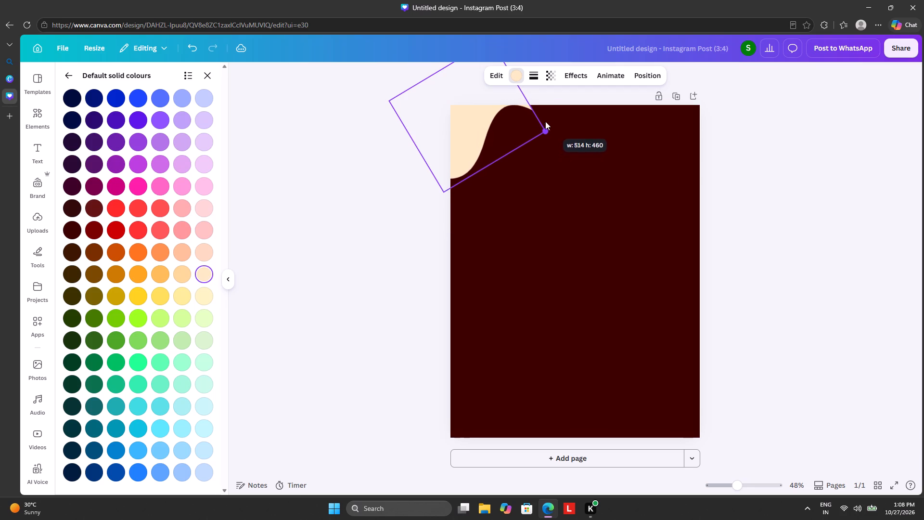
left_click_drag(518, 131, 509, 130)
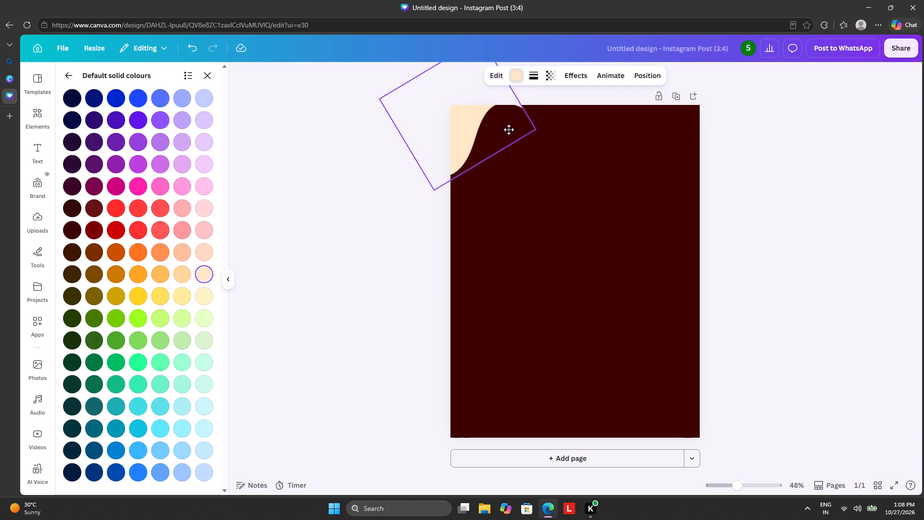
left_click_drag(509, 130, 511, 145)
left_click_drag(511, 99, 534, 93)
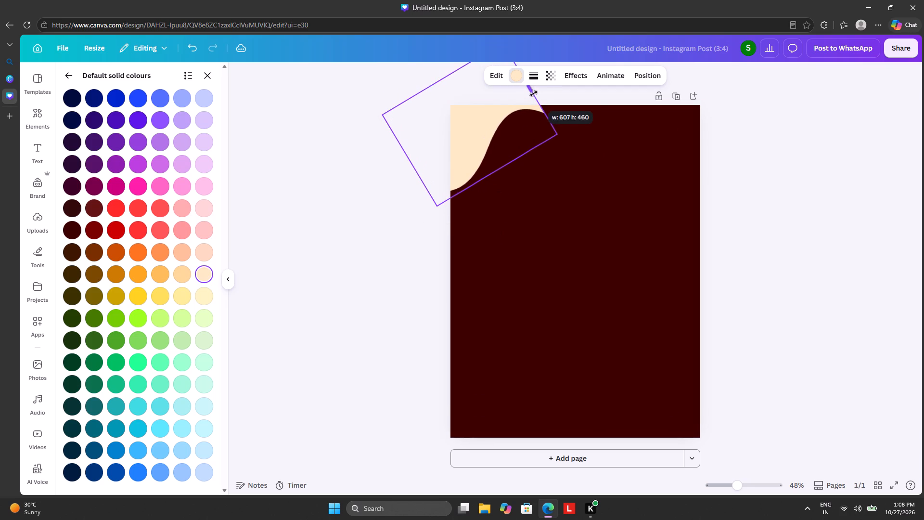
left_click_drag(534, 93, 547, 90)
left_click_drag(526, 121, 522, 127)
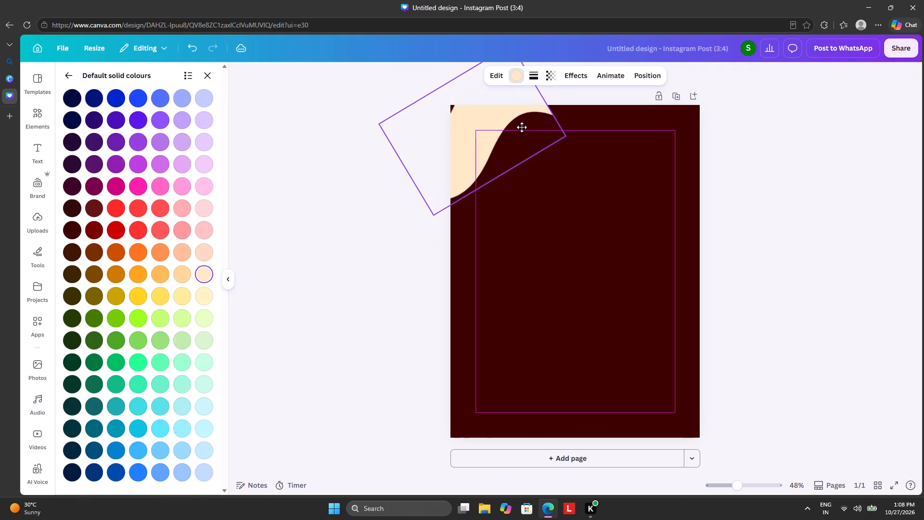
left_click_drag(522, 127, 518, 124)
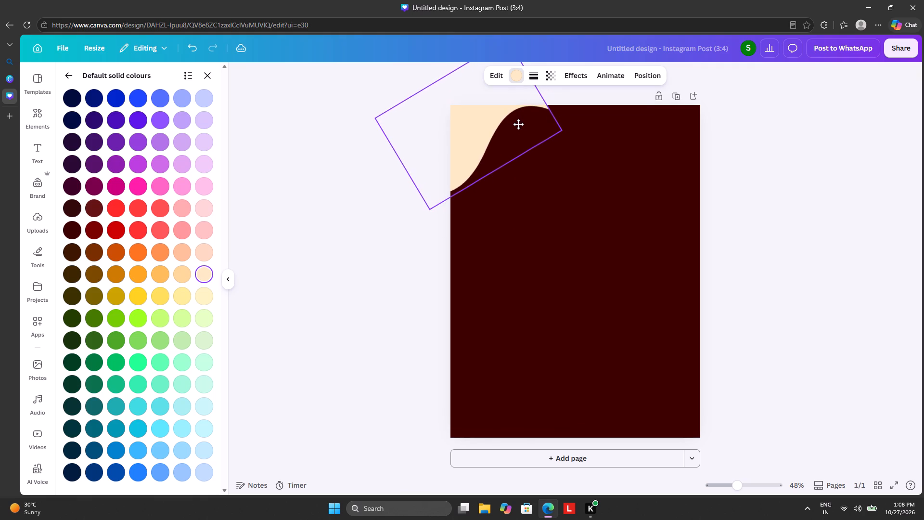
left_click_drag(518, 124, 517, 121)
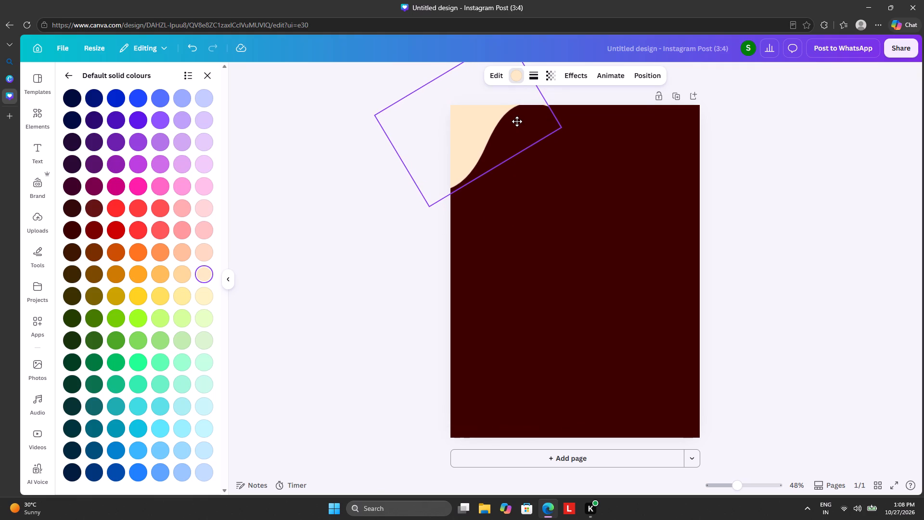
left_click_drag(517, 121, 513, 122)
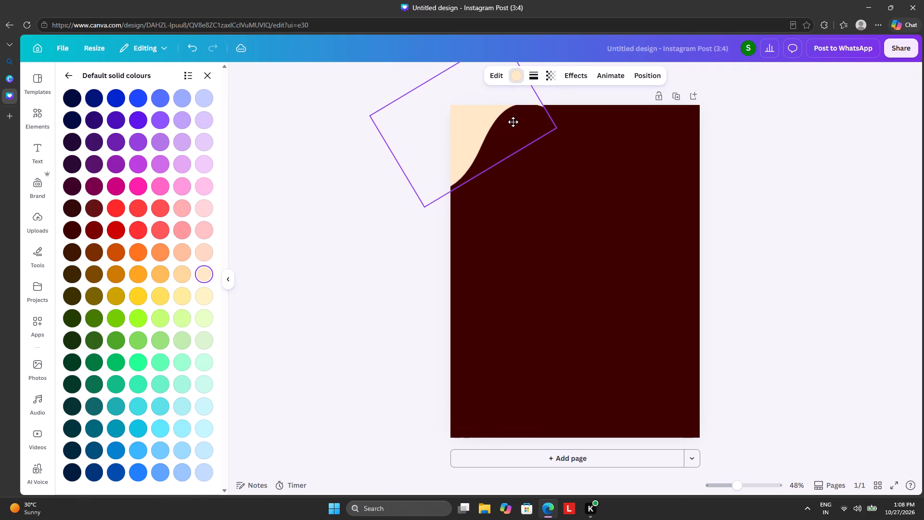
left_click_drag(513, 122, 516, 122)
left_click(286, 221)
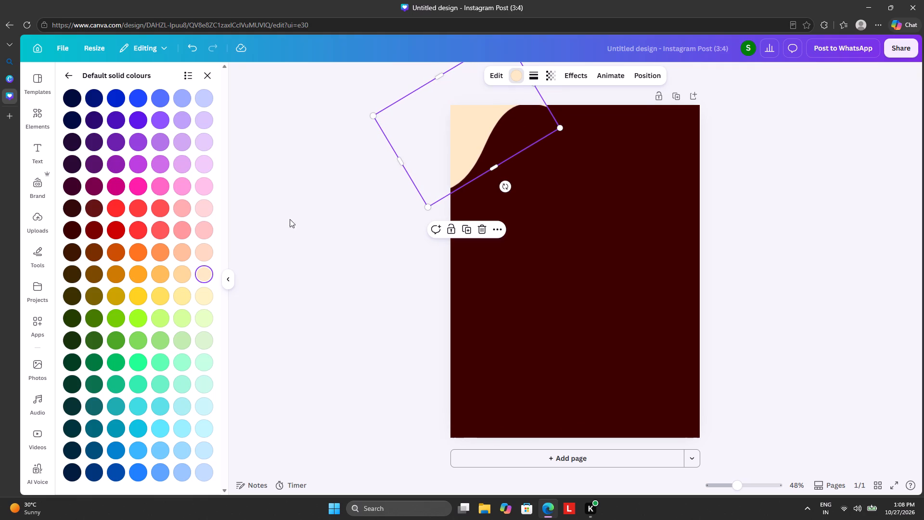
left_click(324, 216)
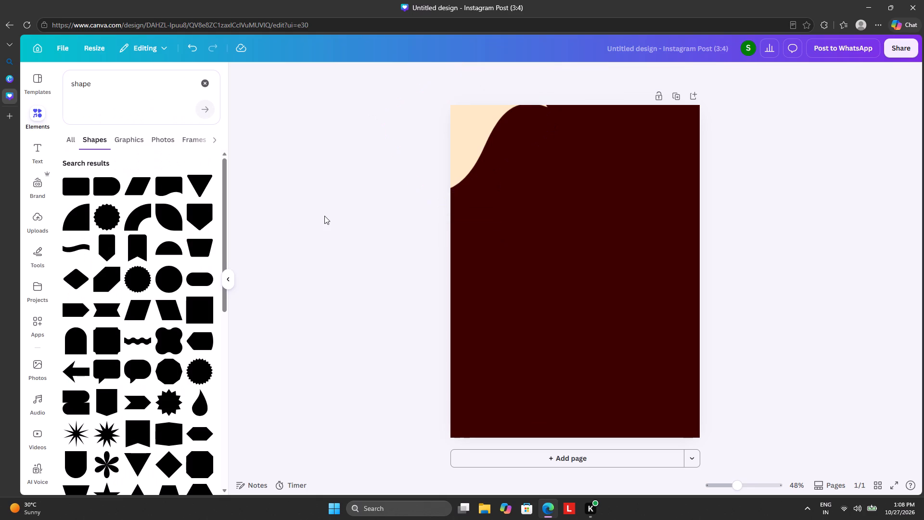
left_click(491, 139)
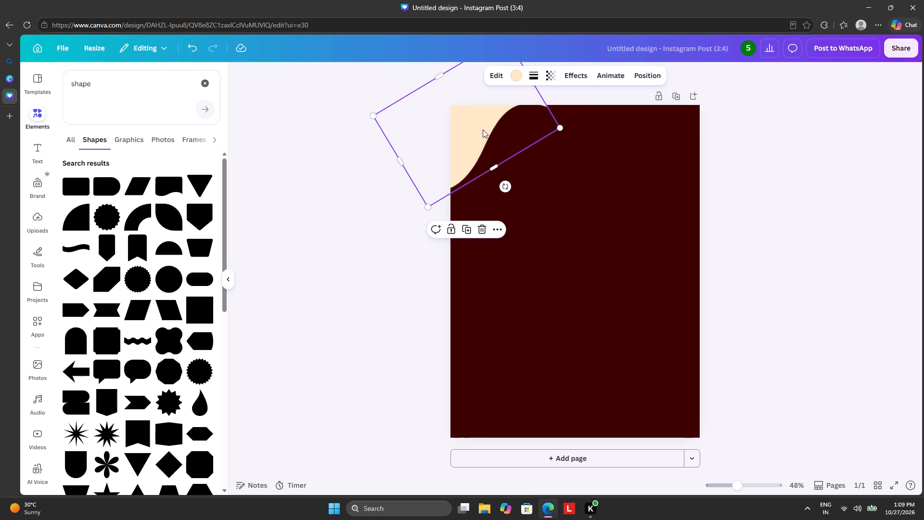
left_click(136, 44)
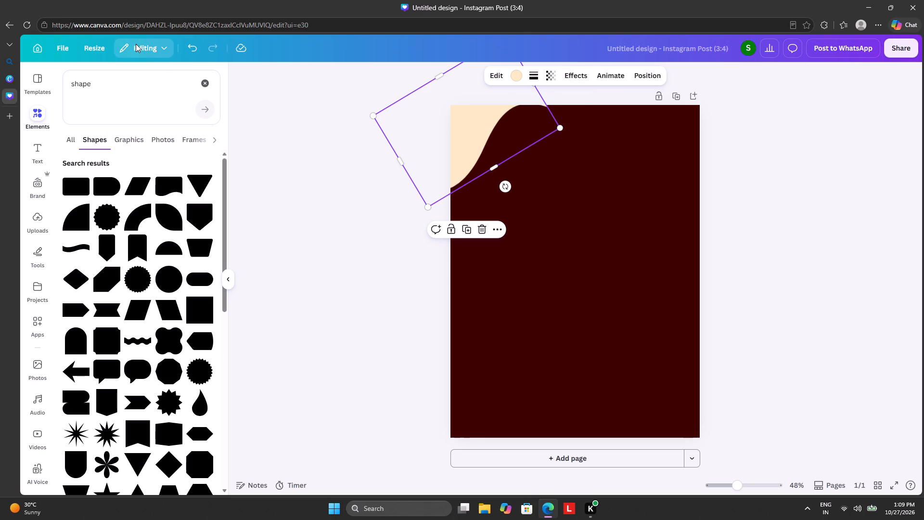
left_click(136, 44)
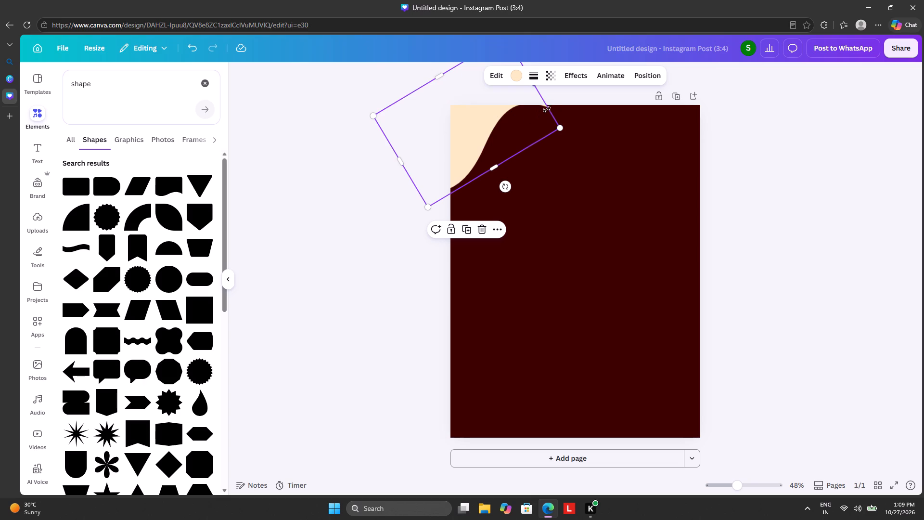
Lengthen the cream wave to about 696 wide by 460 high, nudge it slightly further into the page's top-left corner, and deselect it.
left_click_drag(543, 102, 541, 102)
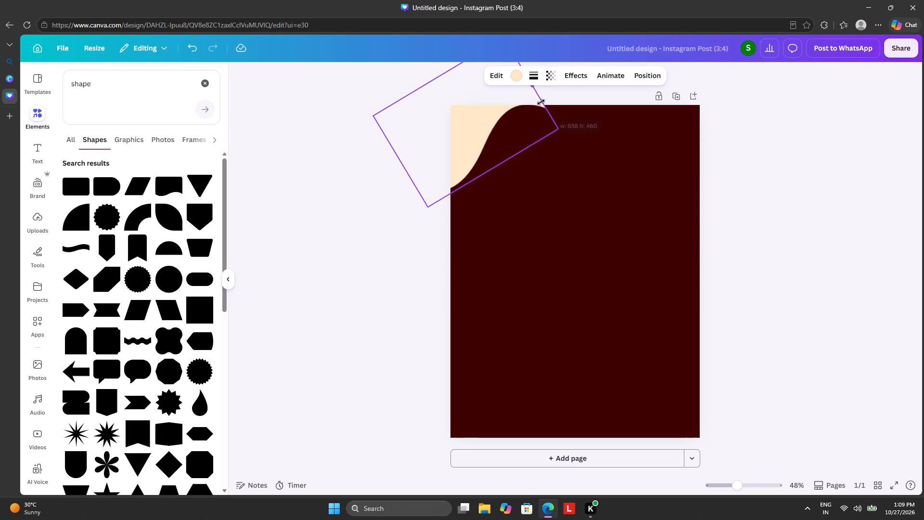
left_click_drag(541, 102, 542, 96)
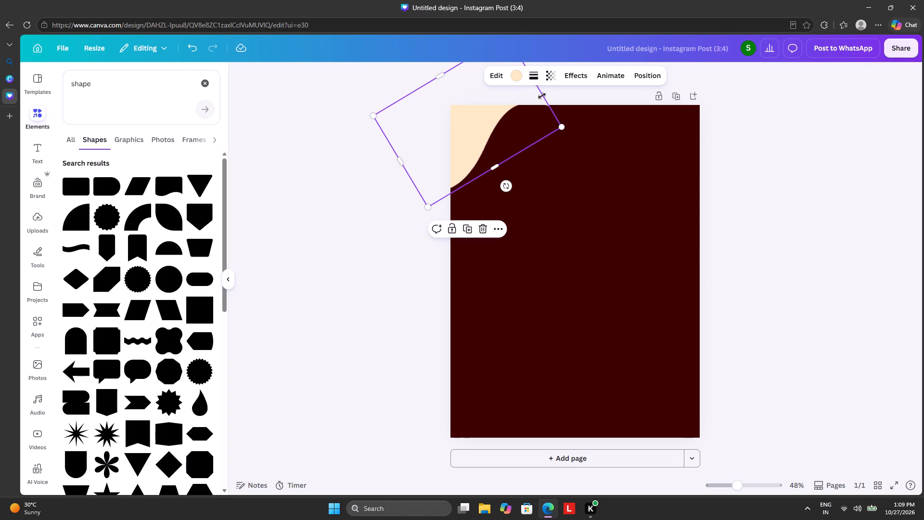
left_click_drag(540, 96, 545, 96)
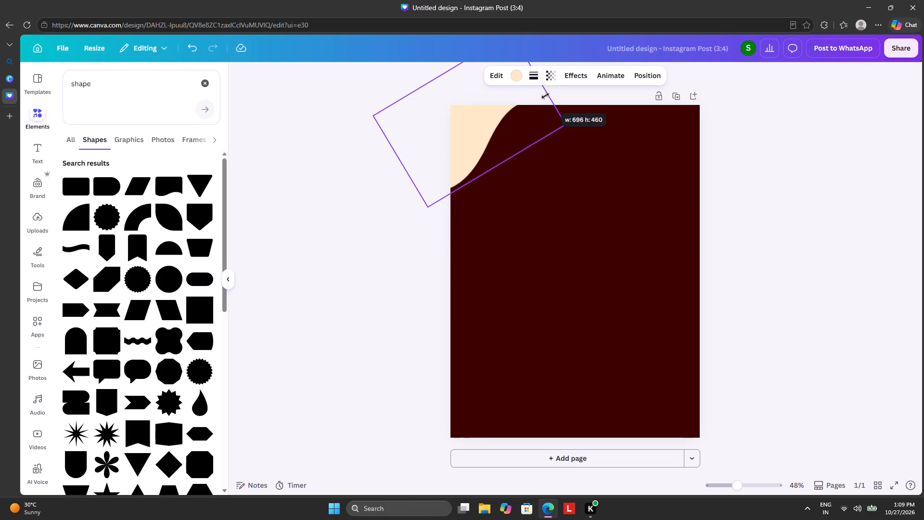
left_click_drag(545, 96, 545, 96)
left_click_drag(523, 112, 522, 116)
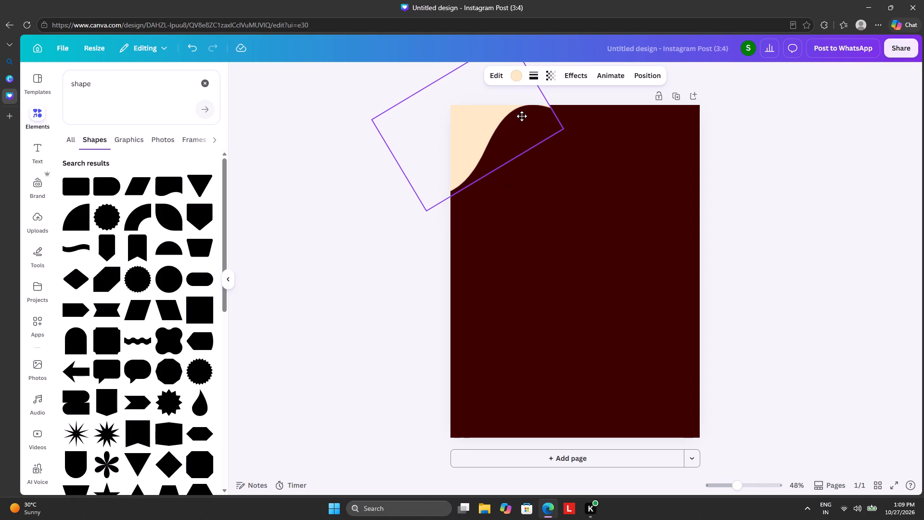
left_click_drag(522, 116, 517, 114)
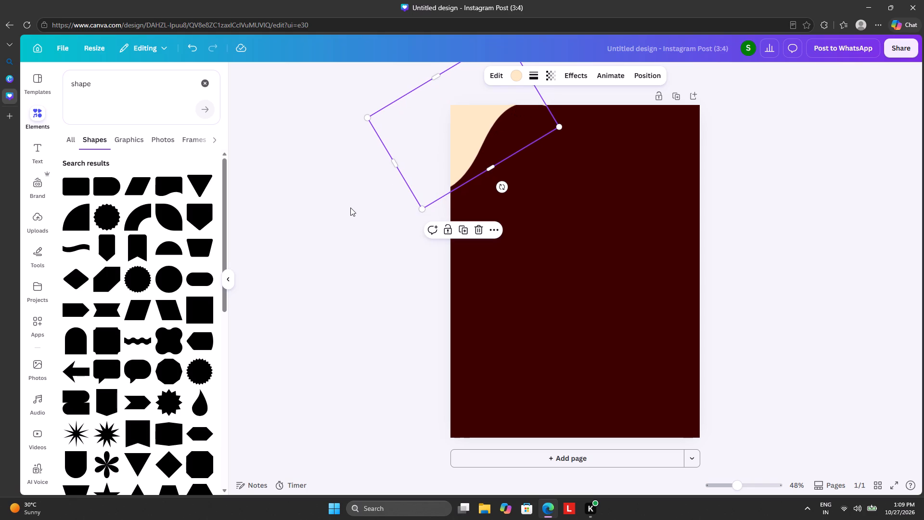
left_click(351, 208)
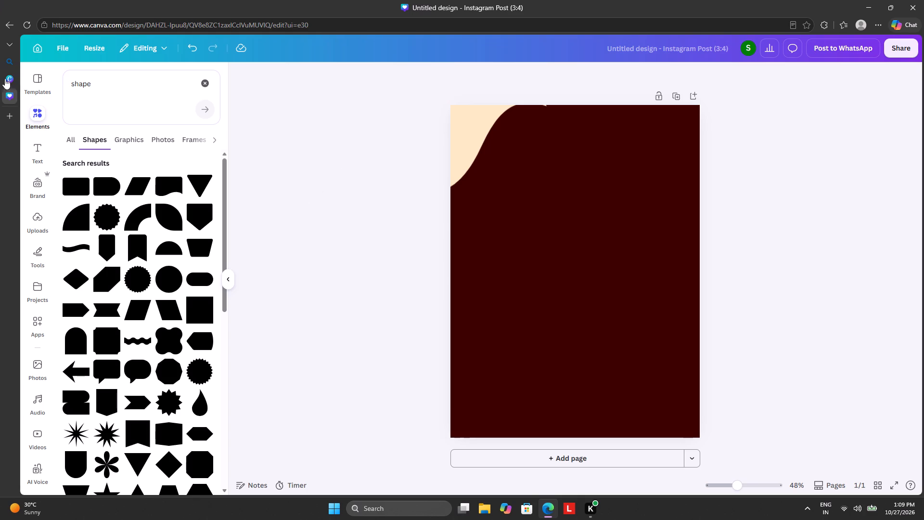
Search the templates for "shape" and open the full set of matching shape elements.
left_click(39, 78)
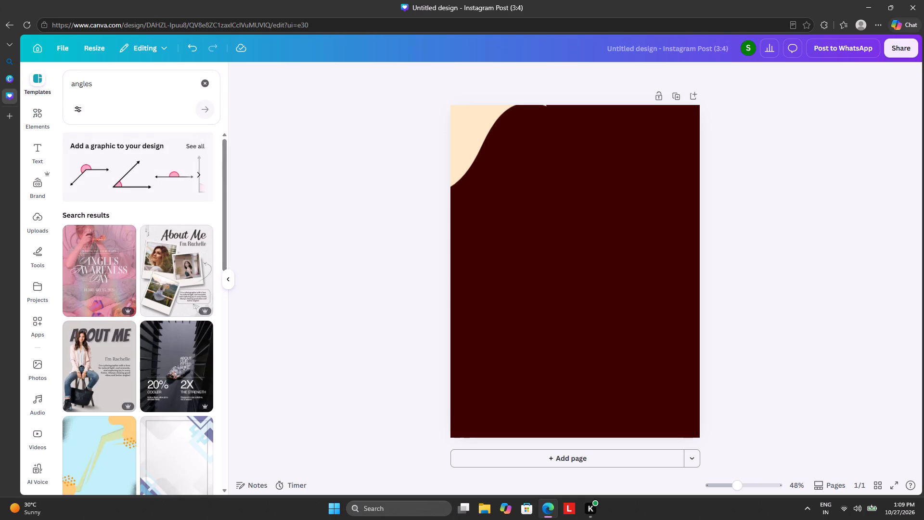
left_click(207, 83)
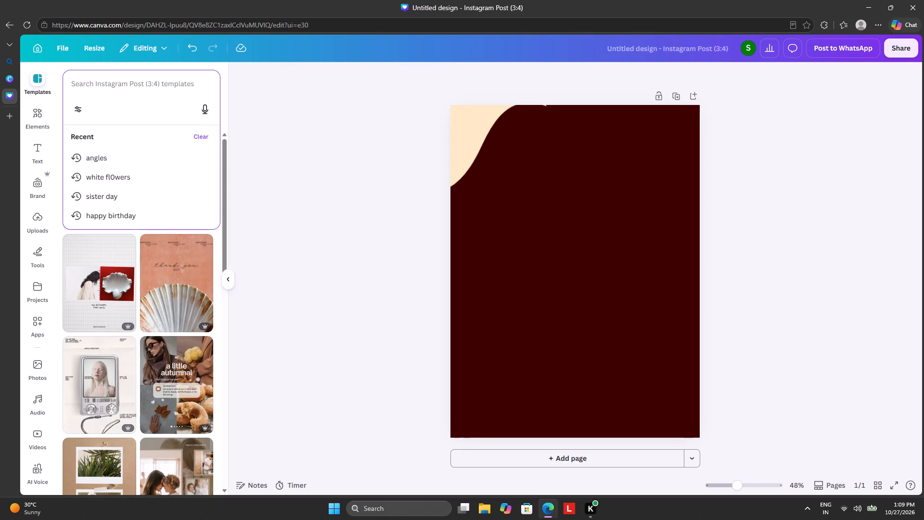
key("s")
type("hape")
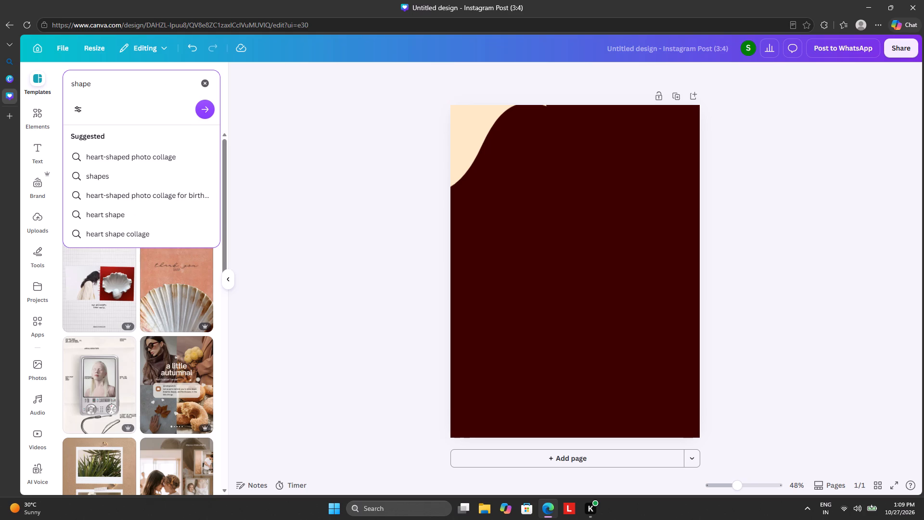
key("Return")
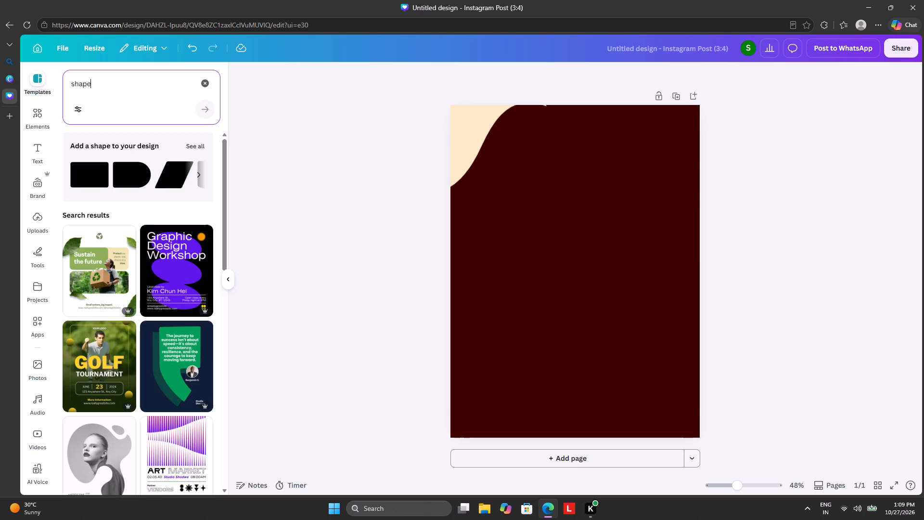
left_click(196, 147)
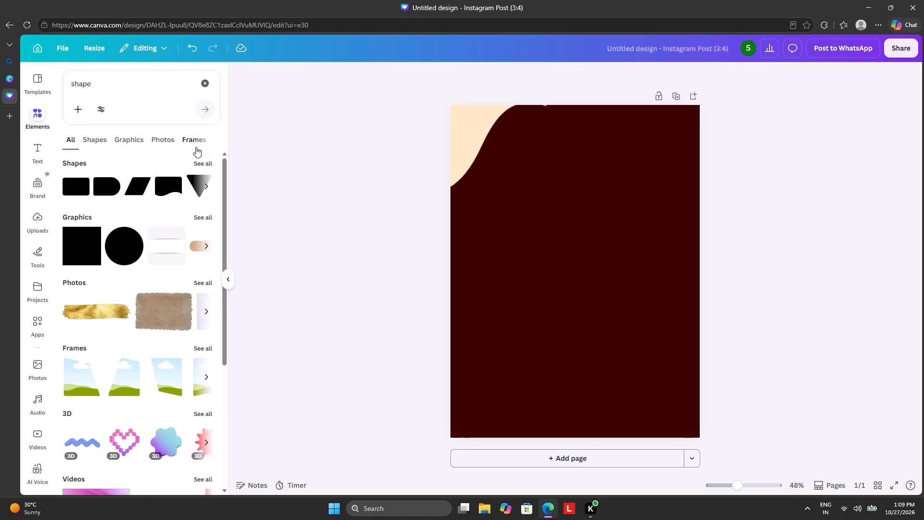
Clear the "shape" search and return to the overview of element categories.
left_click(208, 84)
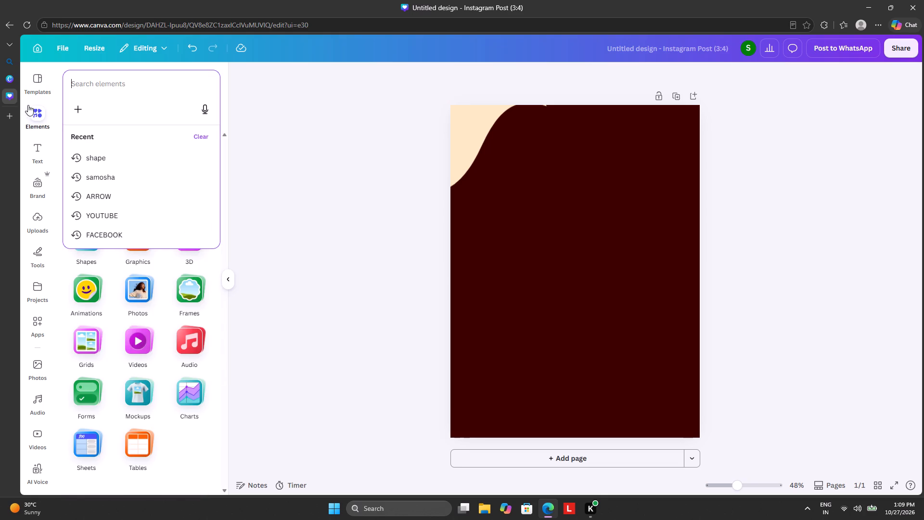
left_click(34, 108)
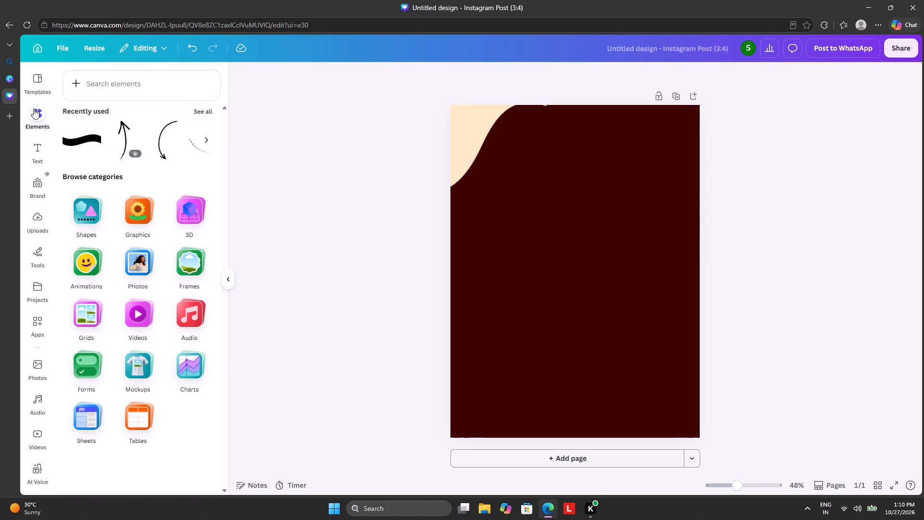
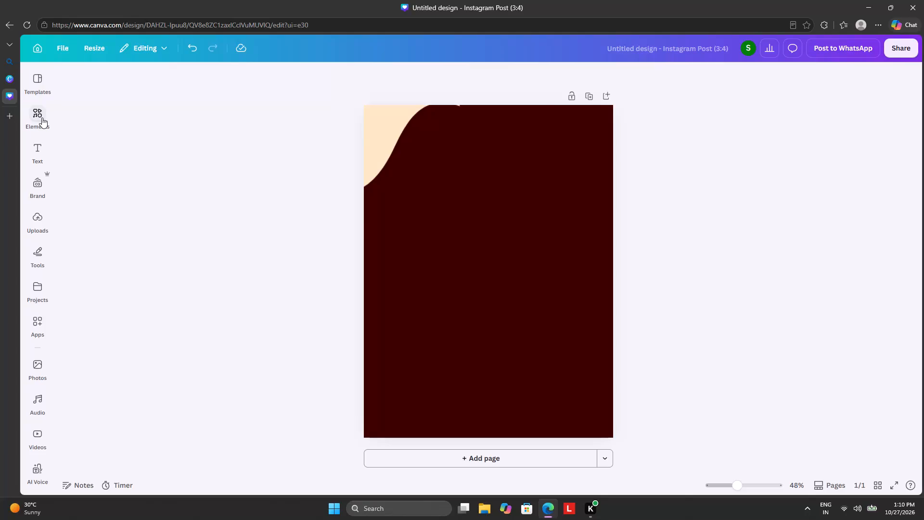
Look through the recently used elements and the template results for "shape" for another shape to decorate the page.
left_click(38, 115)
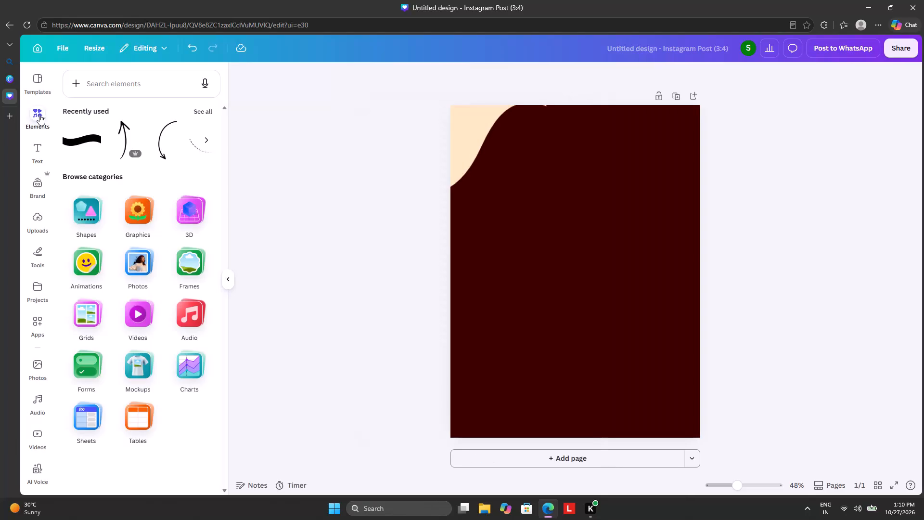
left_click(202, 112)
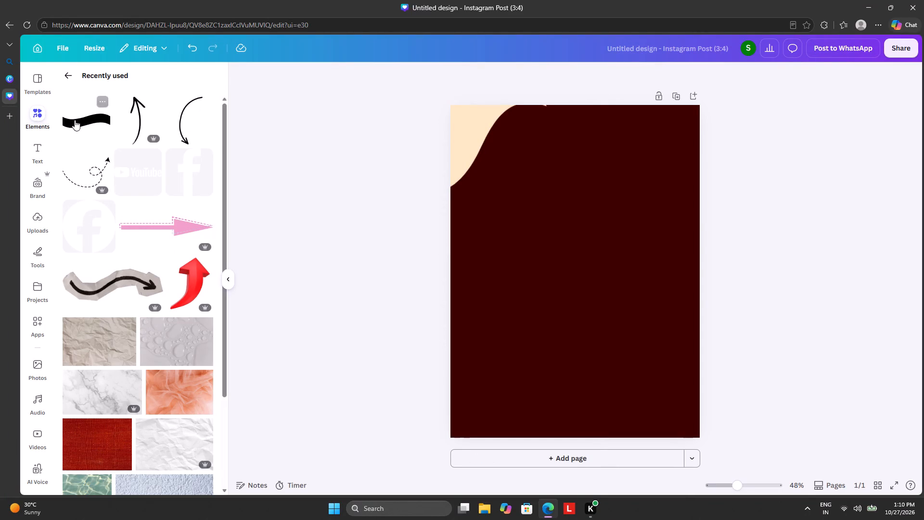
left_click(38, 78)
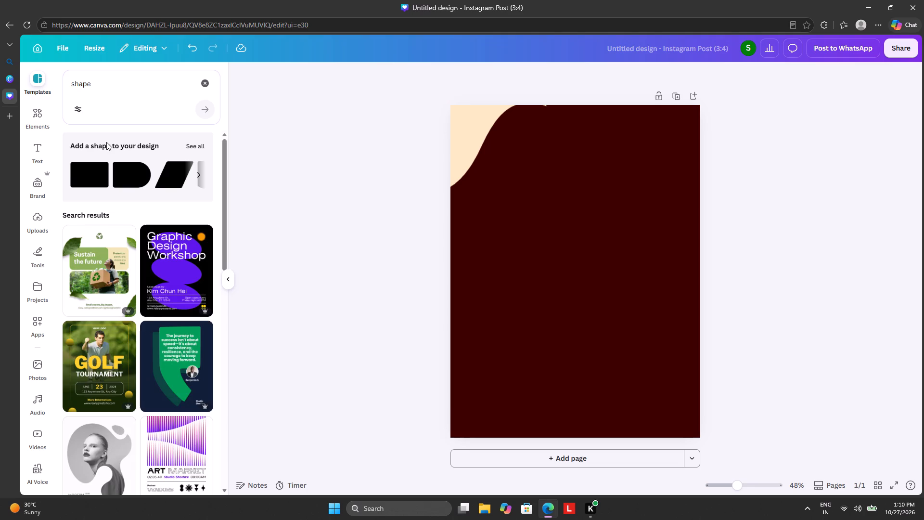
scroll(106, 142, "down", 1)
scroll(105, 136, "up", 2)
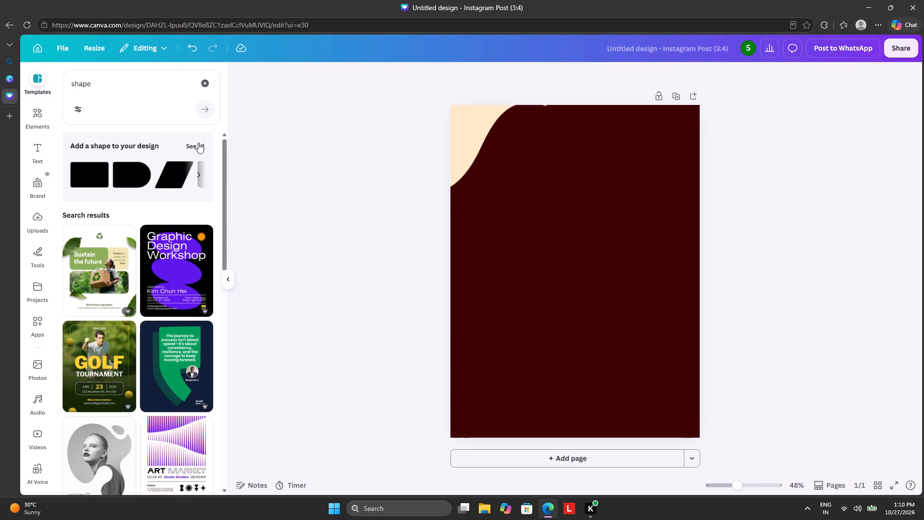
Find the lavender wavy corner shape among the graphics results for "shape" and add it to the page.
left_click(198, 143)
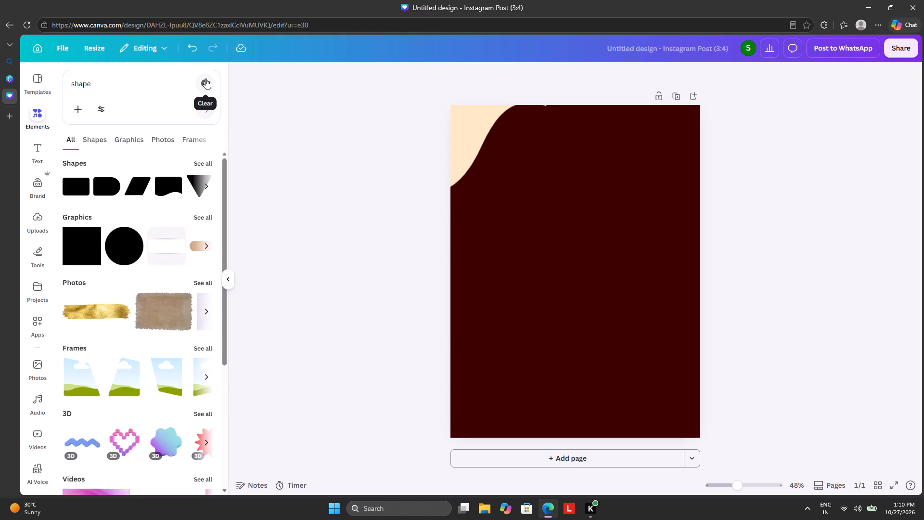
left_click(195, 215)
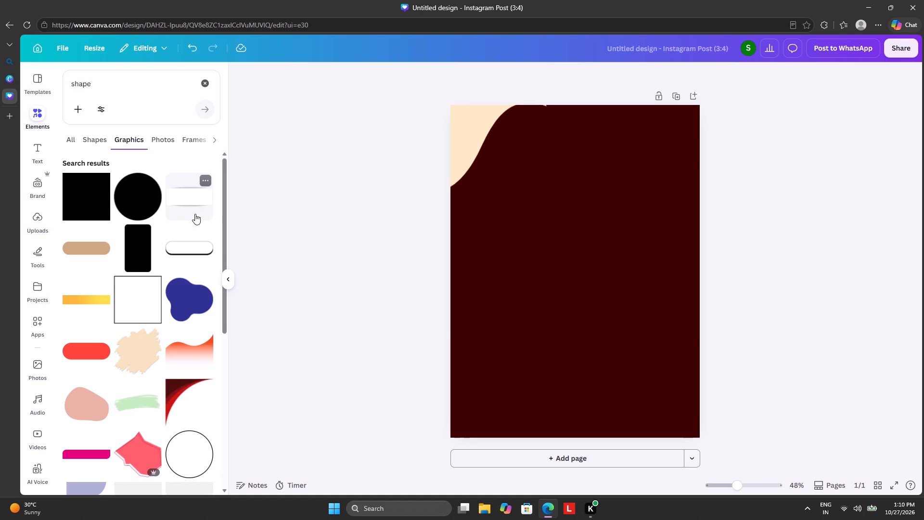
scroll(143, 333, "down", 4)
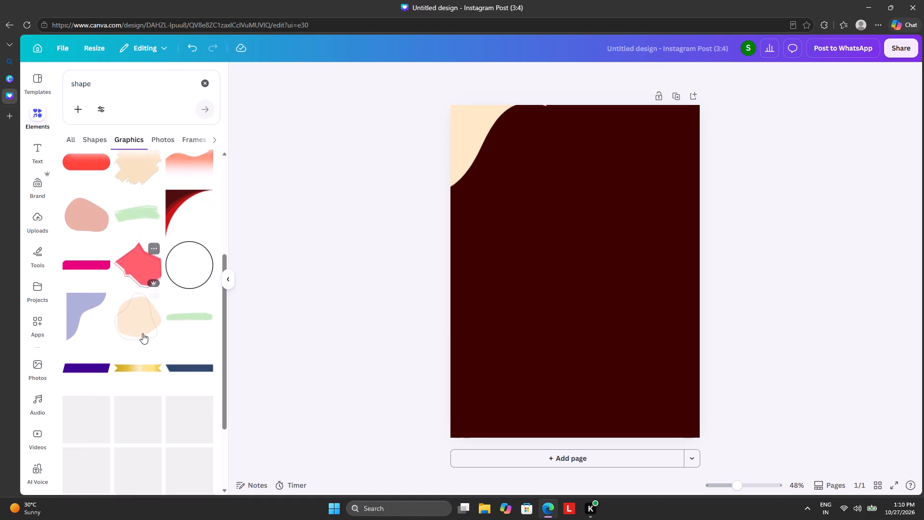
left_click(82, 304)
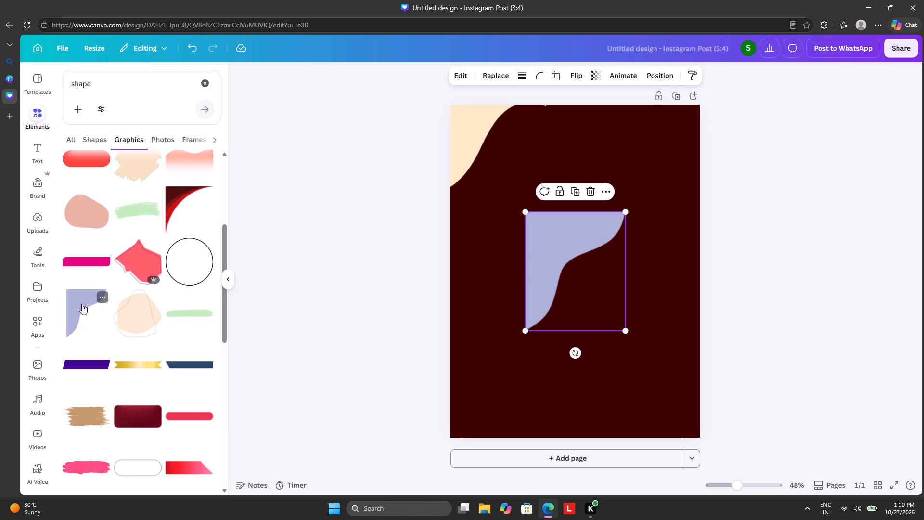
Delete the cream wave from the page's top-left corner.
left_click(489, 149)
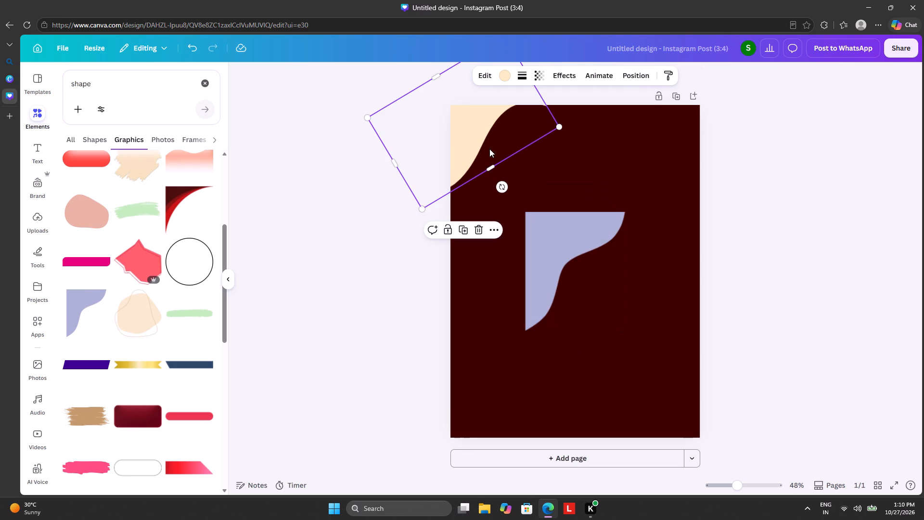
left_click(478, 227)
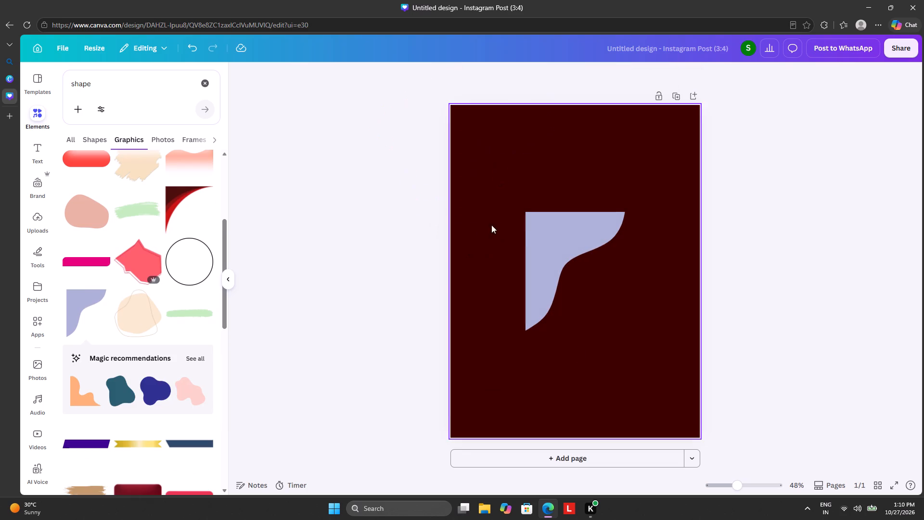
Move the lavender wavy shape into the page's top-left corner, slightly overlapping the page edges.
left_click_drag(546, 245, 464, 131)
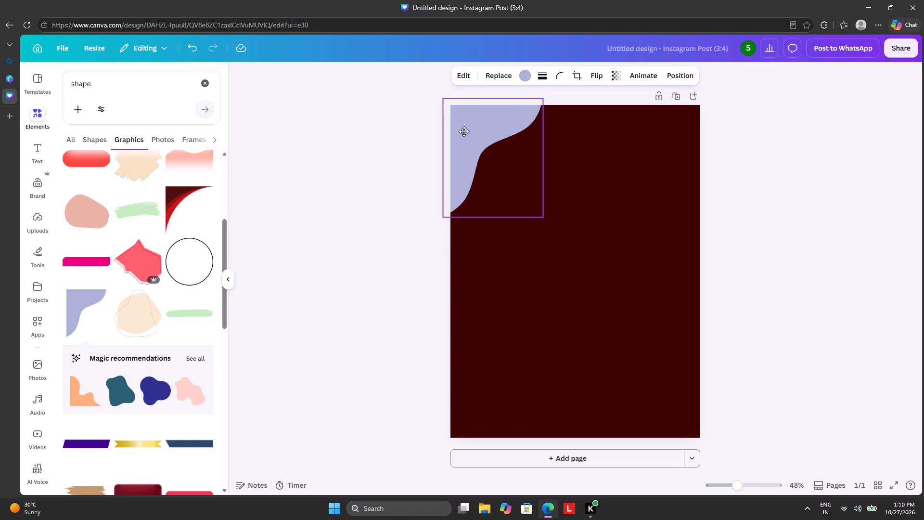
left_click_drag(464, 131, 465, 134)
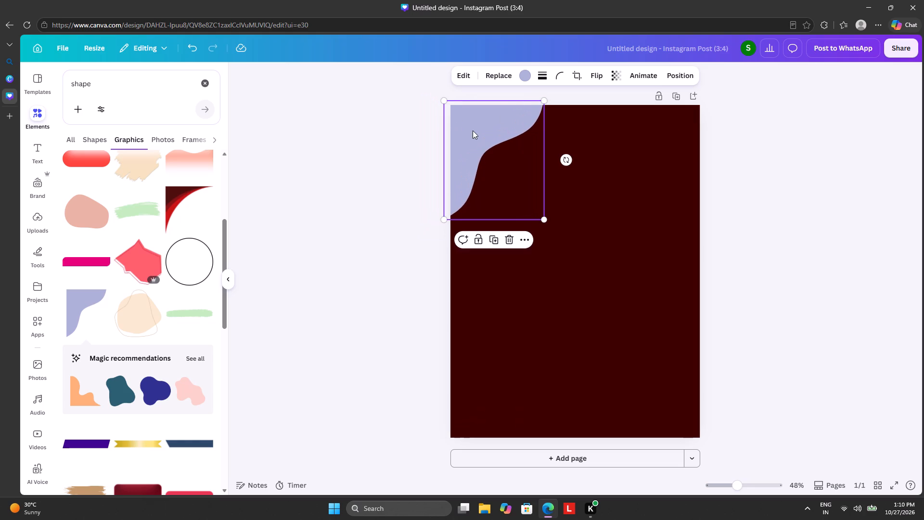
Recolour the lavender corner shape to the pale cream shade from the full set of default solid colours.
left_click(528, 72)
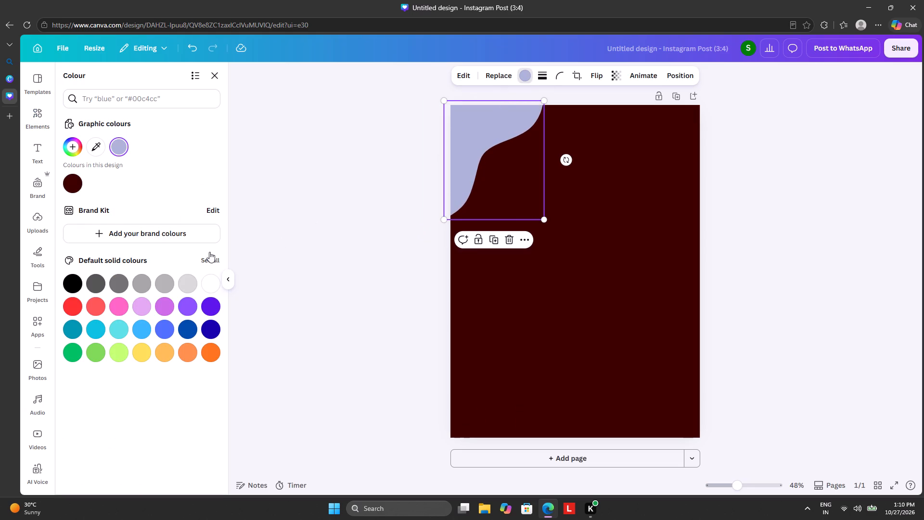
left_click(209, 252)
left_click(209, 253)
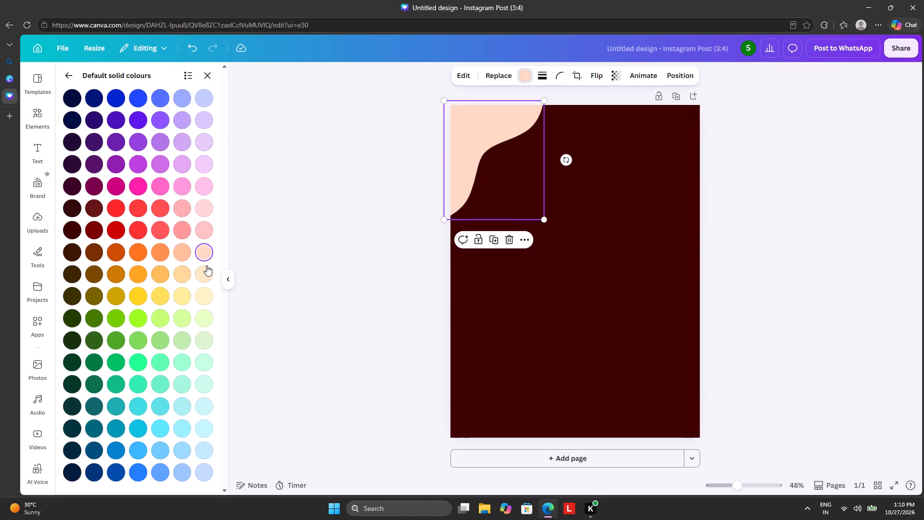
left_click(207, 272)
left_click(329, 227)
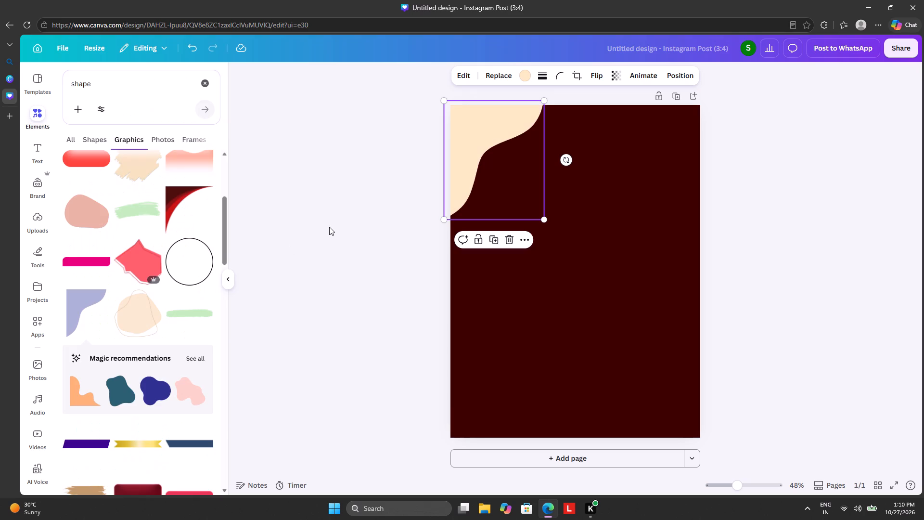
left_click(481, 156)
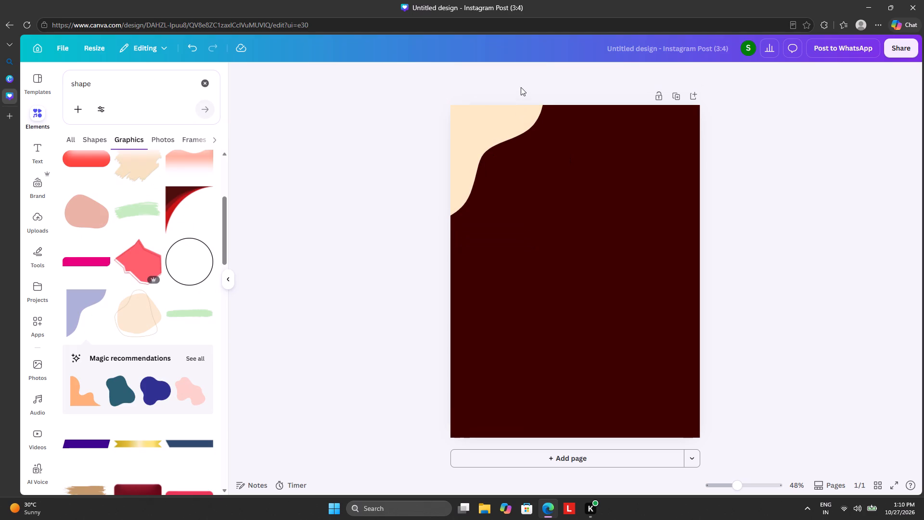
Try light orange shades on the page's top-left corner shape and settle on the light peach default solid colour.
left_click(503, 133)
left_click(525, 76)
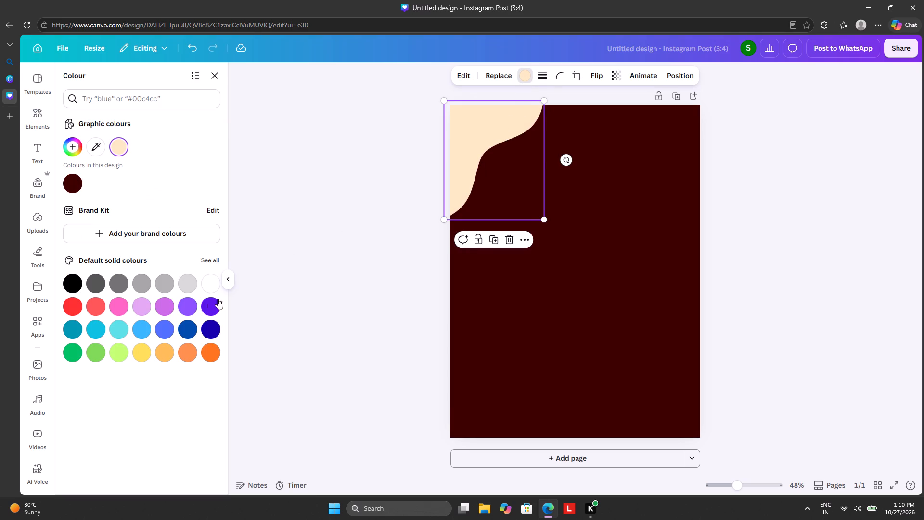
left_click(213, 259)
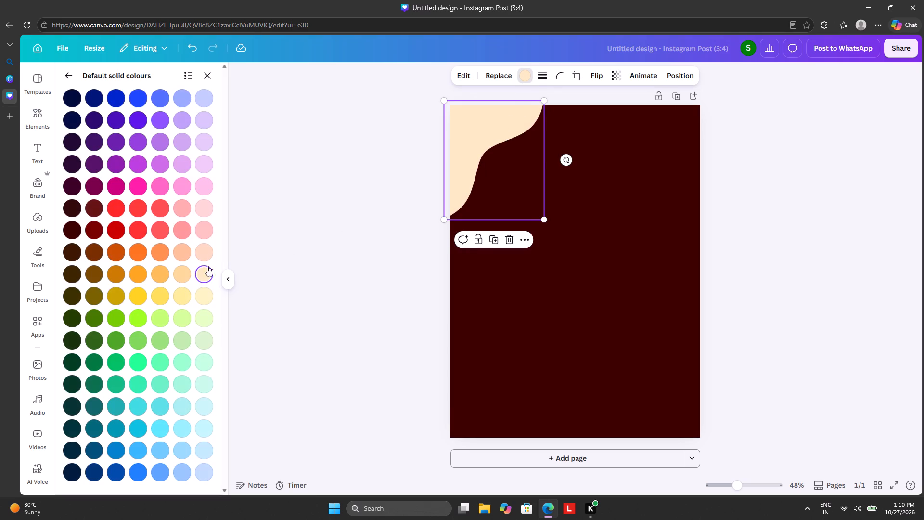
left_click(177, 274)
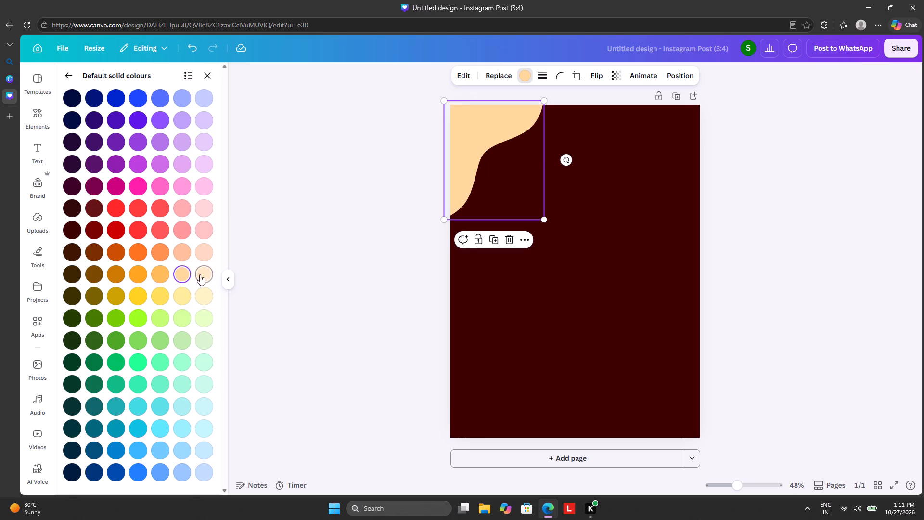
left_click(197, 275)
left_click(179, 254)
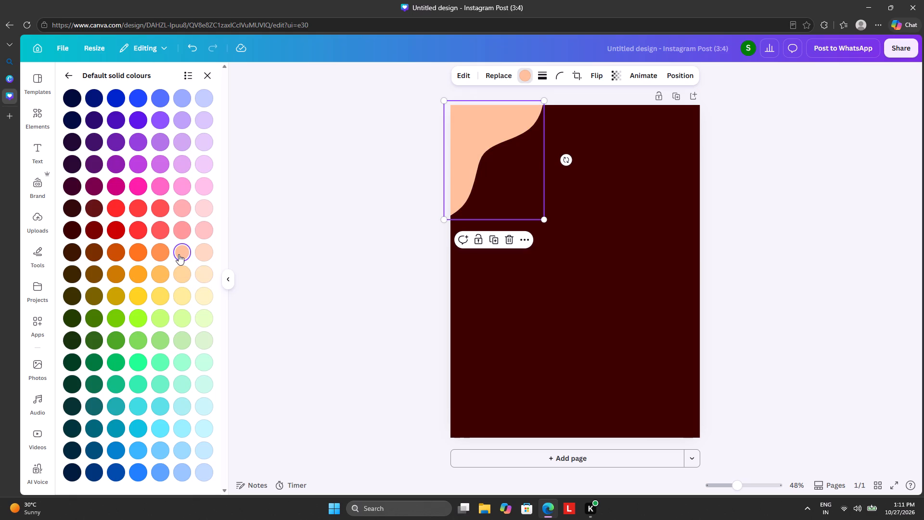
left_click(387, 208)
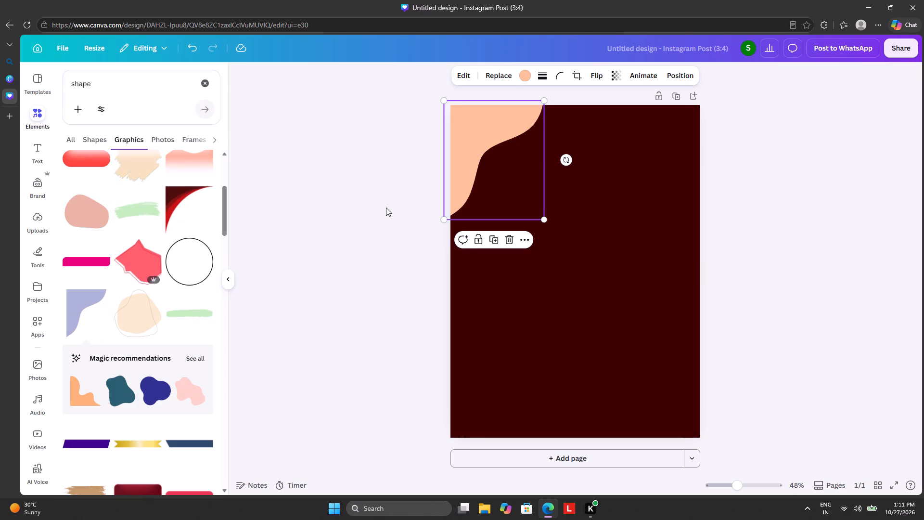
Browse all Magic recommendations for the wavy corner shape and add the yellow wavy corner graphic to the page.
scroll(148, 311, "down", 3)
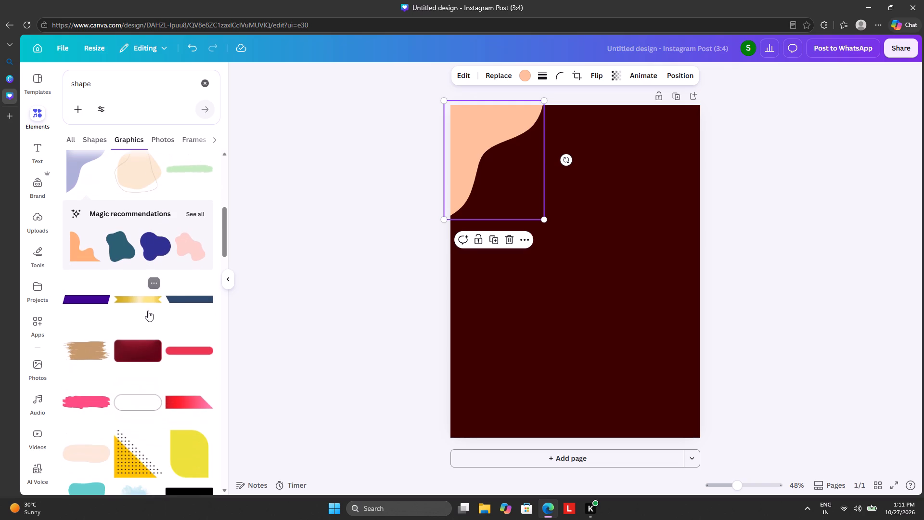
left_click(195, 214)
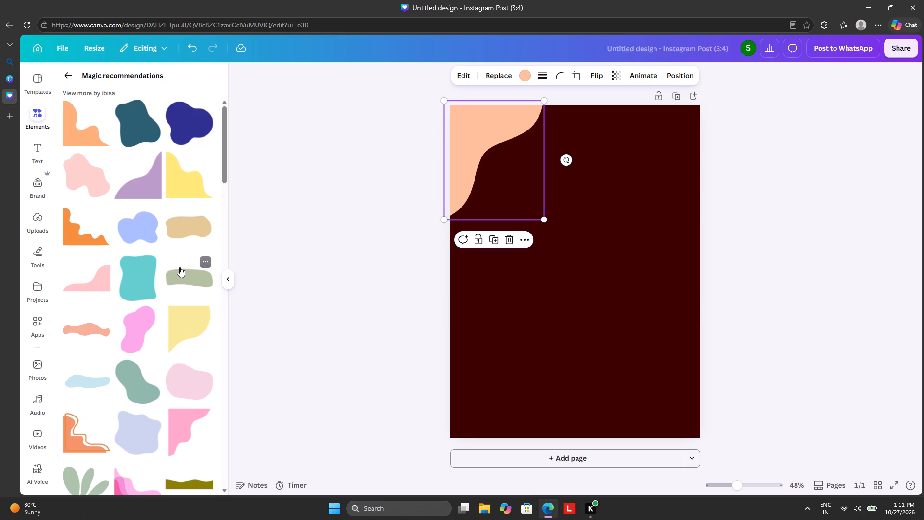
left_click(183, 179)
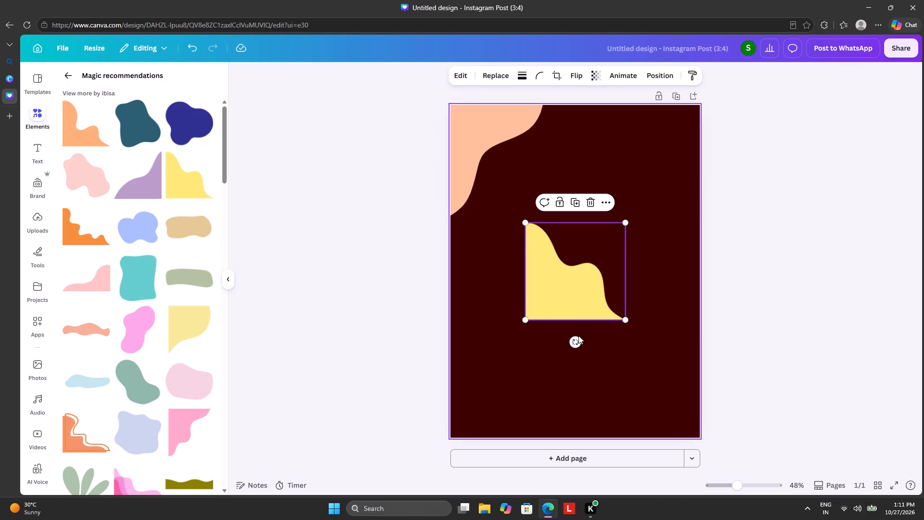
Rotate the yellow wavy shape to about -92° and place it in the page's bottom-right corner.
left_click_drag(576, 340, 671, 245)
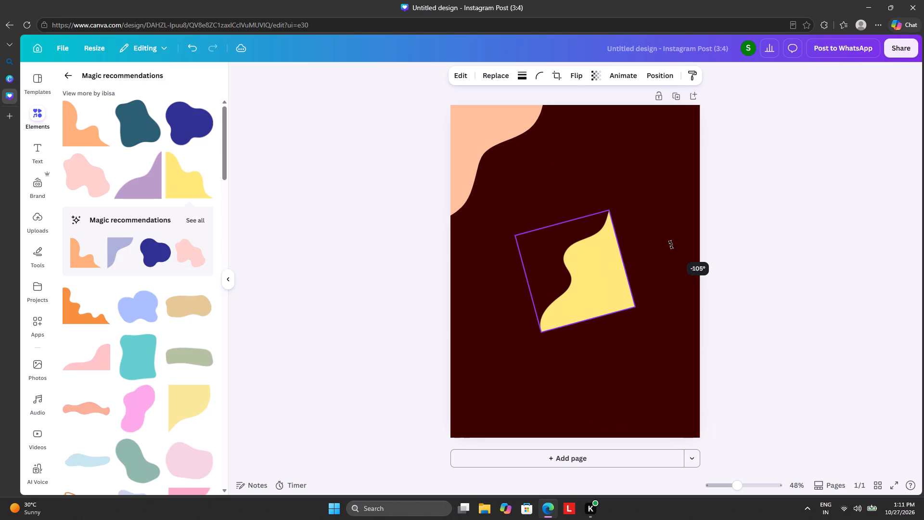
left_click_drag(671, 245, 667, 263)
left_click_drag(606, 280, 650, 382)
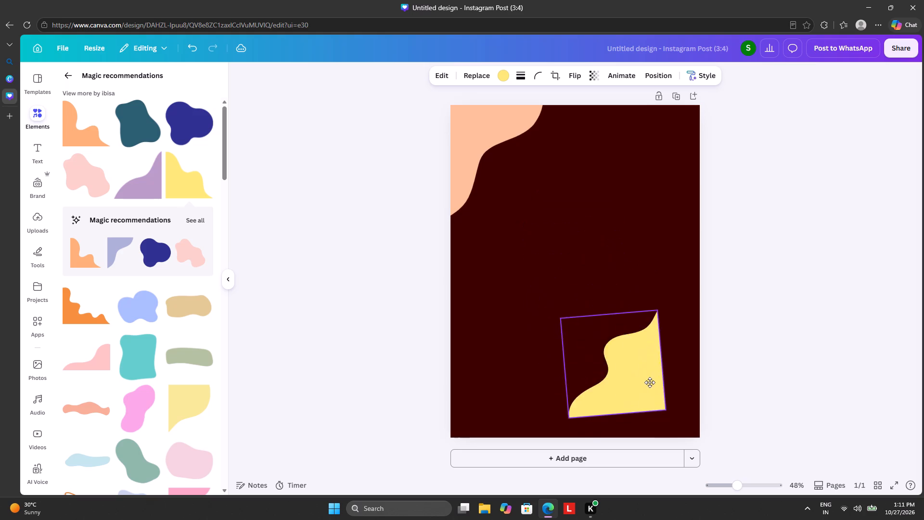
left_click_drag(650, 382, 676, 395)
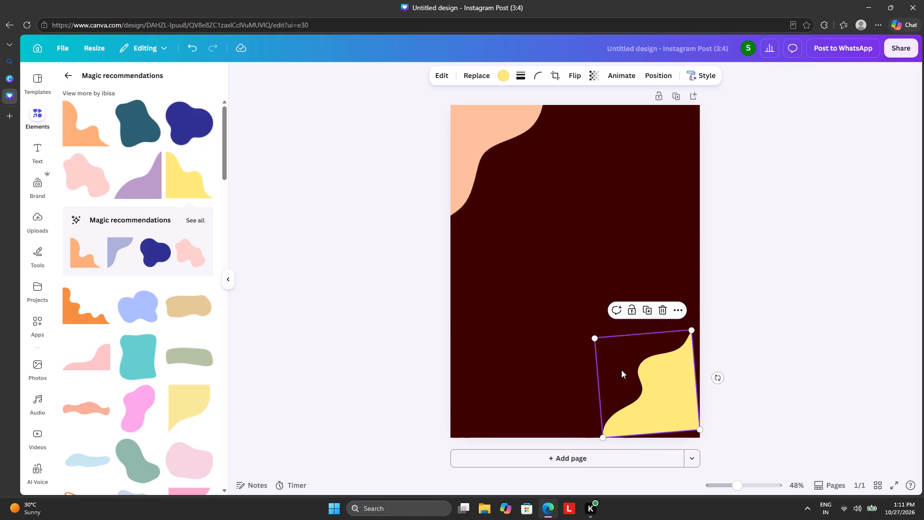
left_click_drag(718, 379, 738, 382)
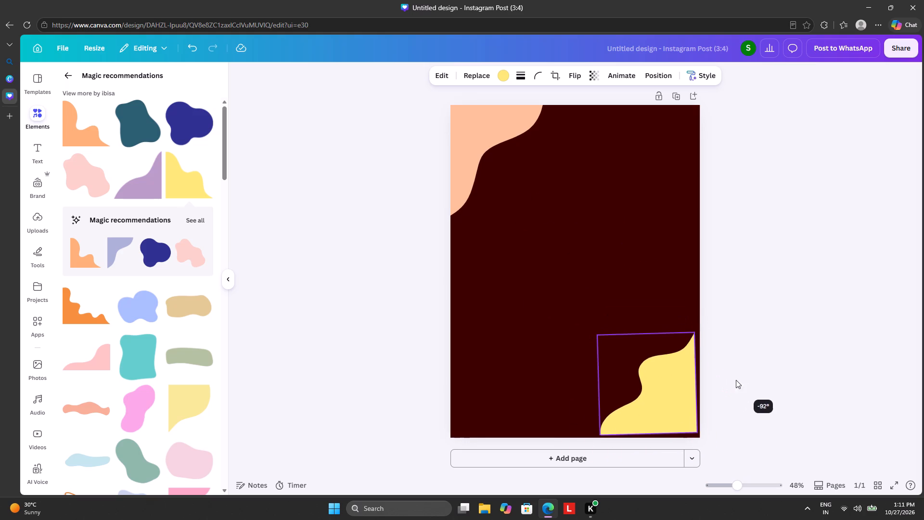
left_click_drag(667, 389, 670, 395)
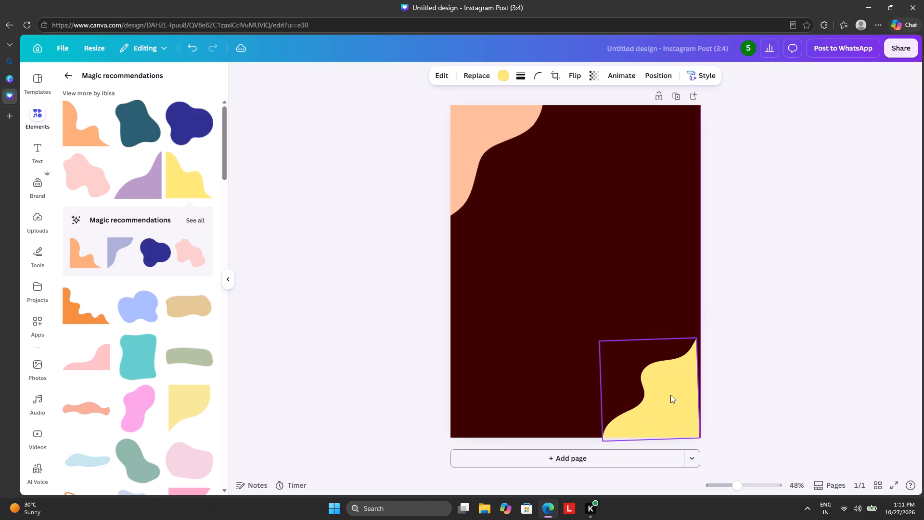
Recolour the yellow corner shape with the peach colour sampled from the top-left wavy shape.
left_click(504, 77)
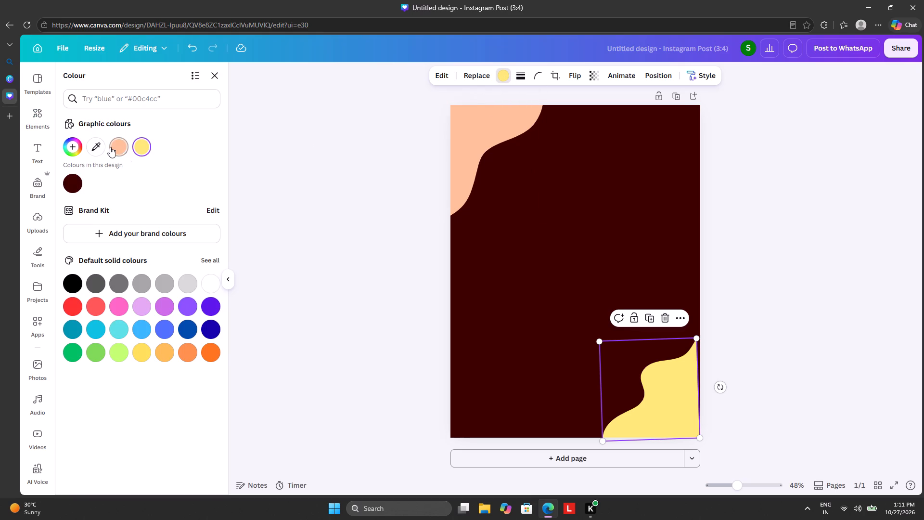
left_click(103, 148)
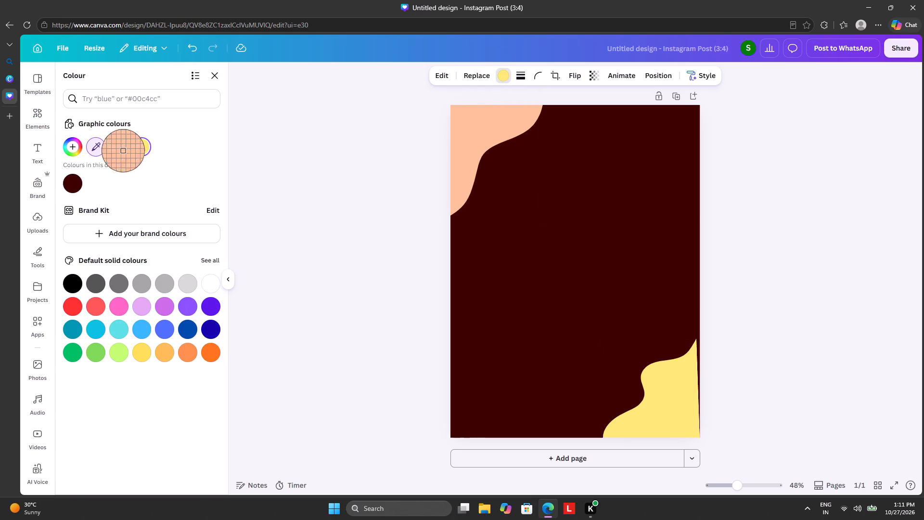
left_click(475, 148)
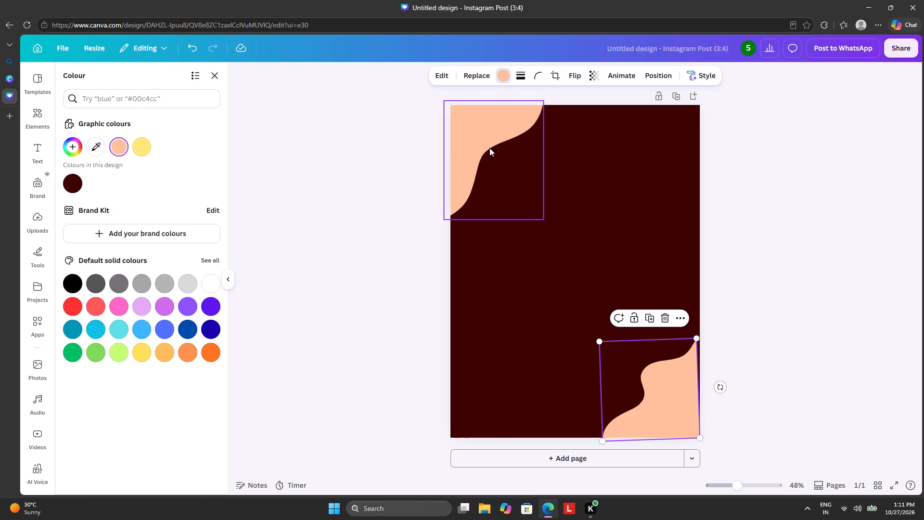
left_click(719, 167)
Straighten the peach bottom-right shape, shift it slightly past the page corner so it fills the edges, and deselect it.
left_click_drag(637, 401, 638, 397)
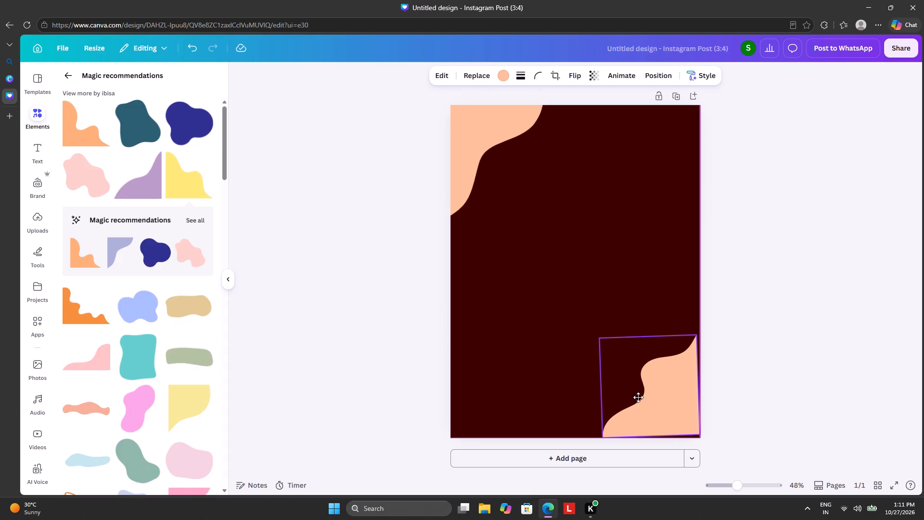
left_click_drag(638, 397, 640, 397)
left_click_drag(726, 386, 730, 394)
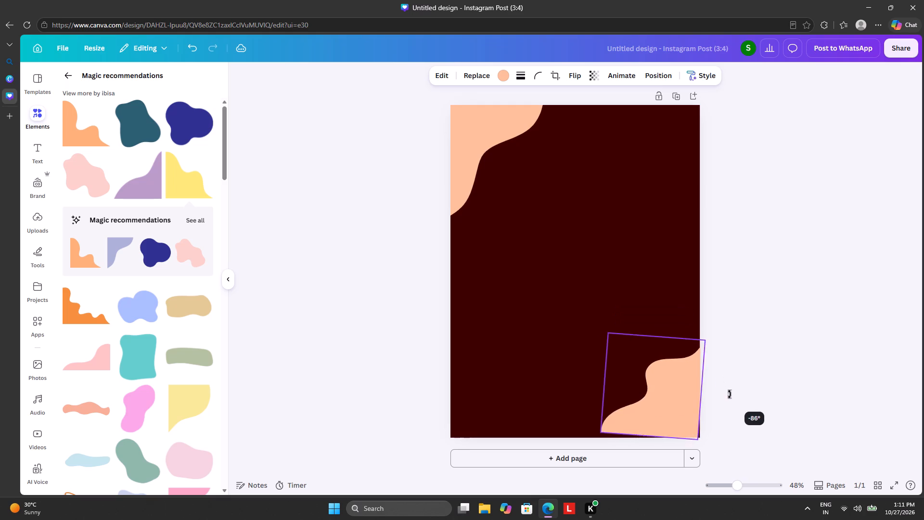
left_click_drag(730, 394, 735, 389)
left_click_drag(685, 384, 688, 390)
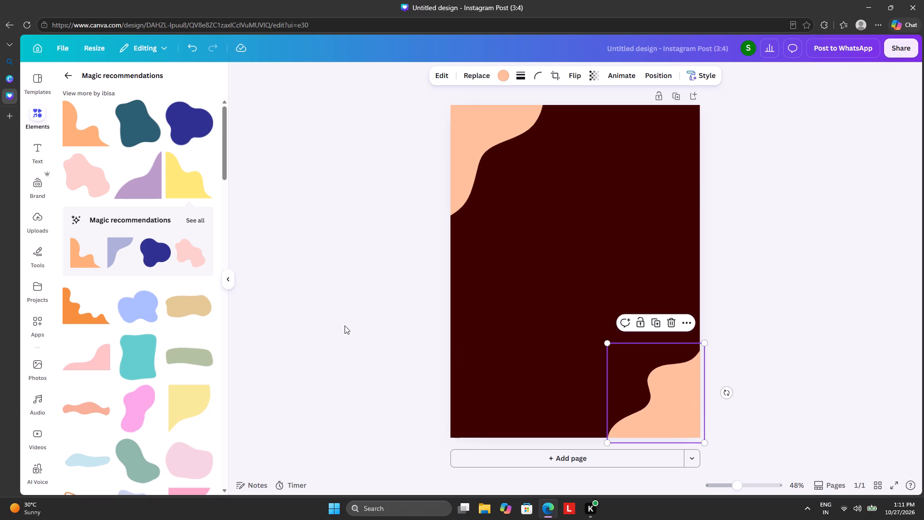
left_click(331, 322)
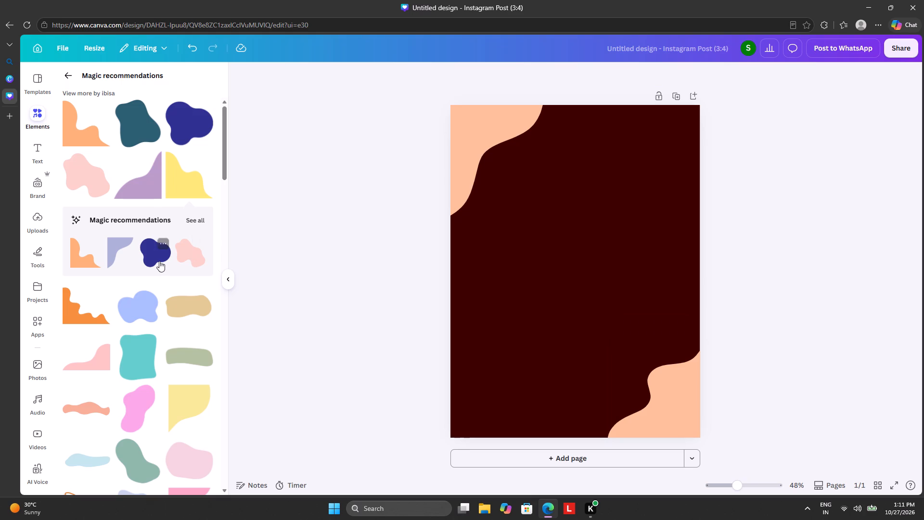
Look through the magic recommendations of wavy and blob shapes for another graphic that suits the post.
scroll(159, 261, "down", 7)
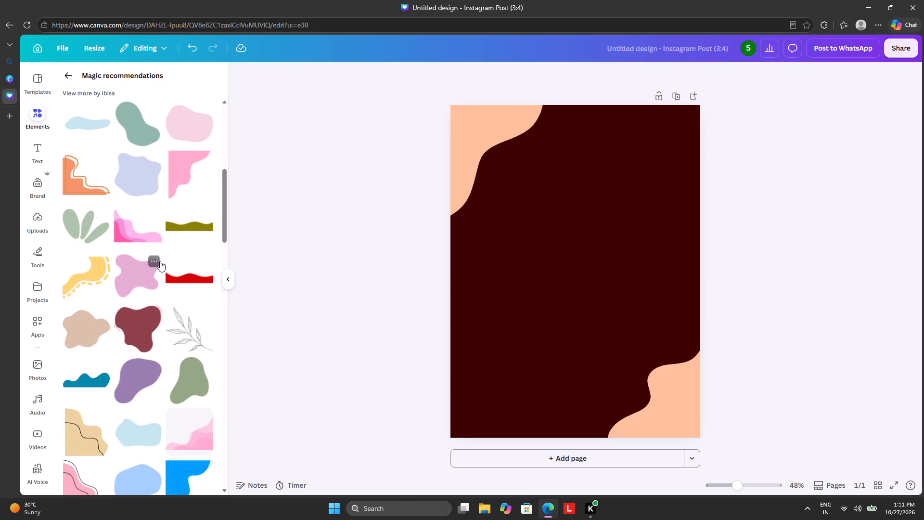
scroll(160, 261, "down", 10)
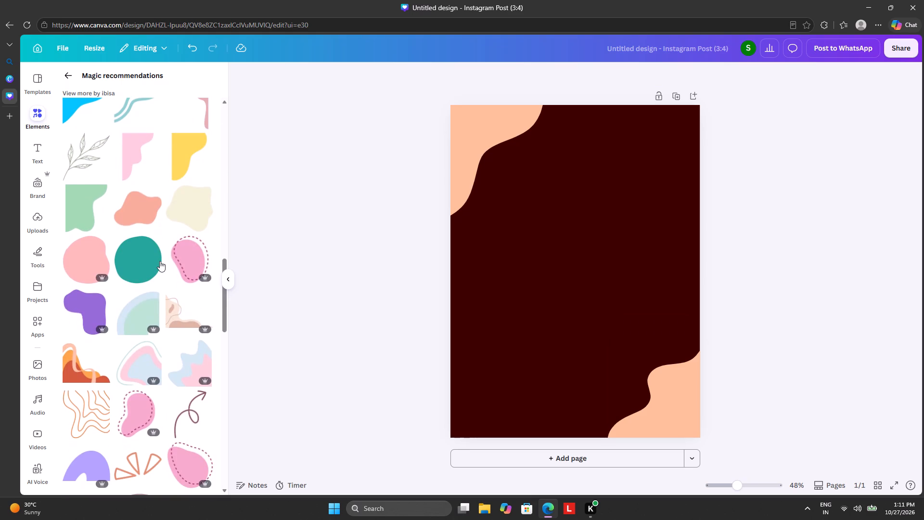
scroll(160, 261, "down", 9)
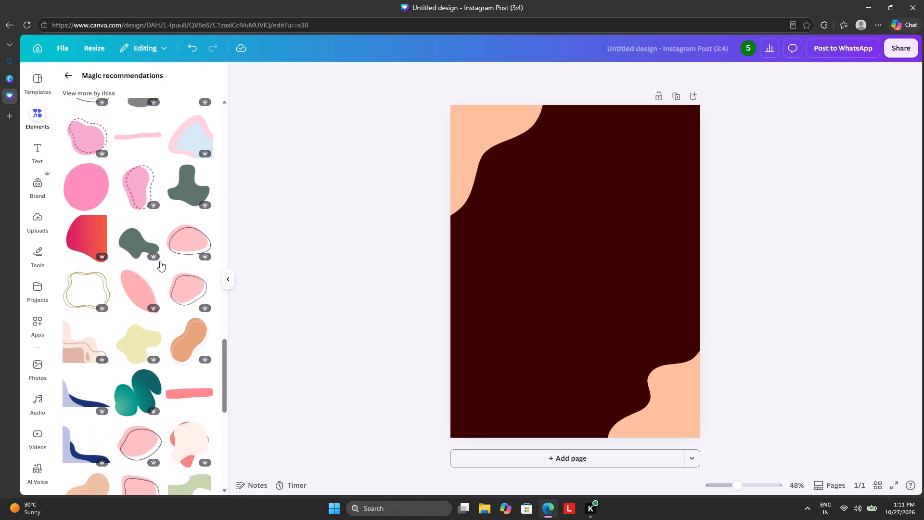
scroll(160, 261, "down", 9)
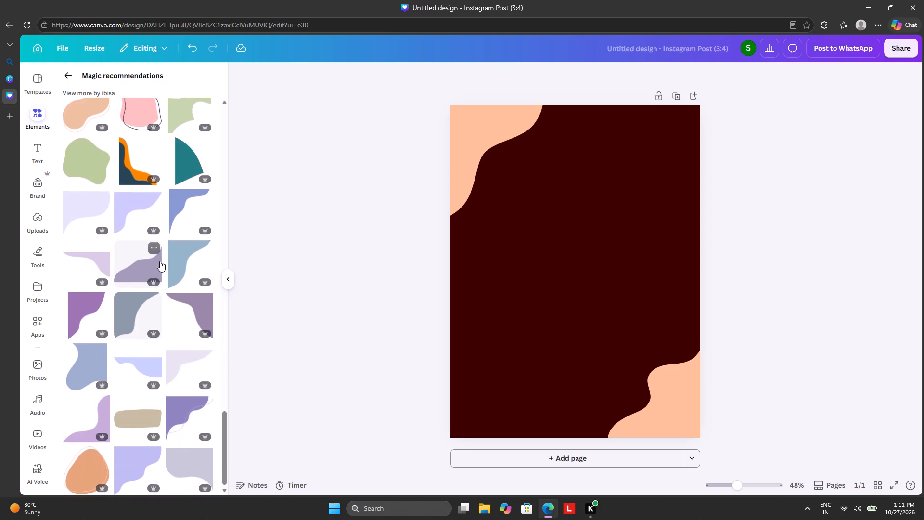
scroll(160, 261, "down", 5)
scroll(160, 261, "up", 13)
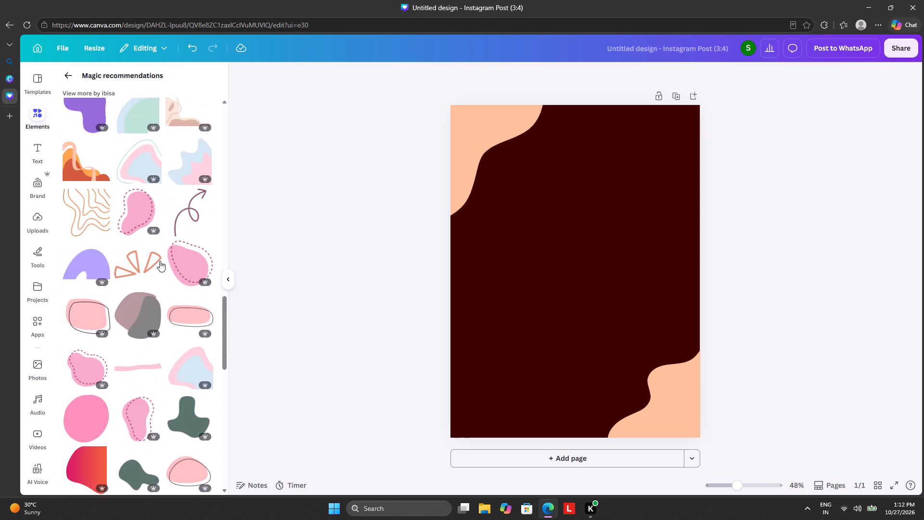
scroll(160, 261, "up", 16)
scroll(160, 261, "up", 16)
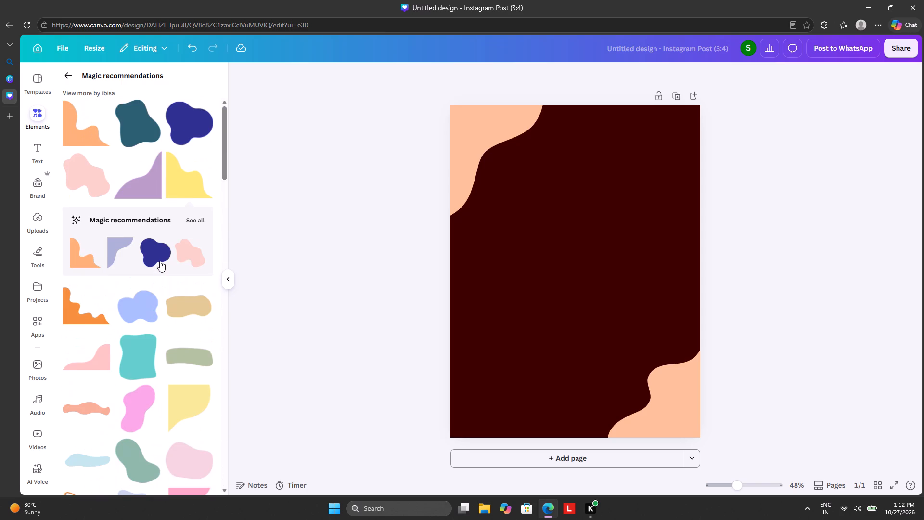
scroll(160, 261, "up", 8)
Leave the recommendations and search the elements for "rounded rectangle" in place of "shape", showing only graphics.
left_click(30, 113)
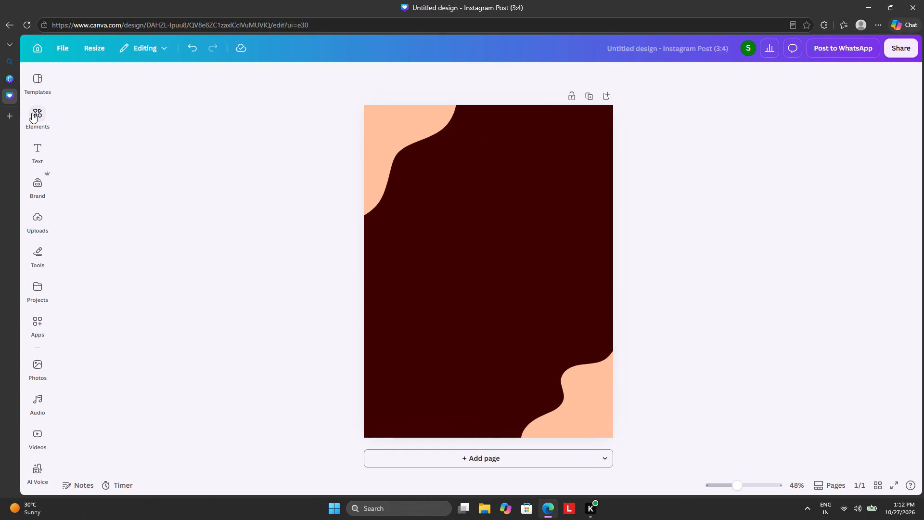
left_click(32, 114)
left_click(65, 74)
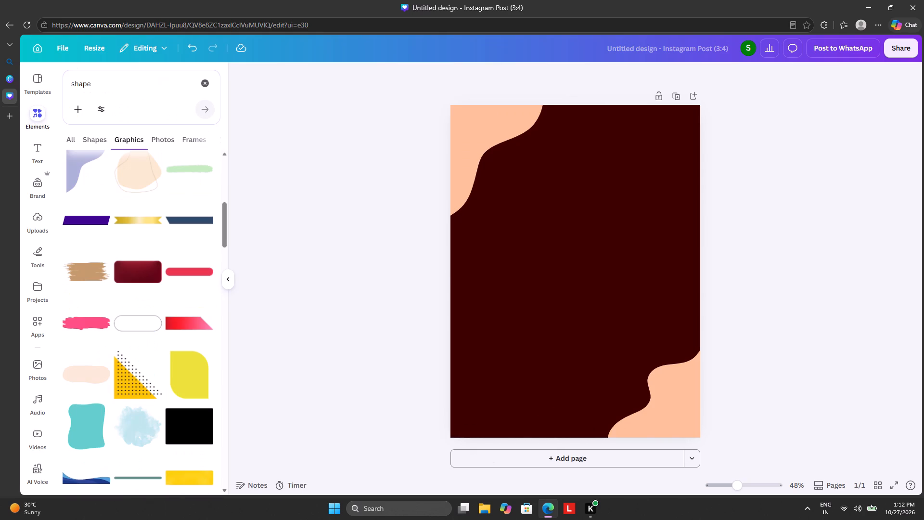
left_click(204, 81)
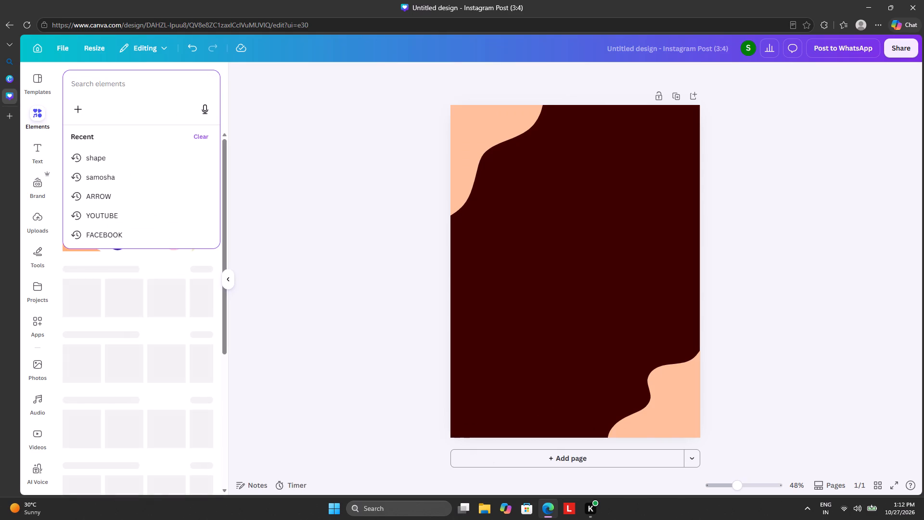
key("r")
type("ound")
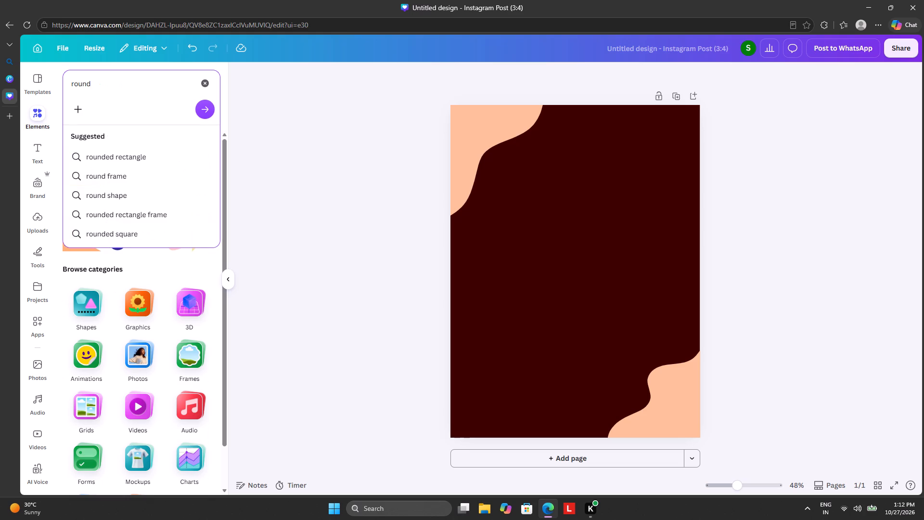
left_click(102, 155)
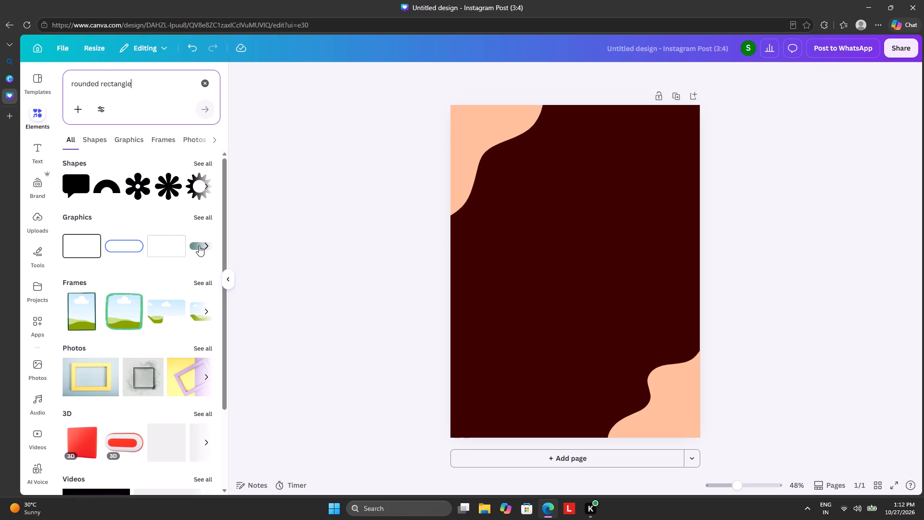
left_click(134, 143)
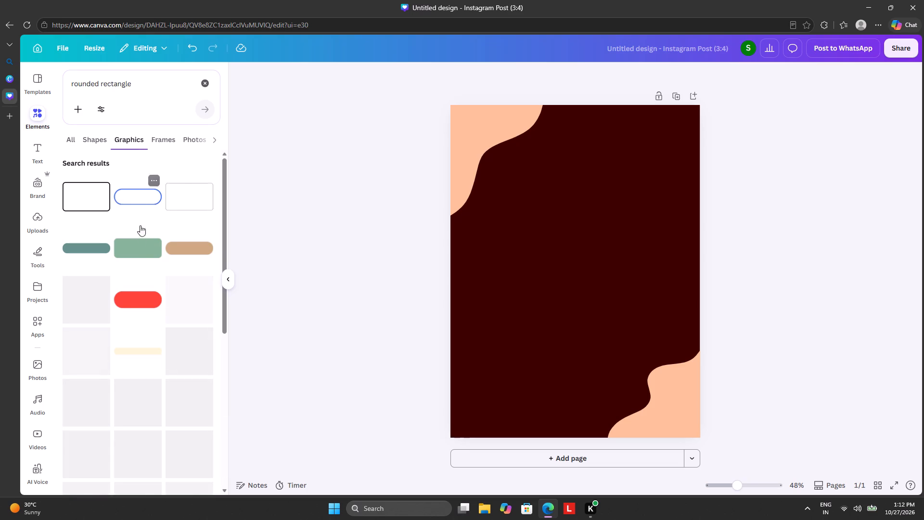
Look through the rounded rectangle graphics, and search for "round cercle" to browse its graphics for a suitable circle.
scroll(122, 273, "down", 4)
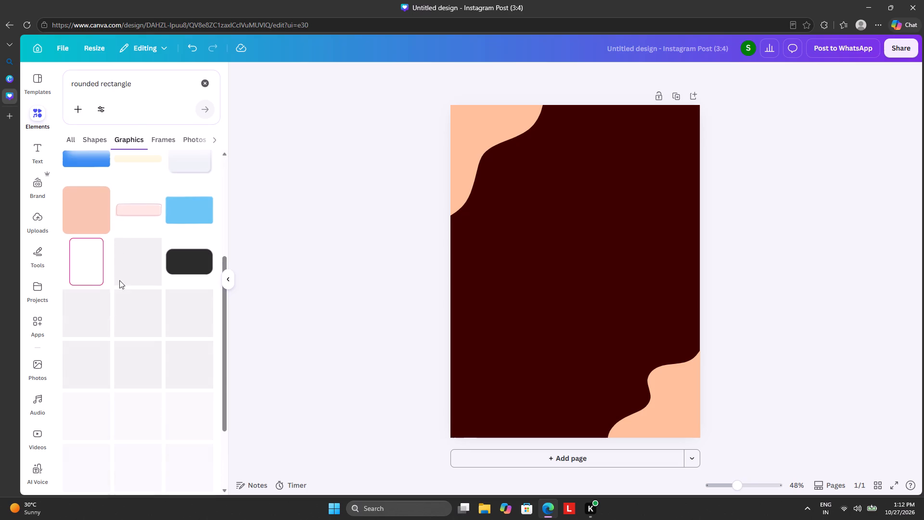
scroll(117, 280, "down", 4)
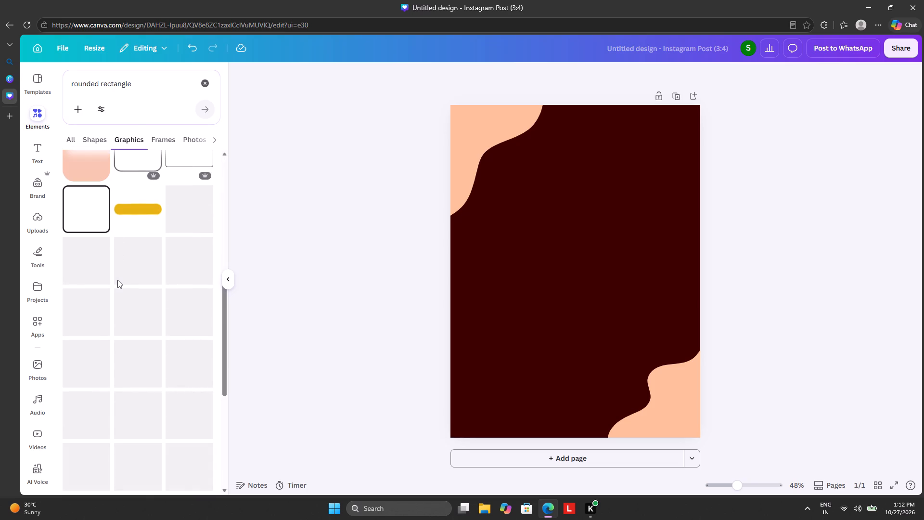
left_click(204, 83)
type("cercl")
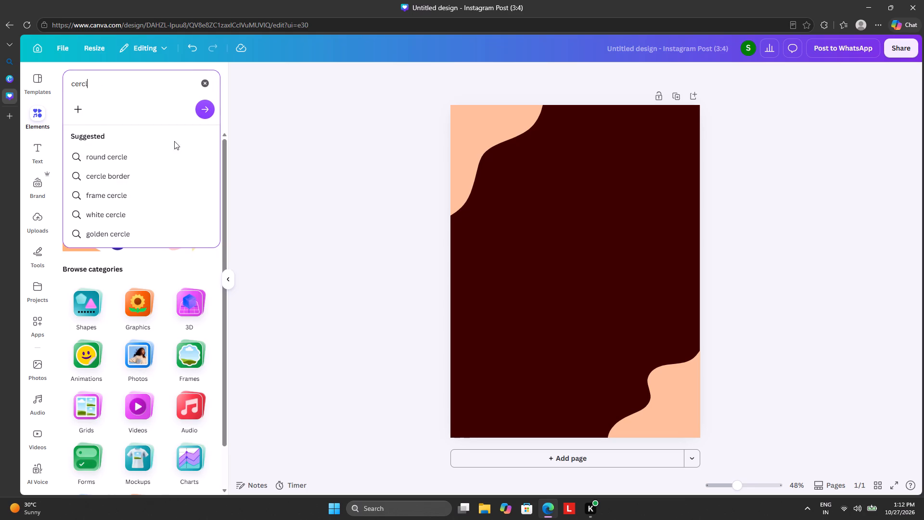
left_click(167, 153)
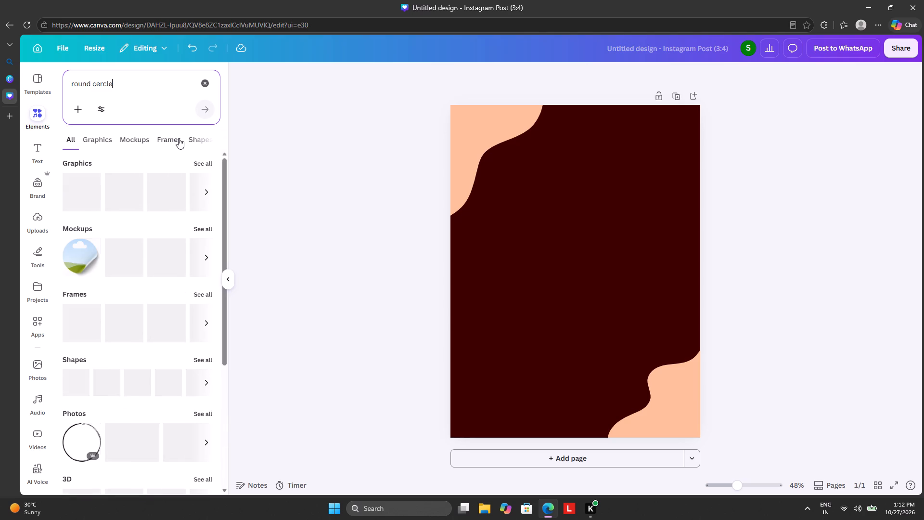
left_click(105, 136)
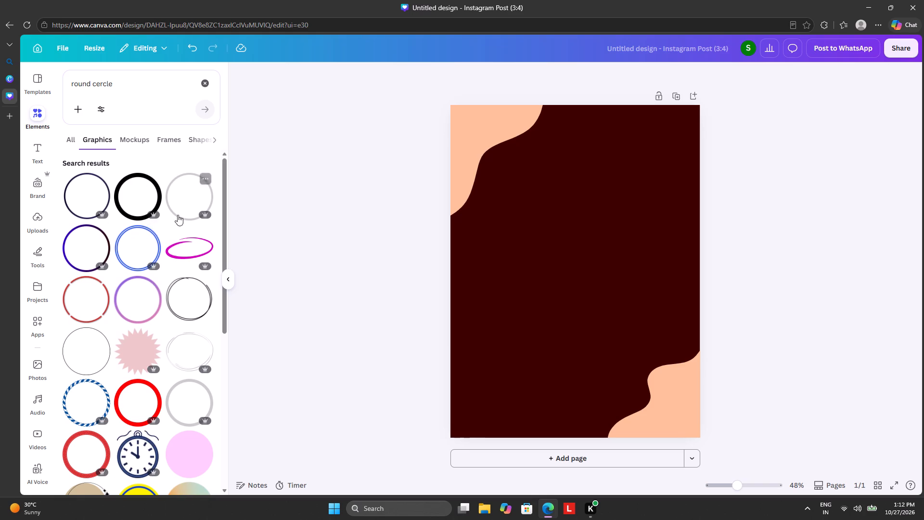
scroll(133, 229, "down", 7)
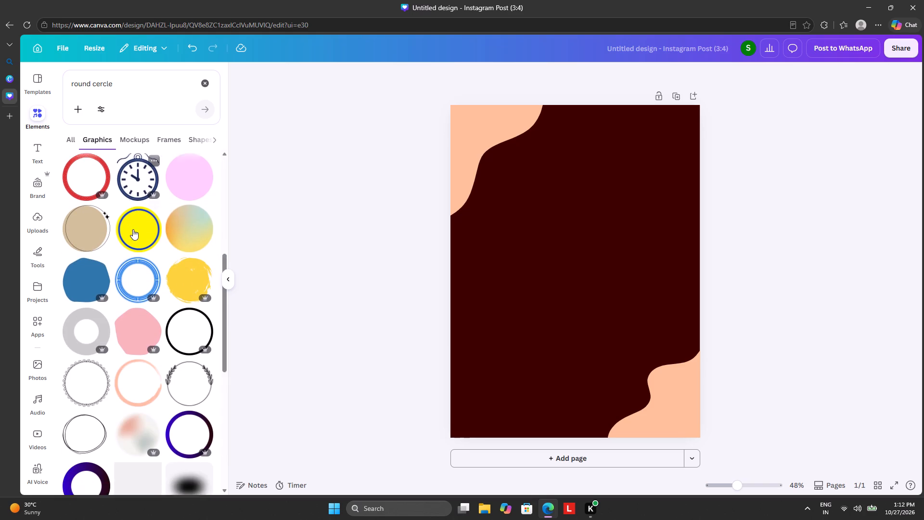
scroll(133, 229, "down", 5)
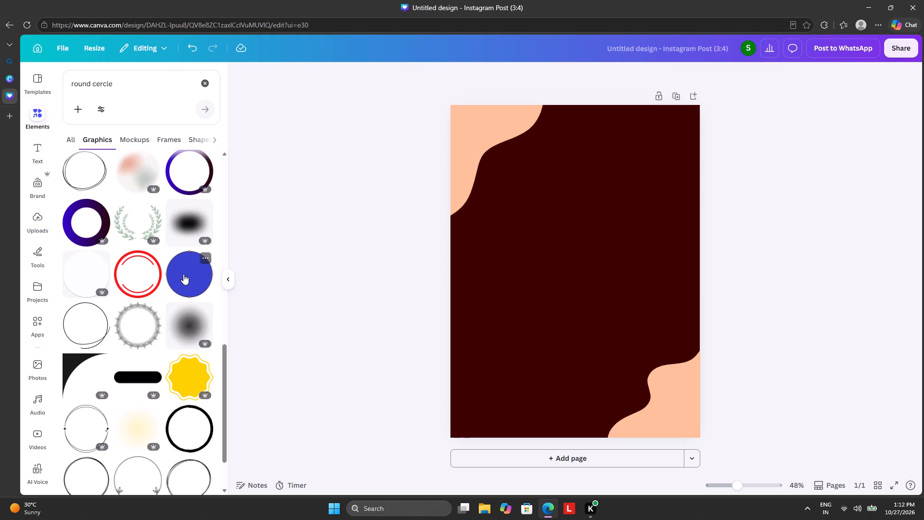
Add the solid blue circle graphic with the thin black outline from the "round cercle" results to the page.
scroll(181, 286, "down", 6)
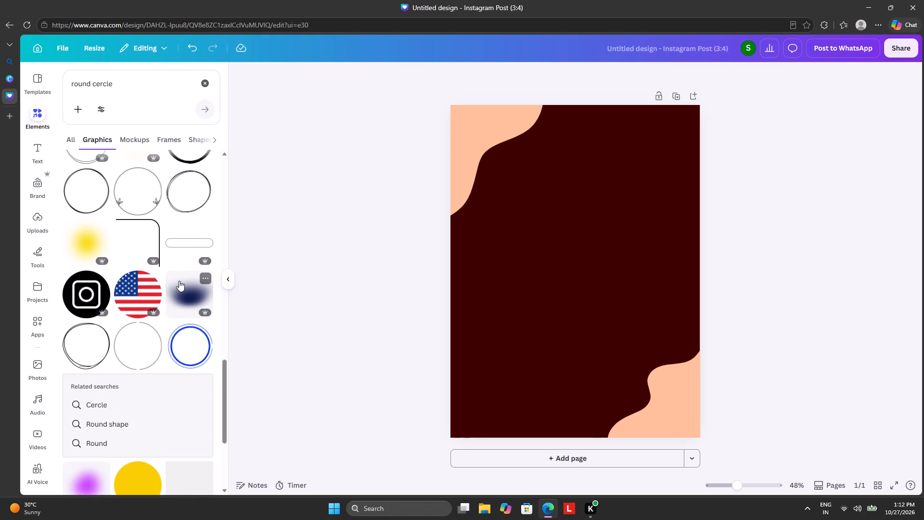
scroll(178, 278, "up", 5)
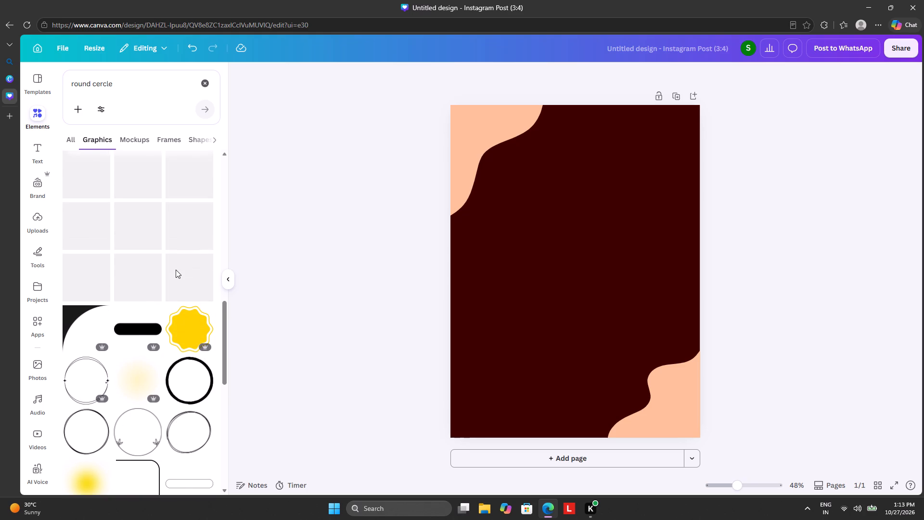
scroll(167, 314, "down", 1)
scroll(167, 302, "up", 3)
left_click(180, 309)
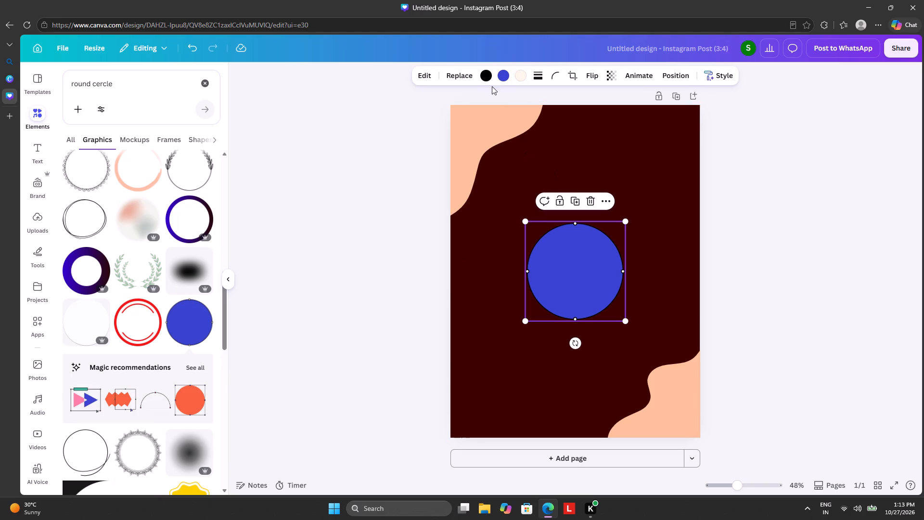
Recolour the circle graphic, changing its black to dark red and both its blue and cream to brown #7a2f00.
left_click(487, 76)
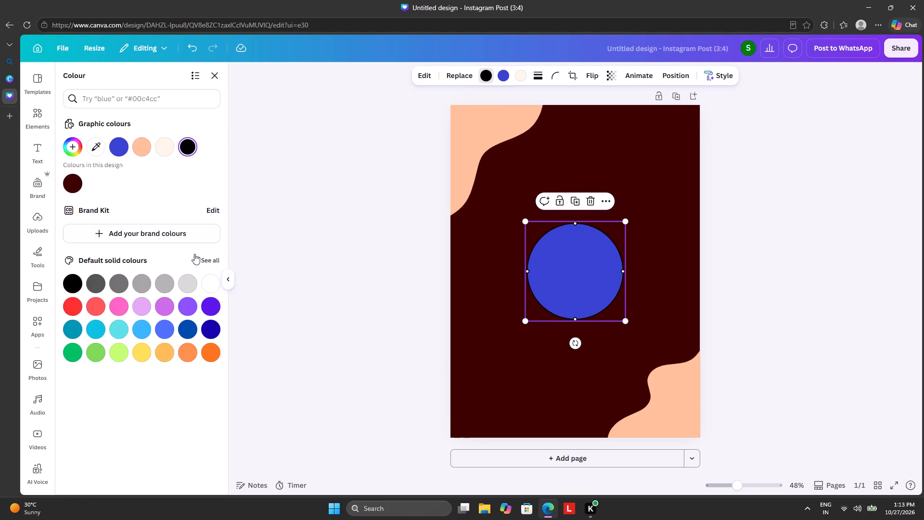
left_click(211, 258)
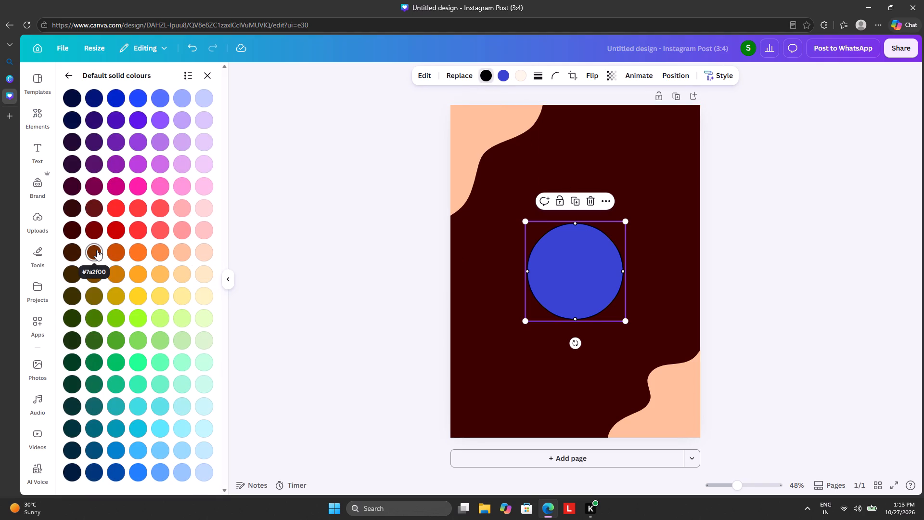
left_click(94, 228)
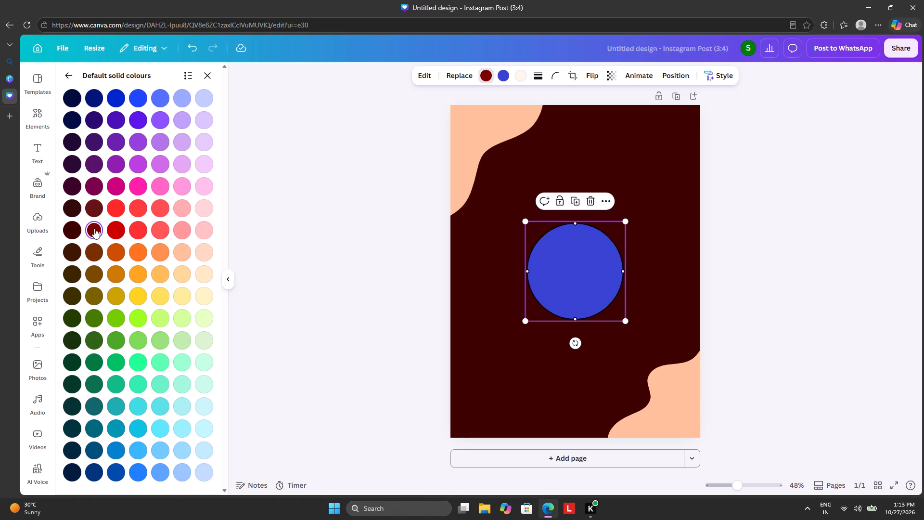
left_click(504, 79)
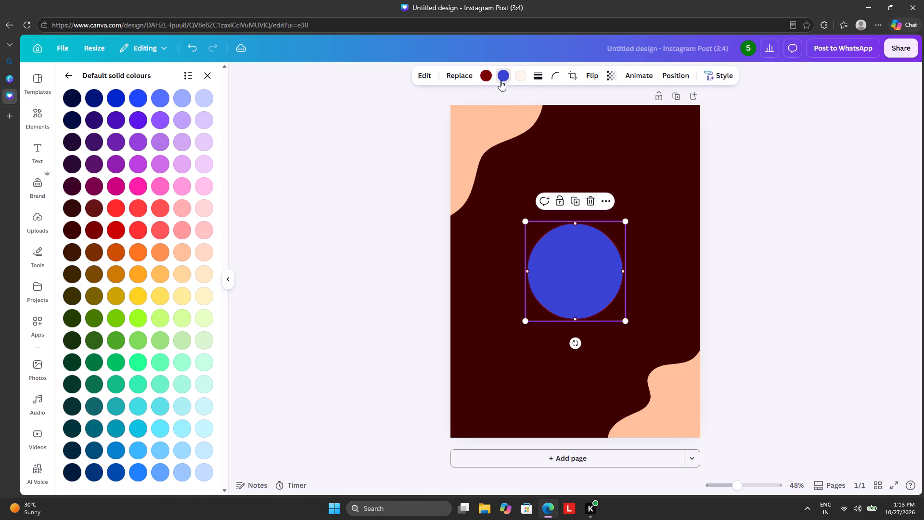
left_click(93, 231)
left_click(96, 248)
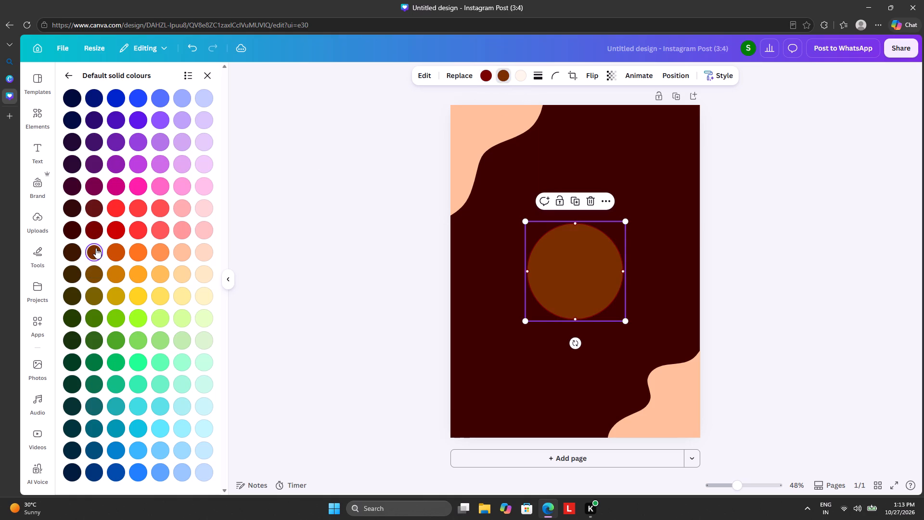
left_click(519, 75)
left_click(95, 255)
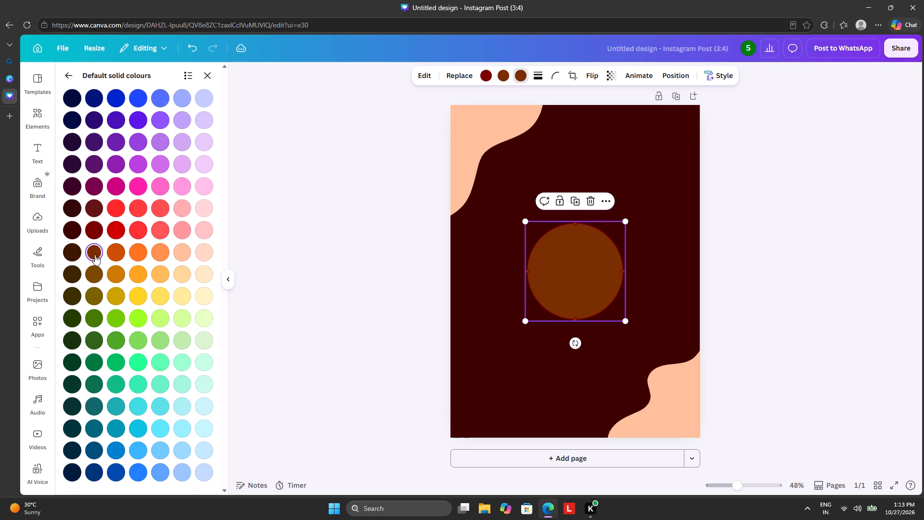
Set the circle's third and second colours to the dark red default swatch, trying a brown swatch for the third.
left_click(95, 277)
left_click(92, 229)
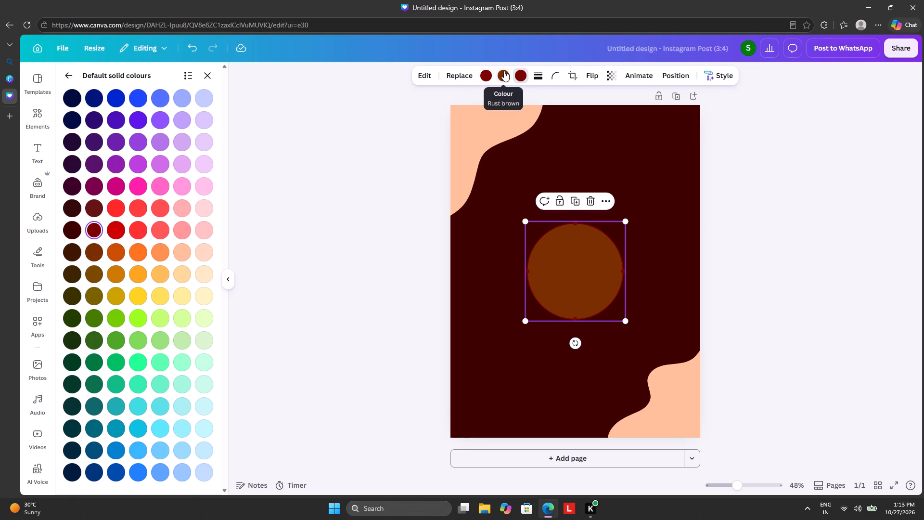
left_click(505, 71)
left_click(92, 229)
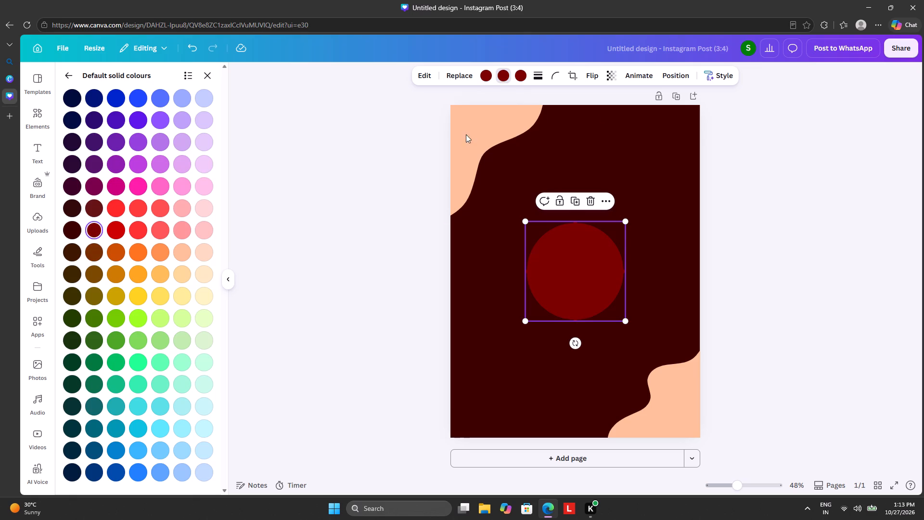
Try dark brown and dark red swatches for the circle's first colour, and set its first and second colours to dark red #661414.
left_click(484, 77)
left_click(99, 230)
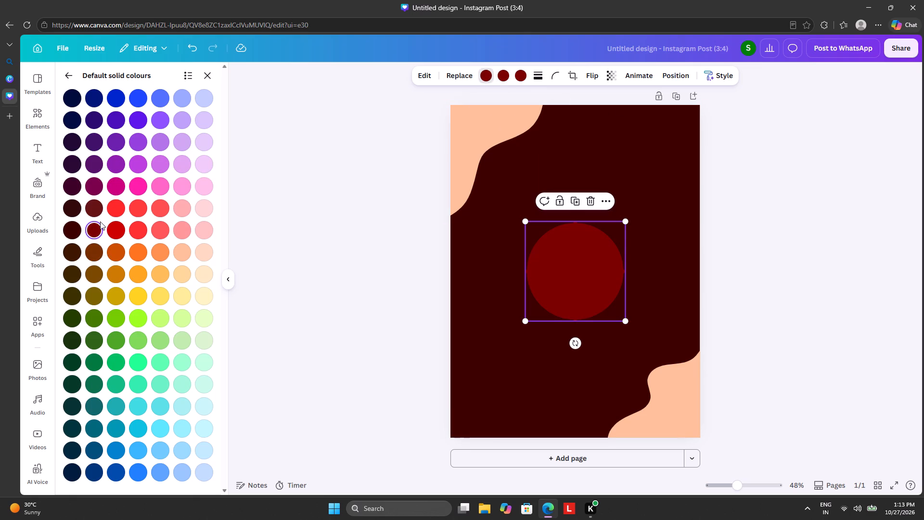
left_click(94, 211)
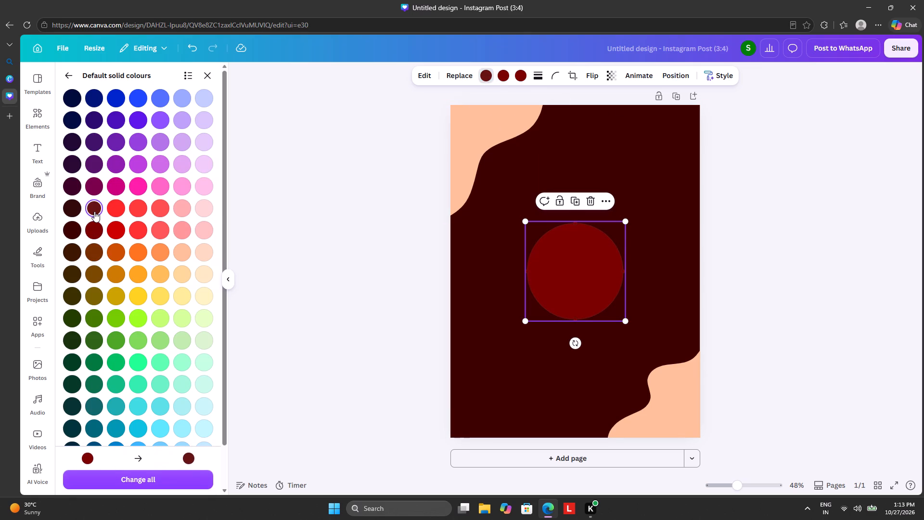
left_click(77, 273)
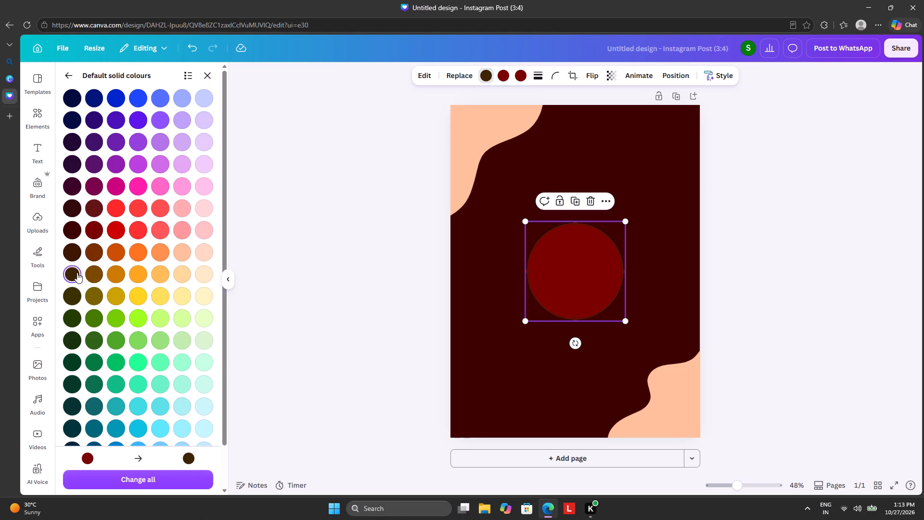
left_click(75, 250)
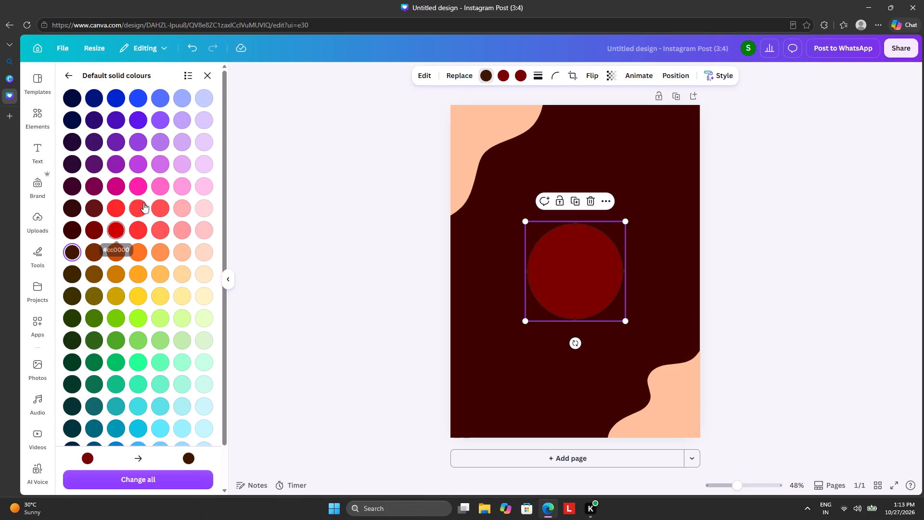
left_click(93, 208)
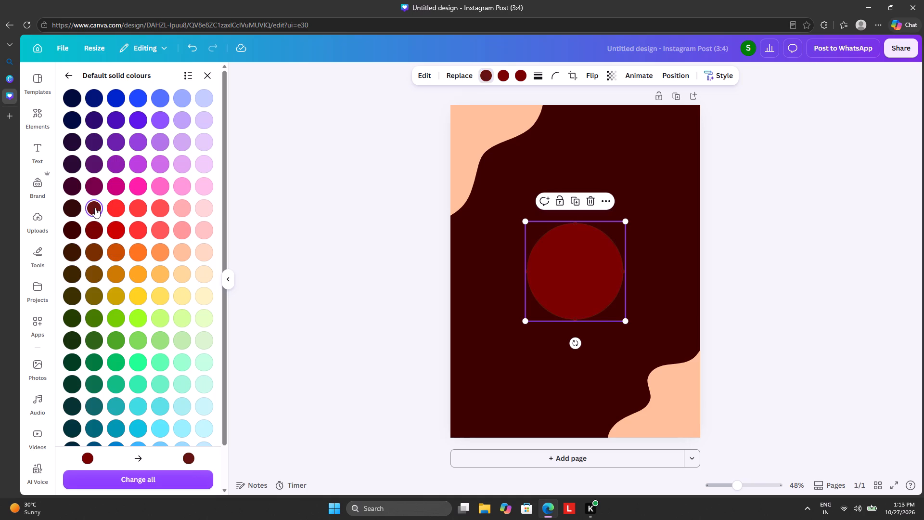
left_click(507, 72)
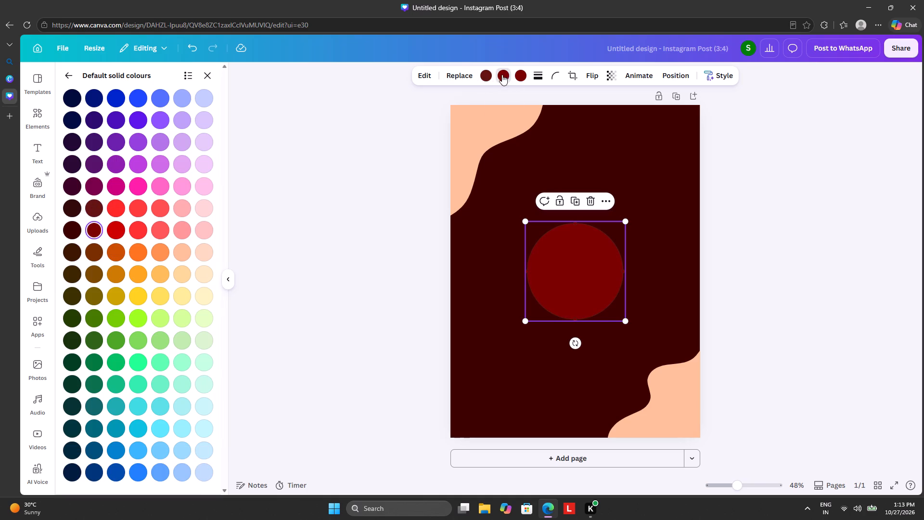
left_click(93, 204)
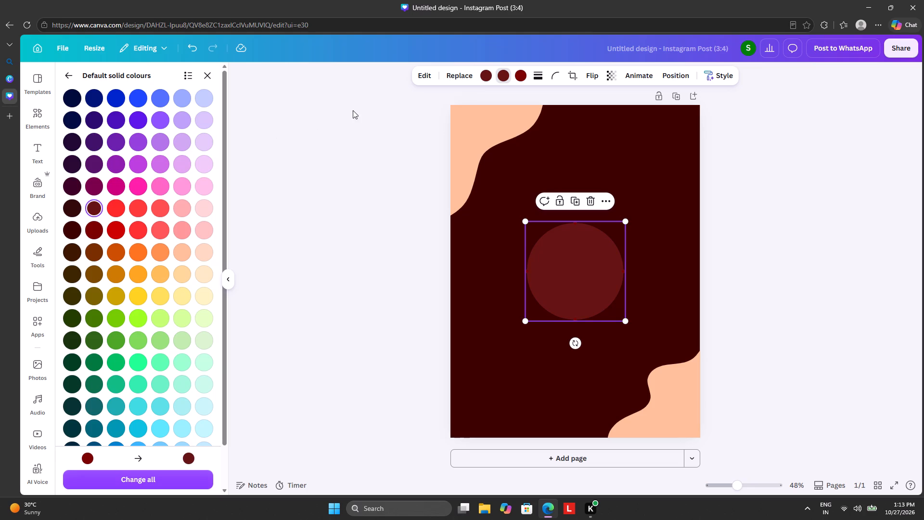
Set the circle's third colour to dark red #661414 and its first colour to the dark brown default swatch.
left_click(522, 77)
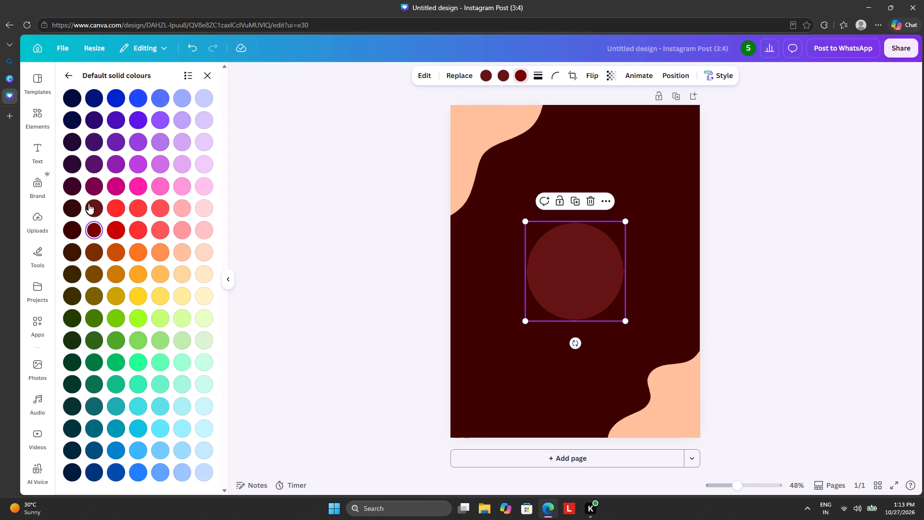
left_click(97, 202)
left_click(488, 76)
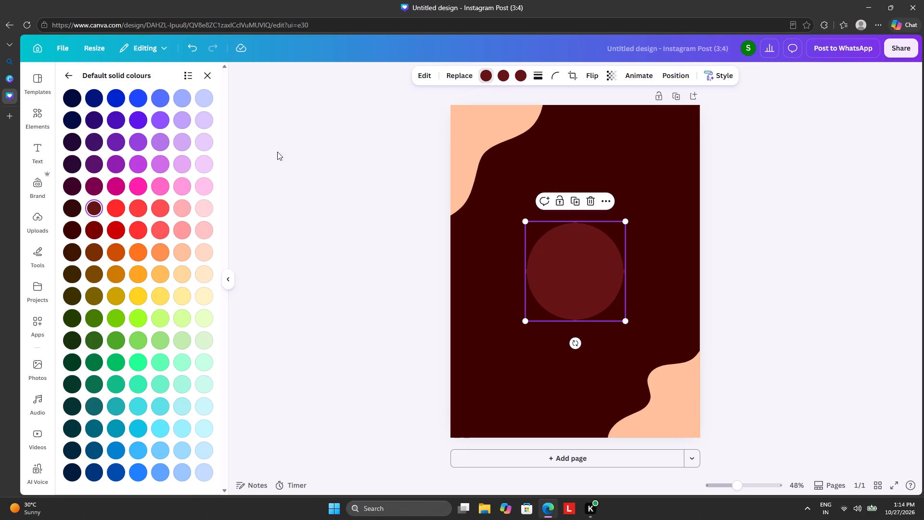
left_click(73, 251)
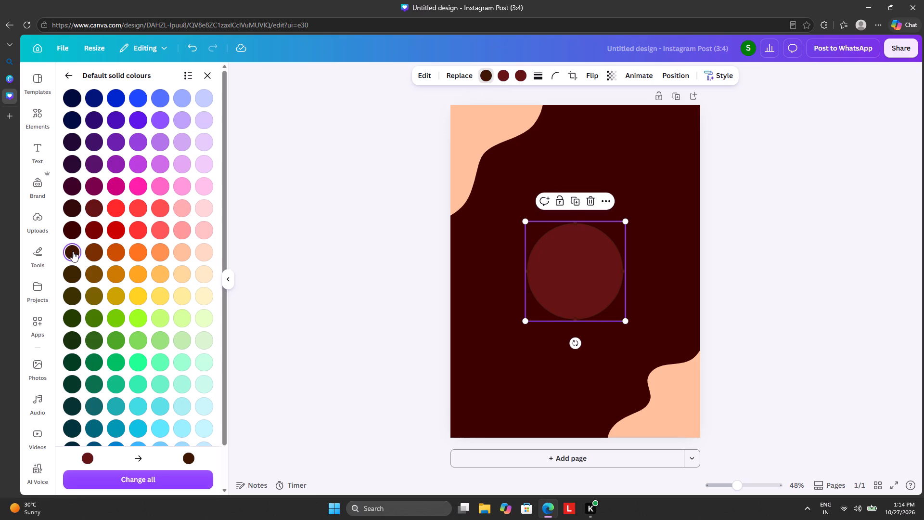
Try brown and dark red swatches, including #661414 and #7a0000, for the circle's second colour, and set it to the darkest maroon matching the background.
left_click(509, 74)
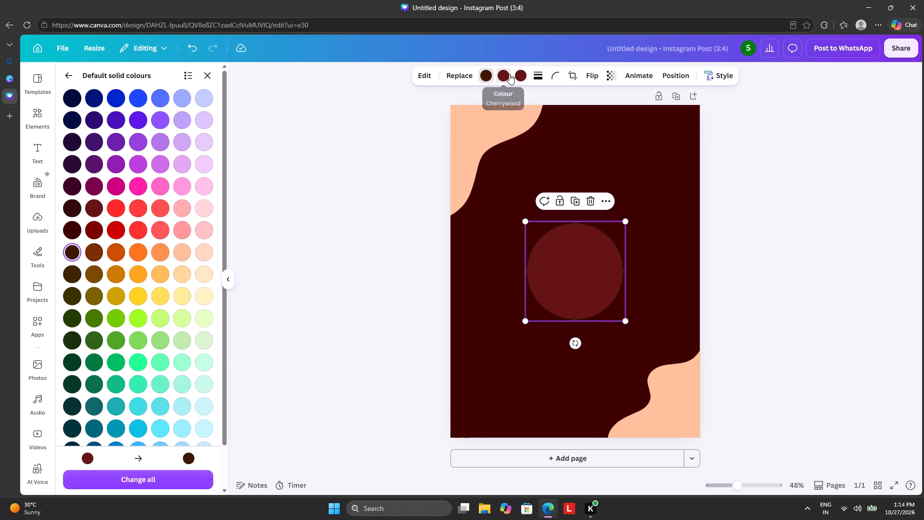
left_click(76, 247)
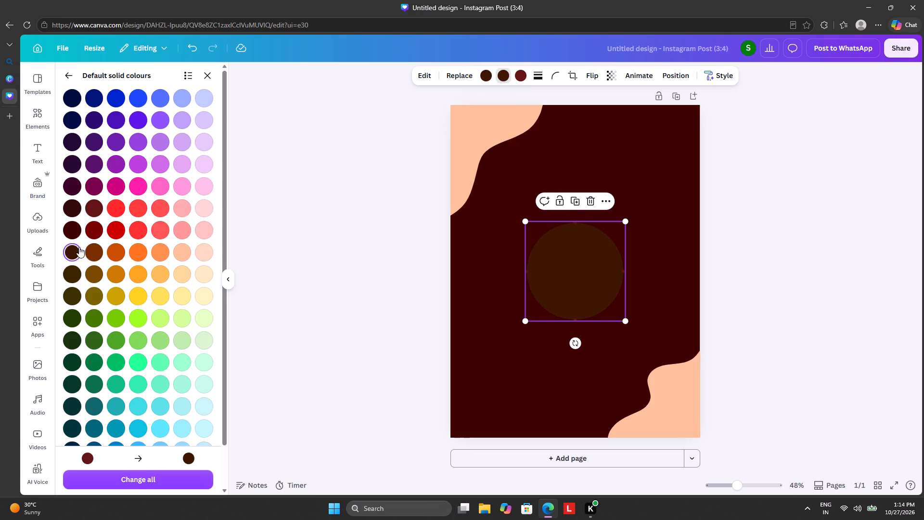
left_click(89, 246)
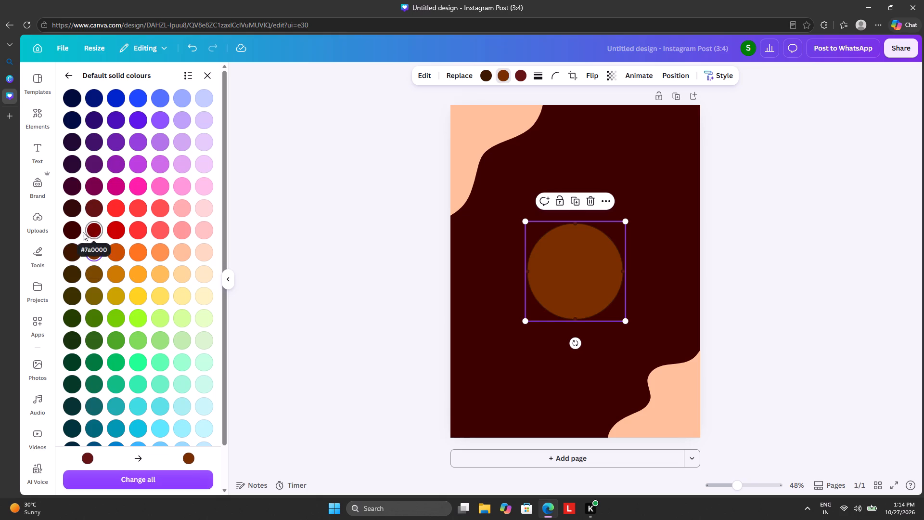
left_click(69, 226)
left_click(77, 201)
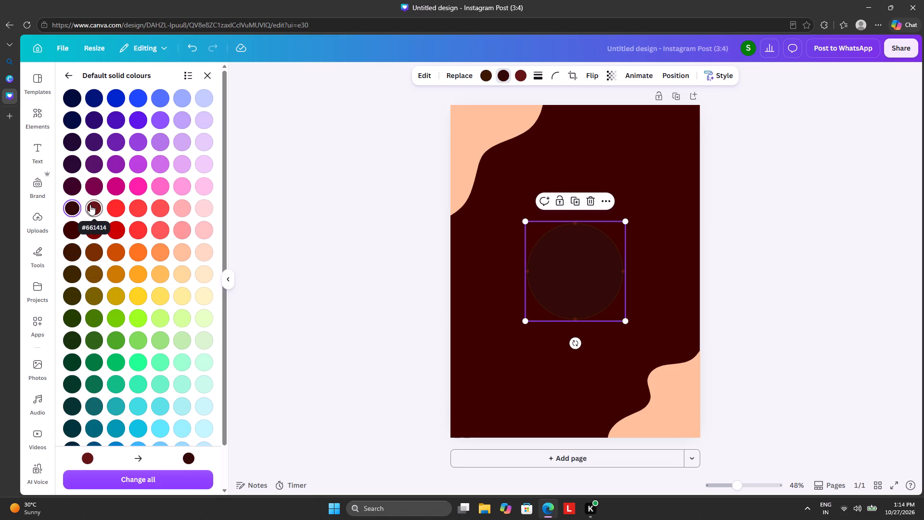
left_click(90, 205)
left_click(94, 227)
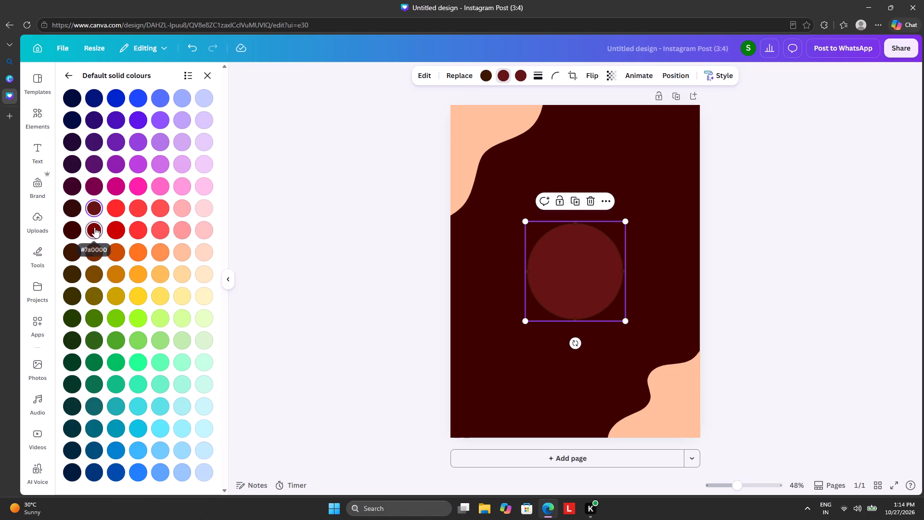
left_click(95, 208)
left_click(70, 223)
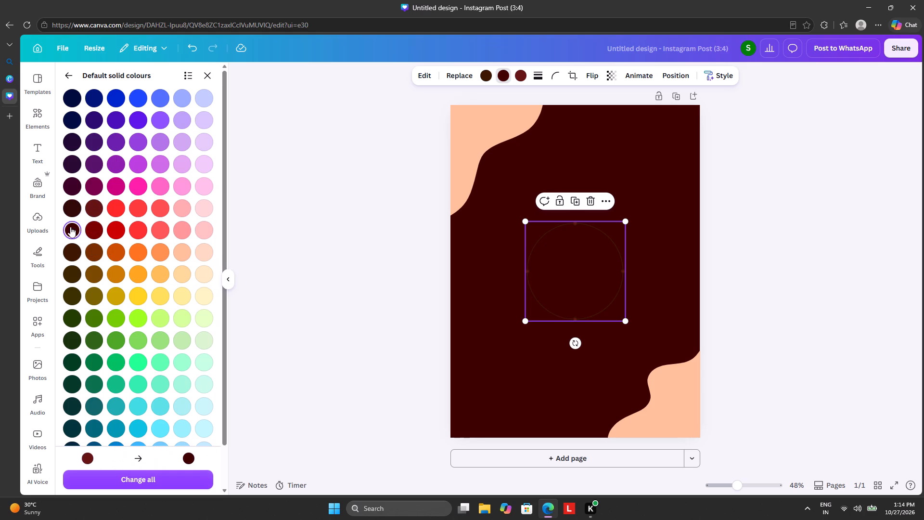
Compare brown, dark purple and dark red default swatches for the circle's second colour, and set it to the darkest reddish-brown swatch.
left_click(69, 247)
left_click(75, 252)
left_click(88, 251)
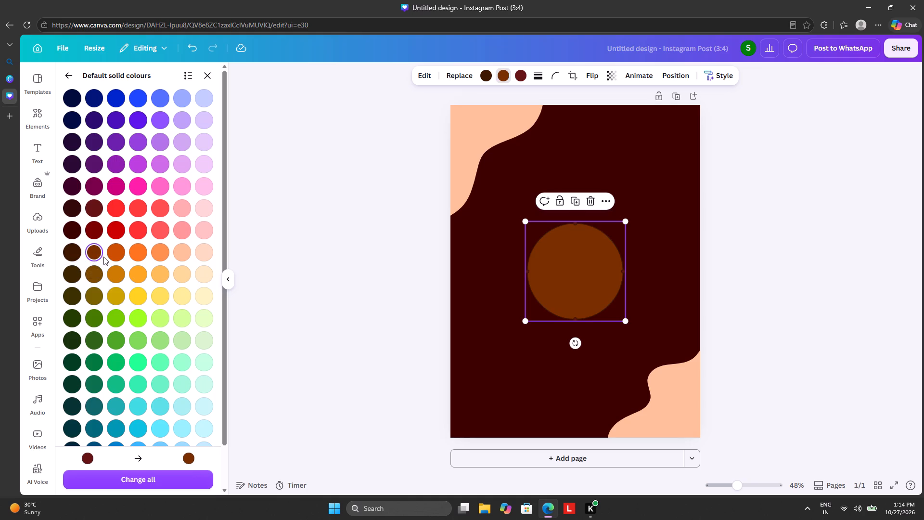
left_click(73, 184)
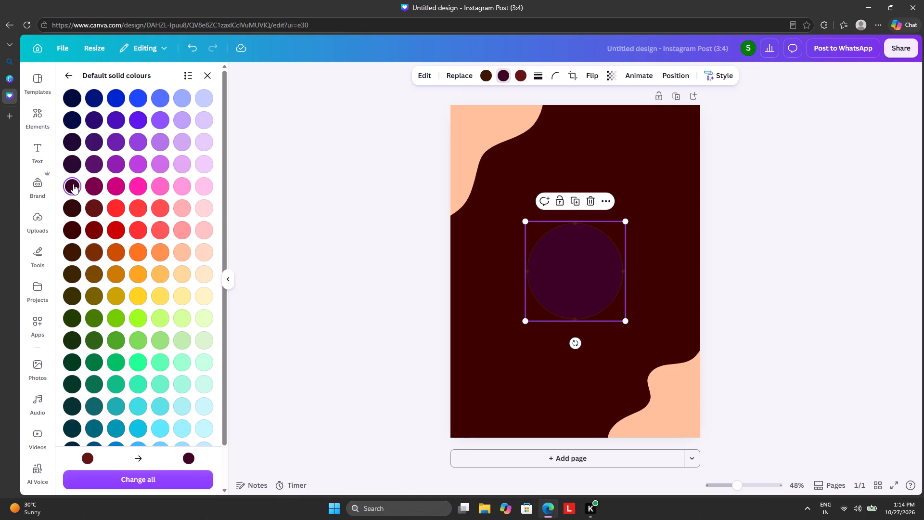
left_click(98, 201)
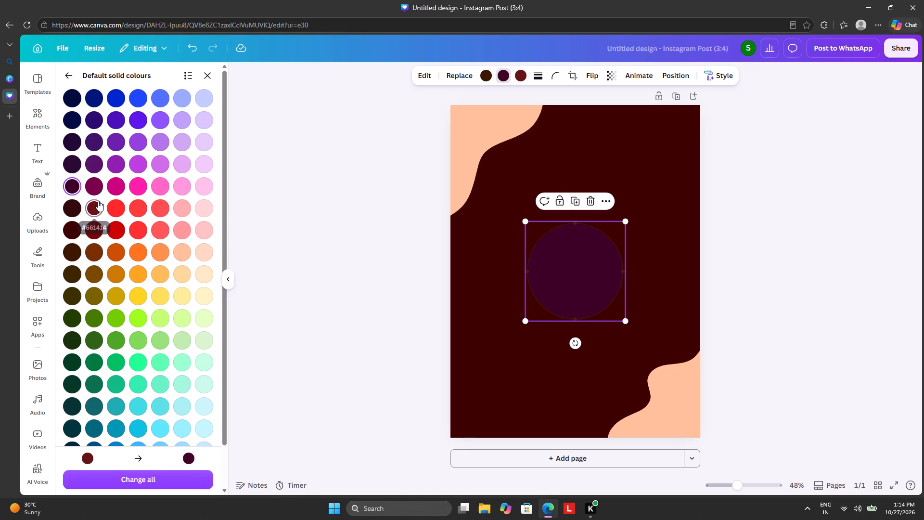
left_click(97, 226)
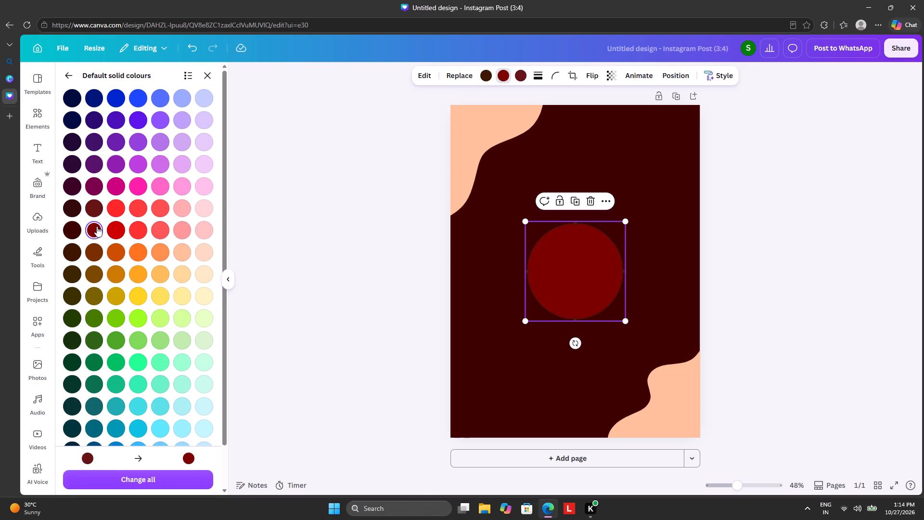
left_click(91, 249)
left_click(78, 249)
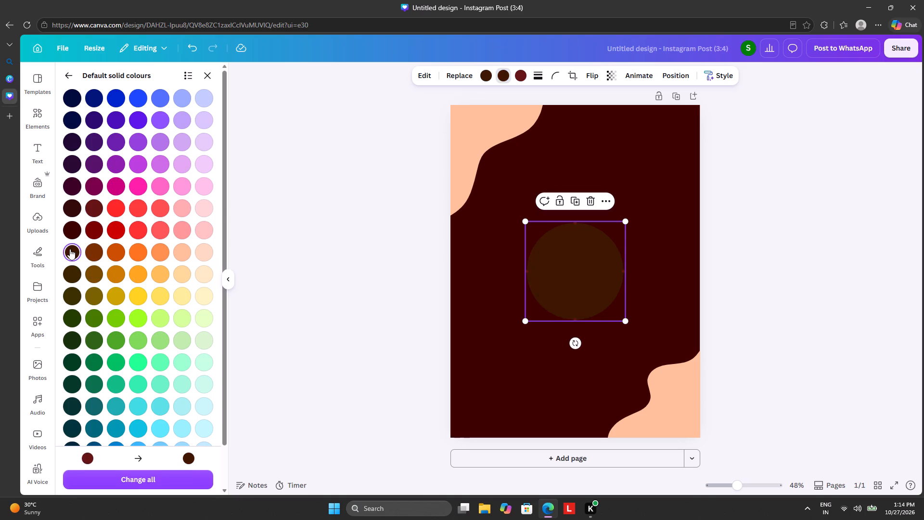
left_click(315, 210)
Recolour the page background with the very dark maroon default swatch from the same shade row as #661414.
left_click(474, 227)
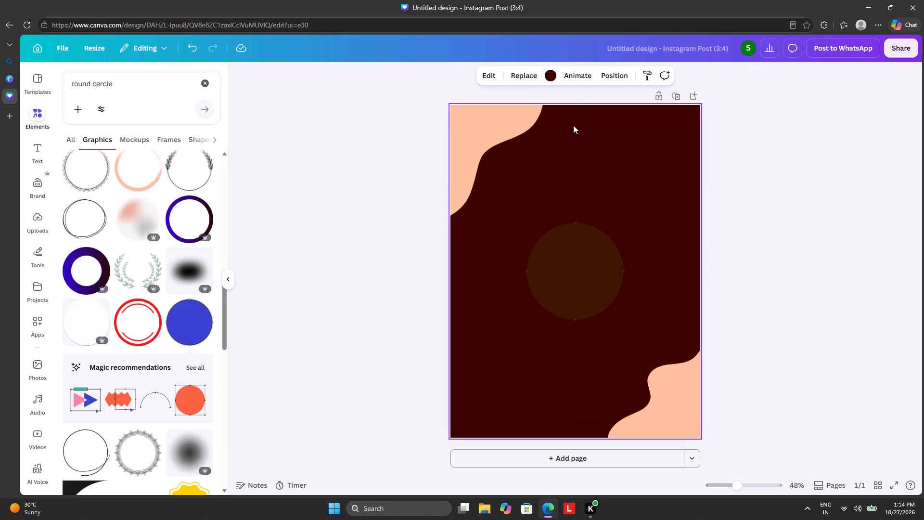
left_click(550, 76)
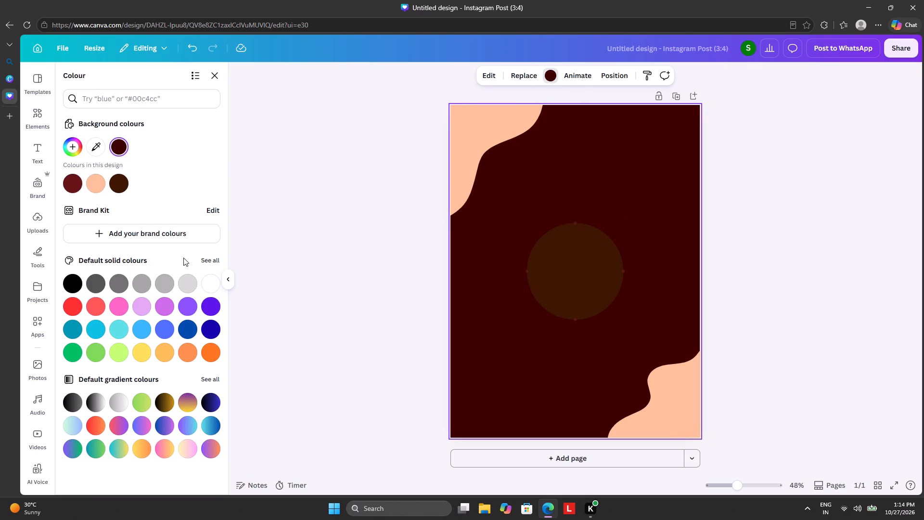
left_click(205, 258)
left_click(96, 234)
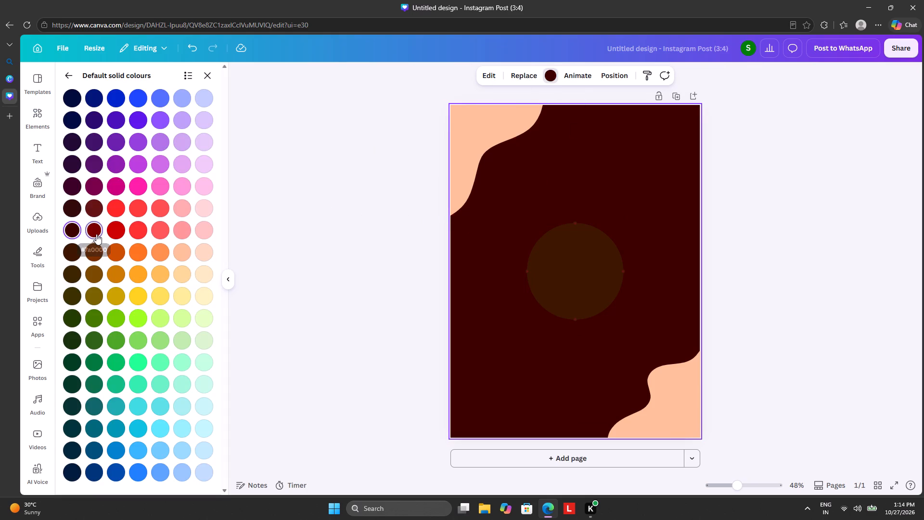
left_click(76, 208)
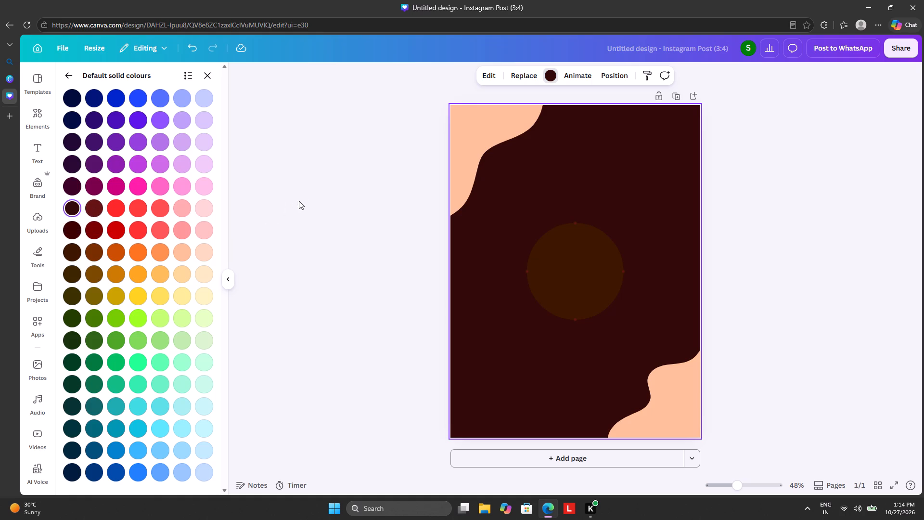
left_click(334, 195)
Select the dark brown circle and open its third colour for editing.
left_click(557, 285)
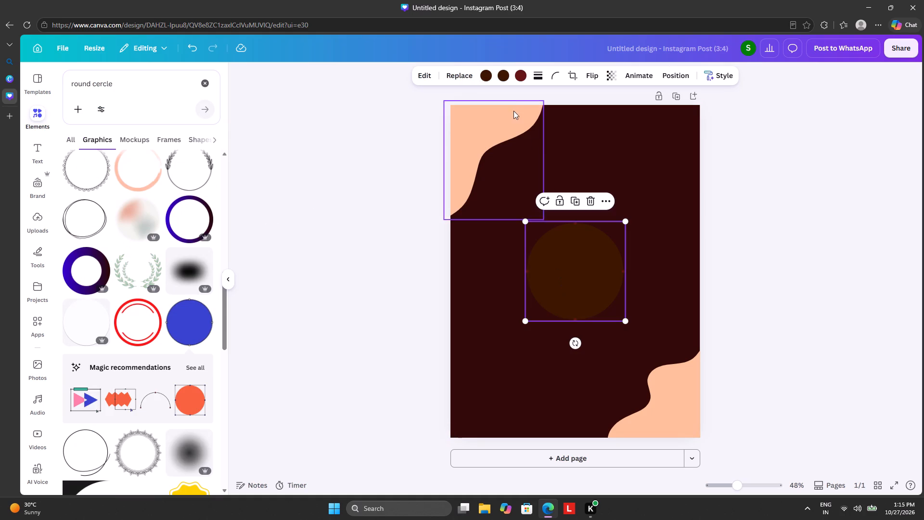
left_click(523, 77)
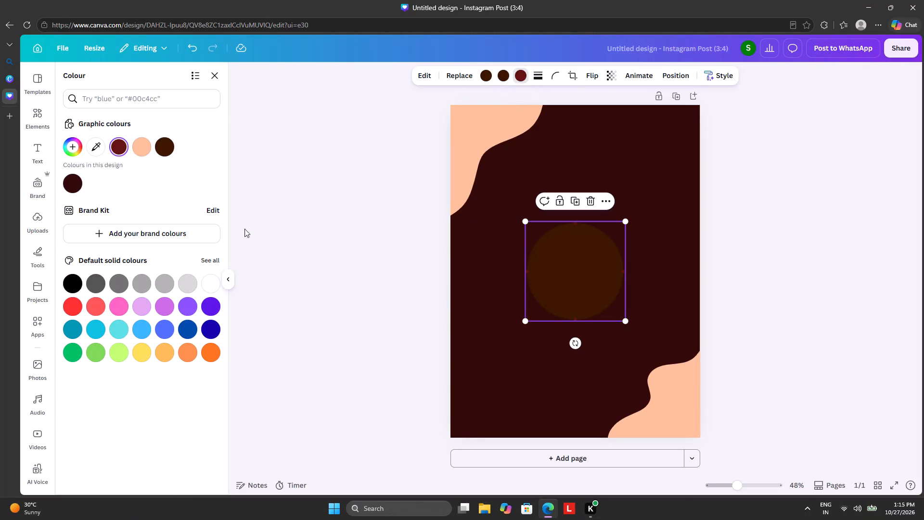
Set the circle's third colour to the darkest red default swatch, in the row just below #661414.
left_click(219, 258)
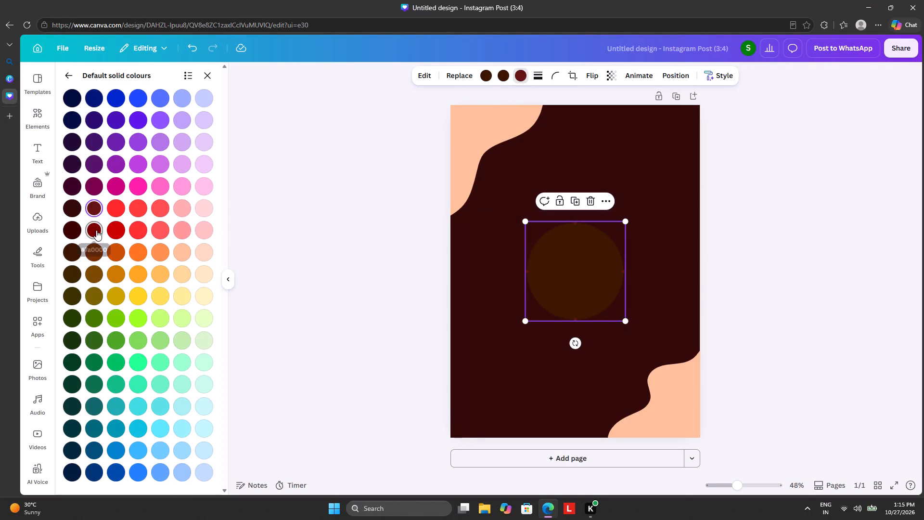
left_click(96, 230)
left_click(69, 231)
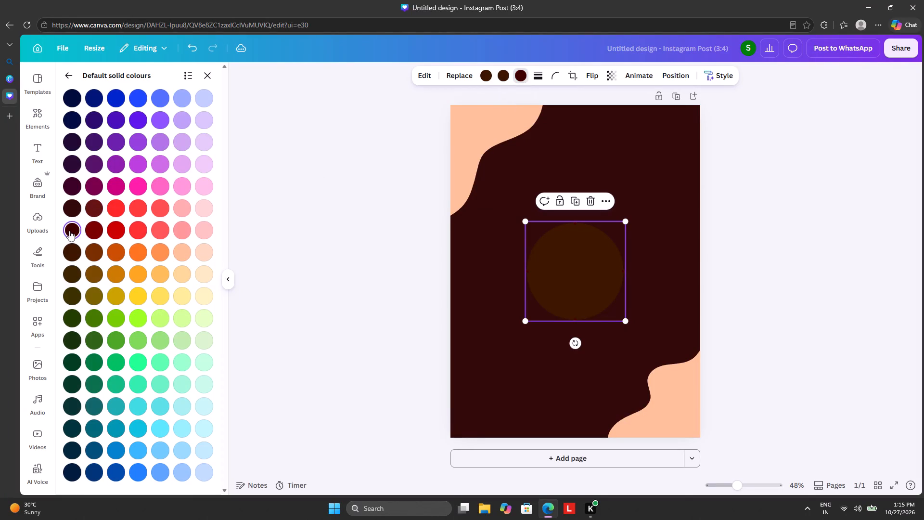
left_click(275, 211)
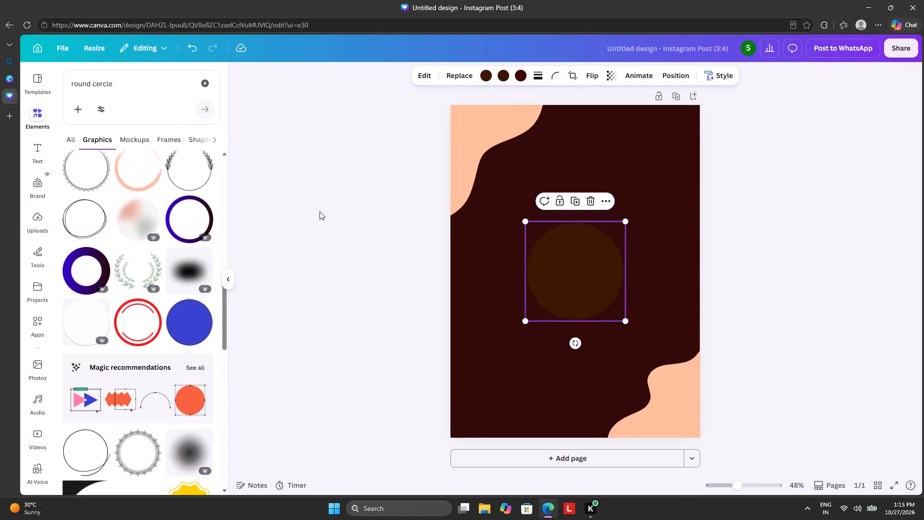
Enlarge the circle by about a quarter and place it against the page's right edge, just above the lower peach wavy shape.
left_click_drag(623, 323, 651, 342)
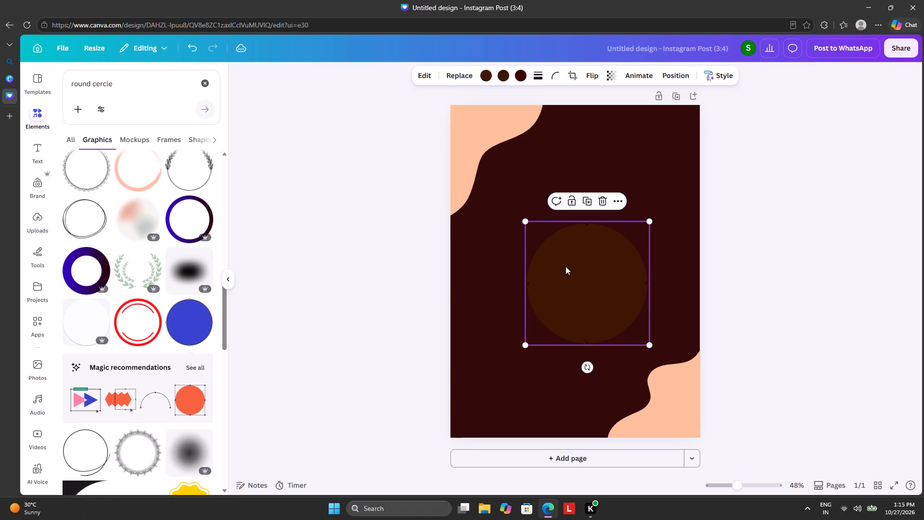
left_click_drag(565, 266, 621, 301)
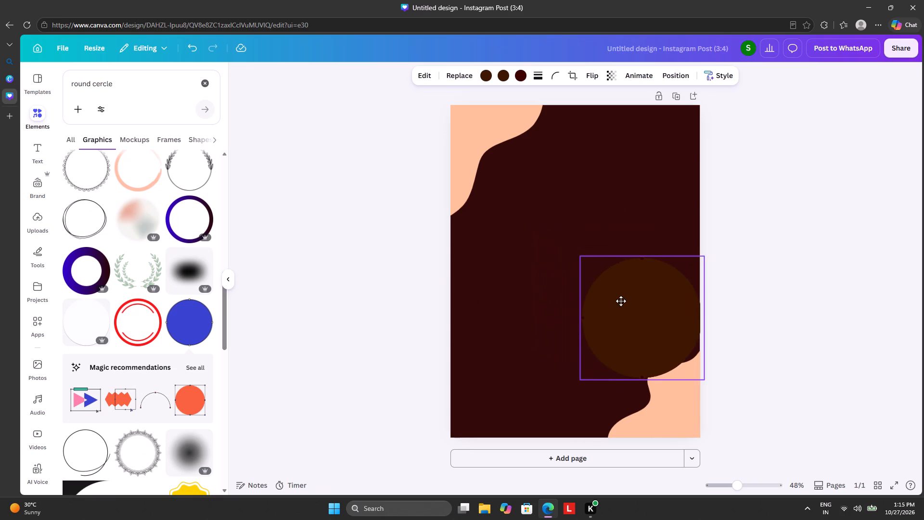
left_click_drag(621, 301, 629, 277)
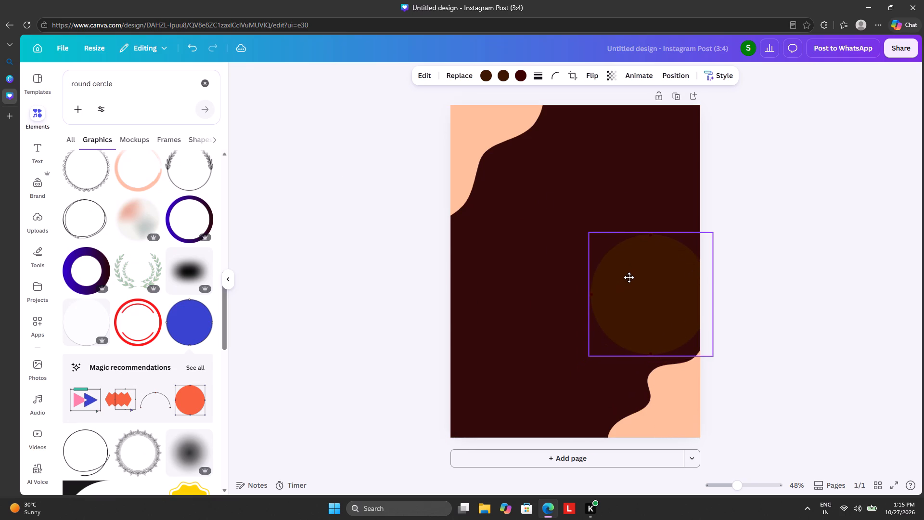
left_click_drag(629, 277, 624, 276)
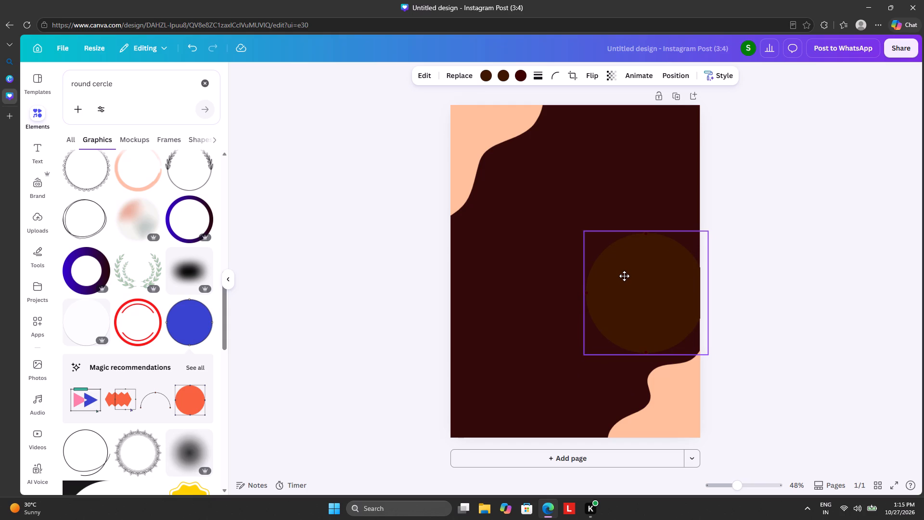
left_click_drag(624, 276, 624, 275)
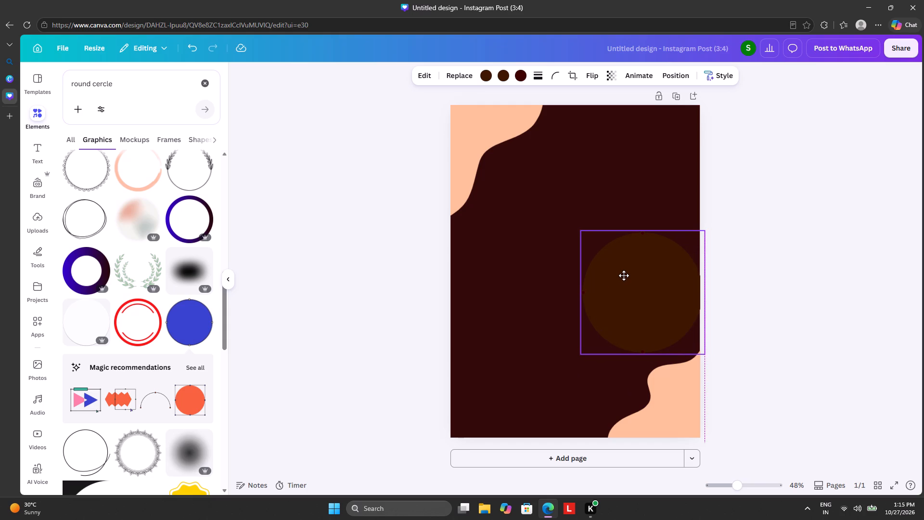
left_click_drag(624, 275, 625, 274)
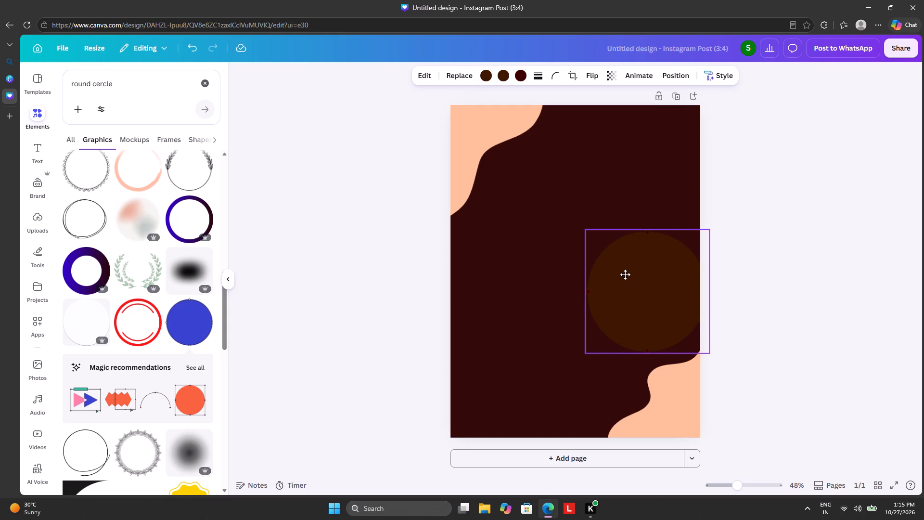
left_click_drag(625, 274, 623, 275)
left_click(523, 269)
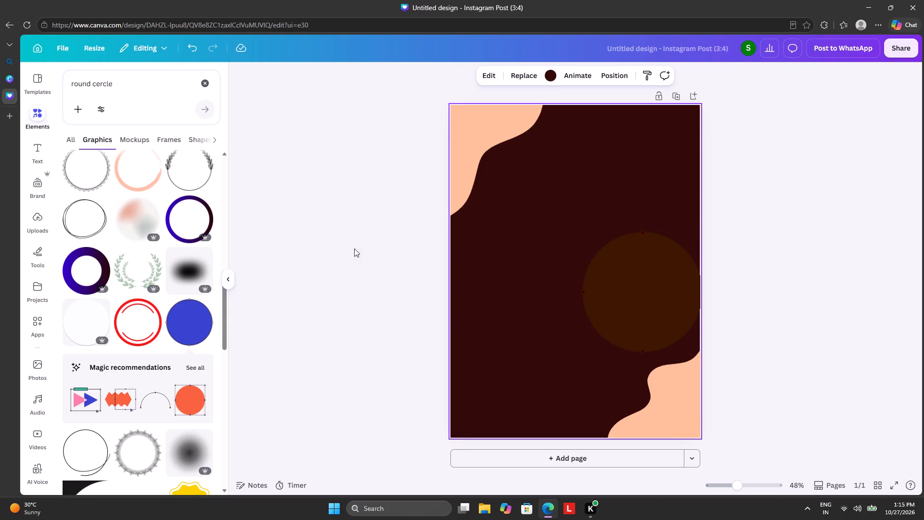
Open the photo library and start a search for photos.
left_click(35, 357)
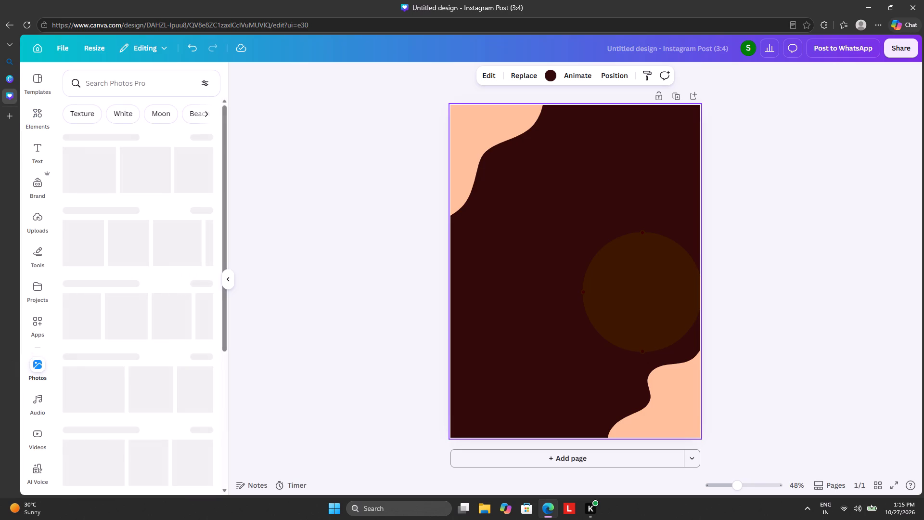
left_click(112, 88)
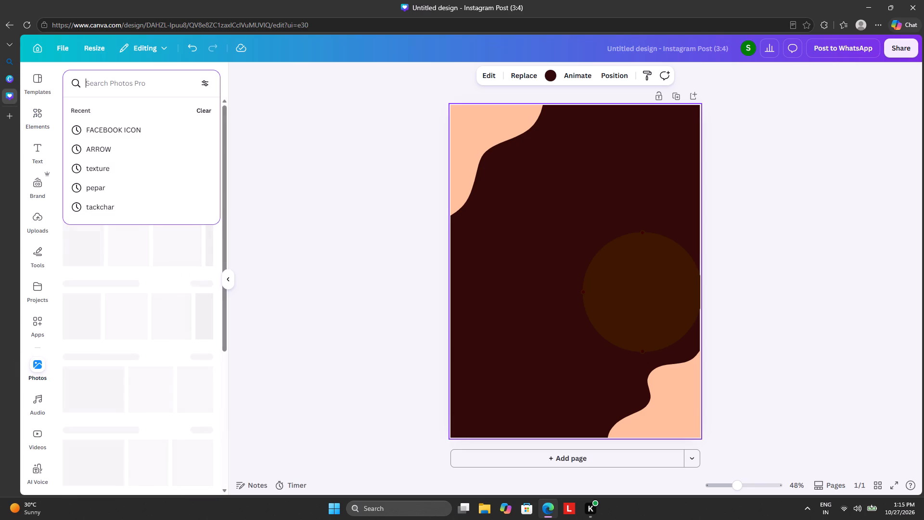
Search the photos for "choklate cake" and look through the related Brownie, Cookies and Christmas cookies photos.
type("choklate ca")
type("ke")
key("Return")
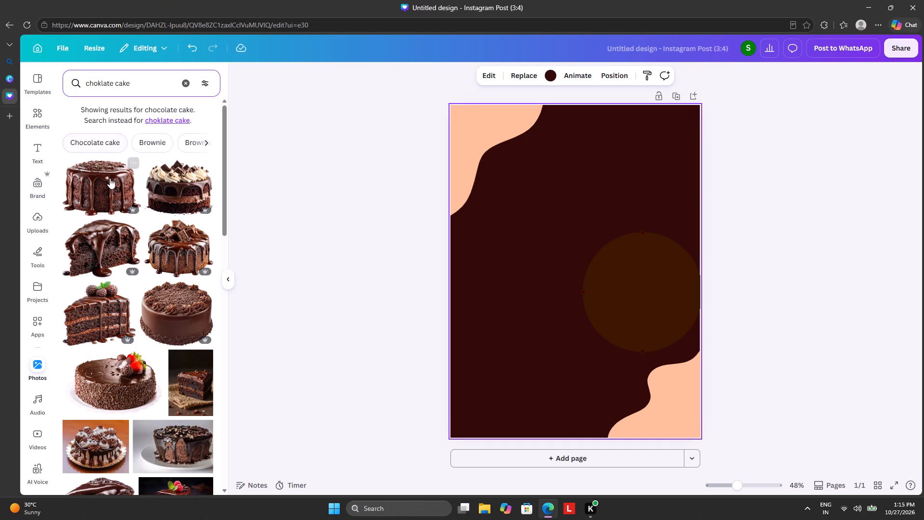
left_click(159, 141)
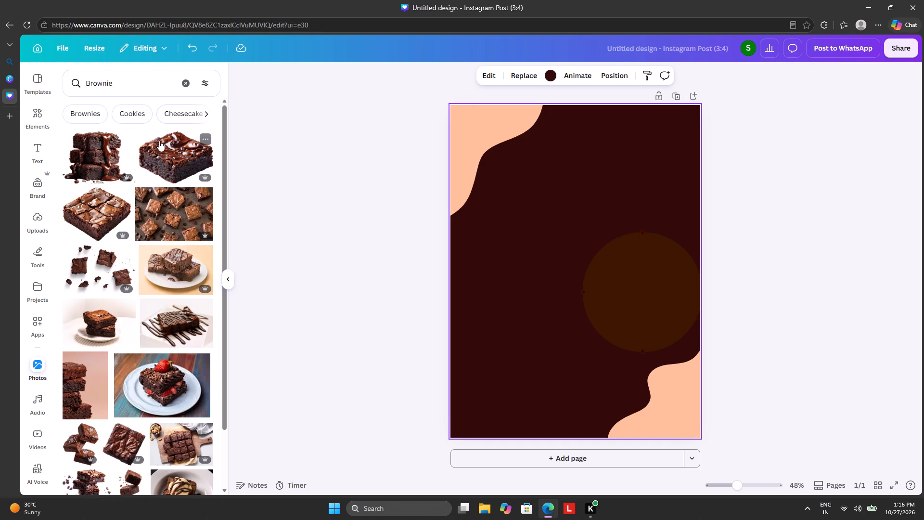
scroll(90, 325, "down", 5)
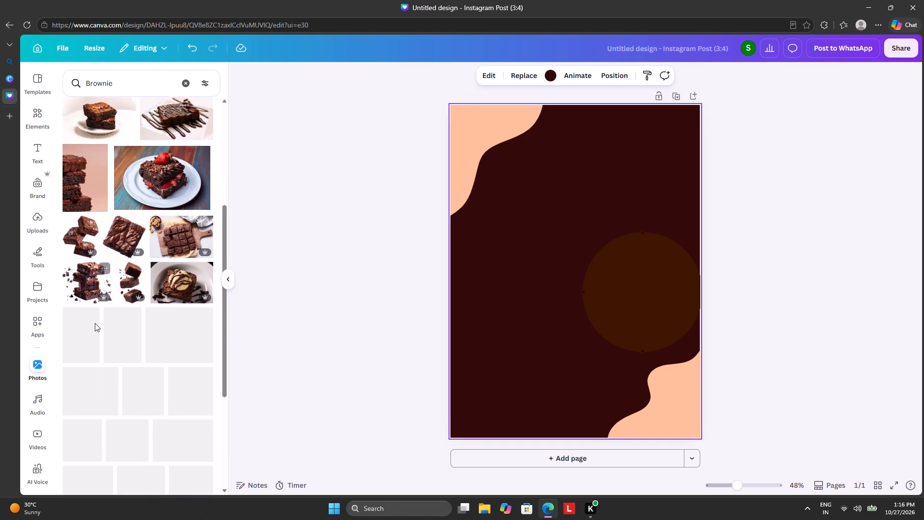
scroll(100, 319, "down", 4)
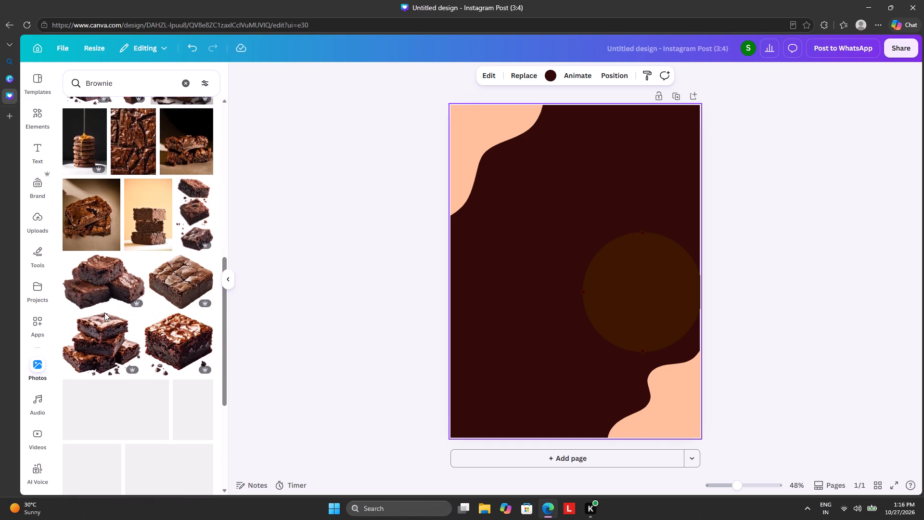
scroll(118, 301, "down", 5)
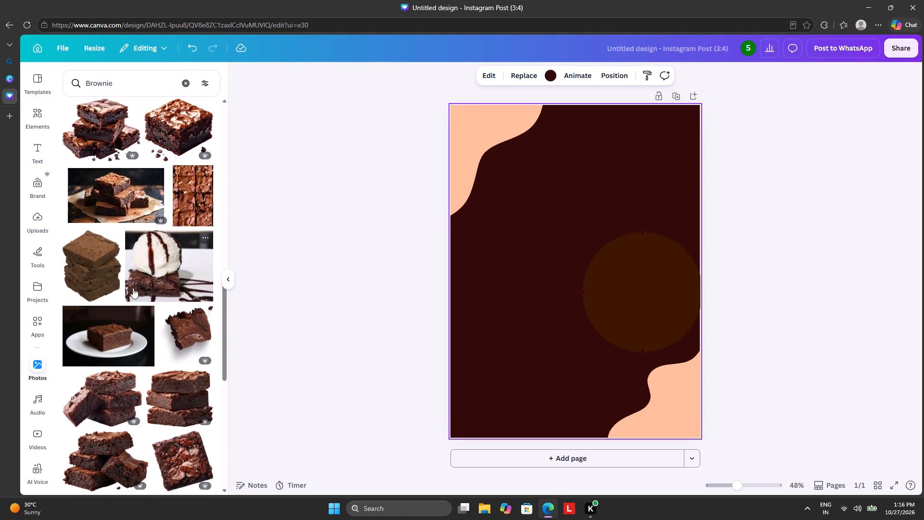
scroll(133, 288, "down", 4)
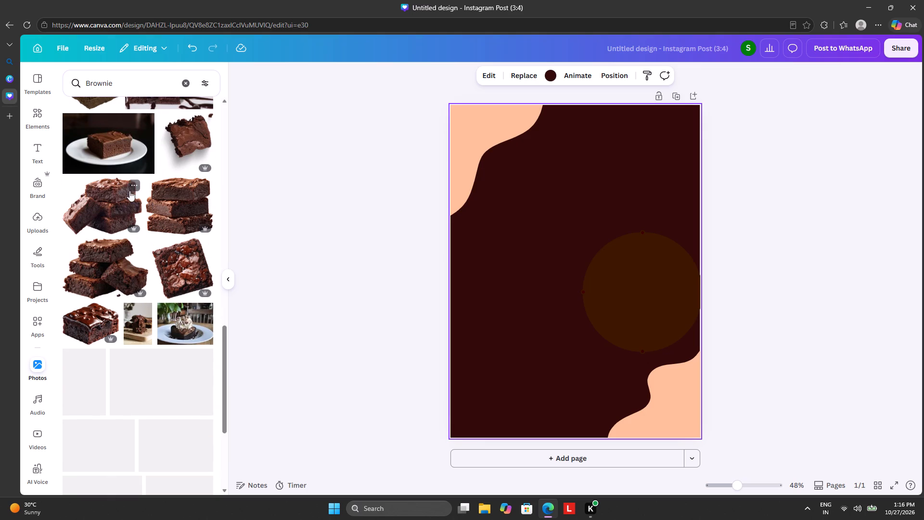
scroll(129, 206, "up", 17)
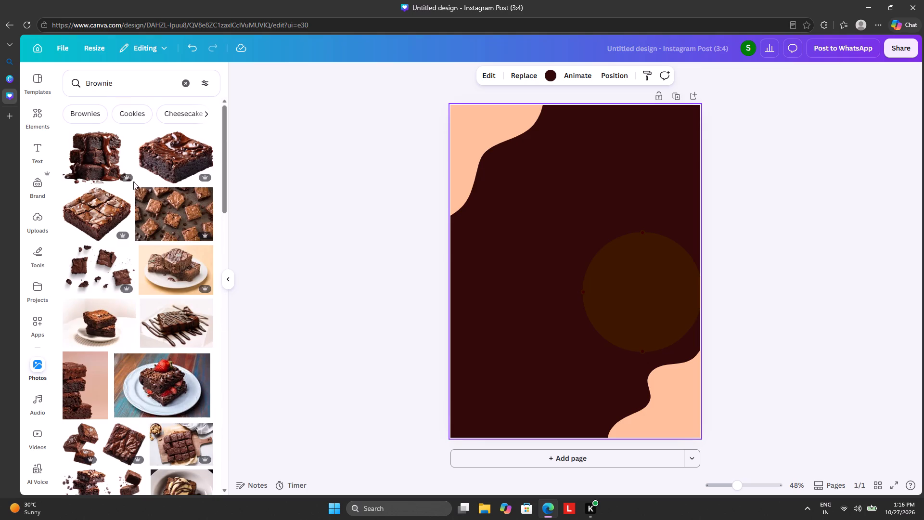
left_click(138, 113)
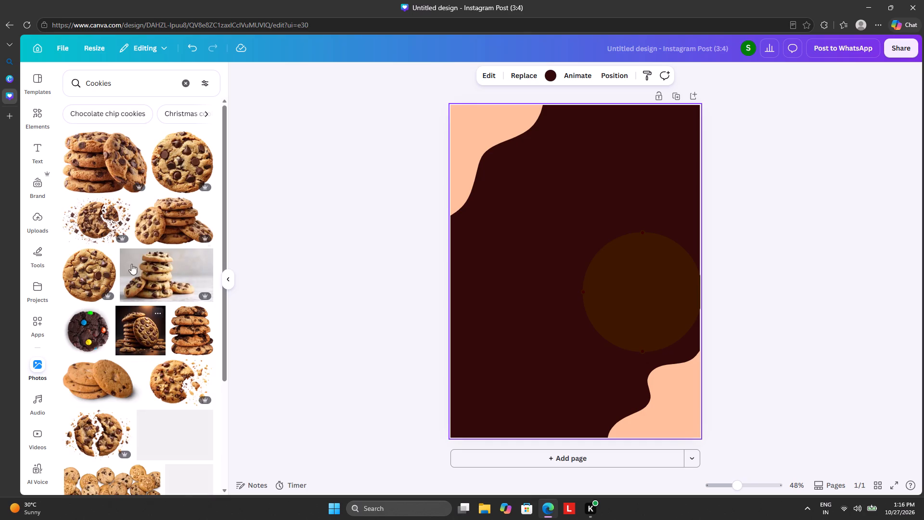
left_click(183, 112)
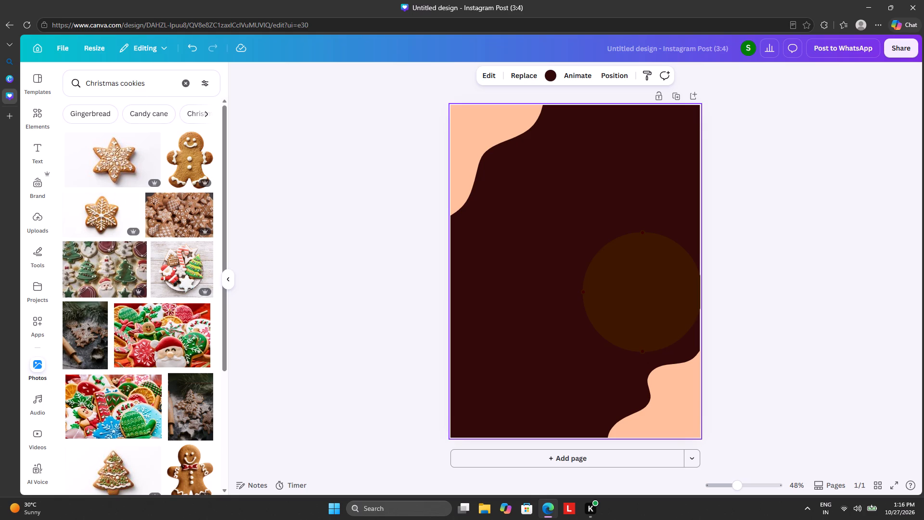
Replace the current photo search with a search for "cupcake".
left_click(190, 85)
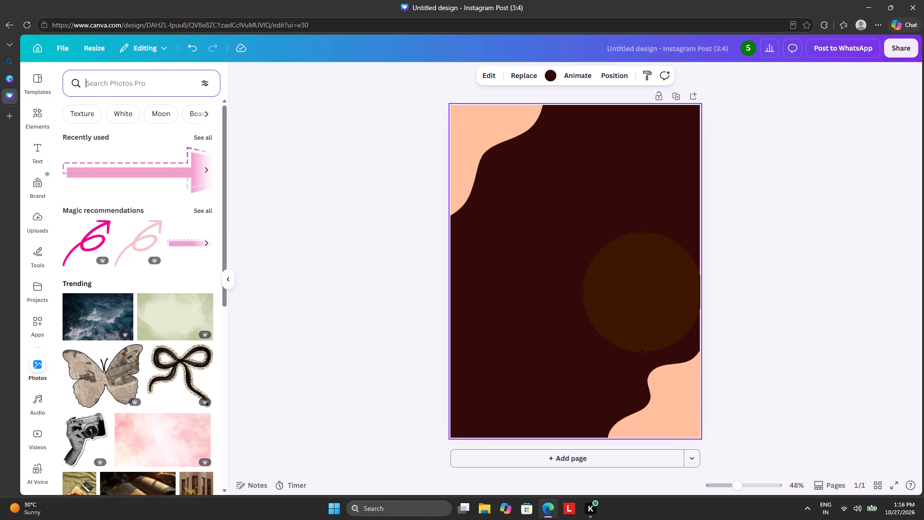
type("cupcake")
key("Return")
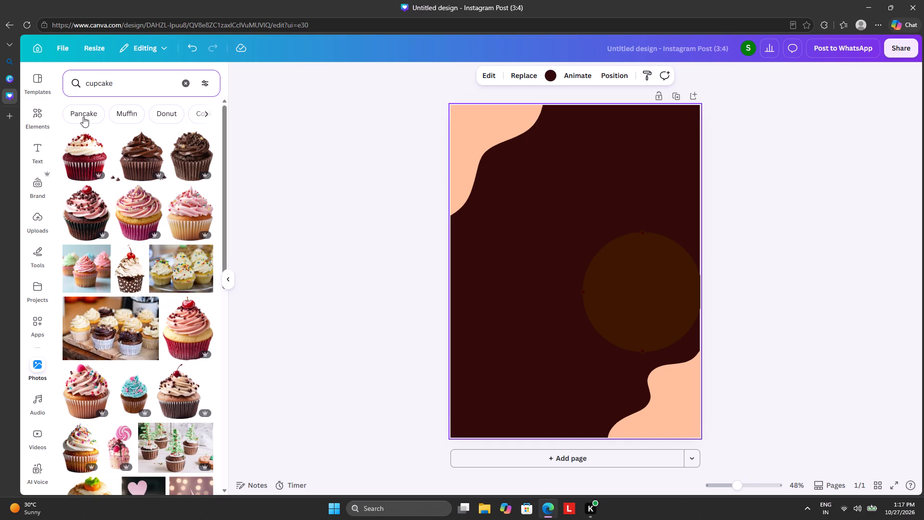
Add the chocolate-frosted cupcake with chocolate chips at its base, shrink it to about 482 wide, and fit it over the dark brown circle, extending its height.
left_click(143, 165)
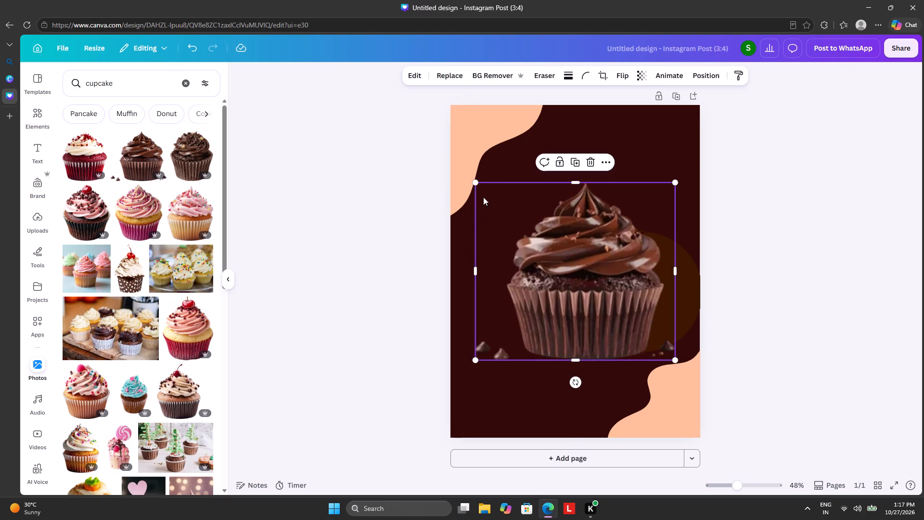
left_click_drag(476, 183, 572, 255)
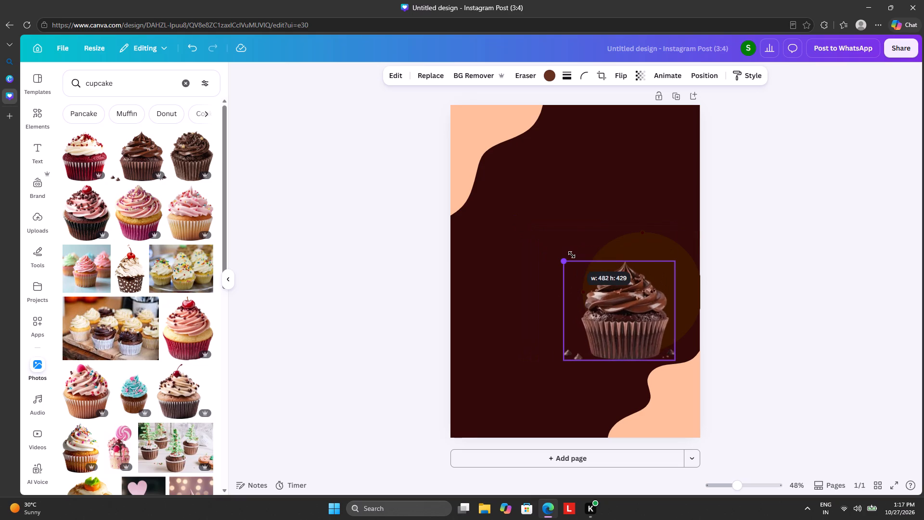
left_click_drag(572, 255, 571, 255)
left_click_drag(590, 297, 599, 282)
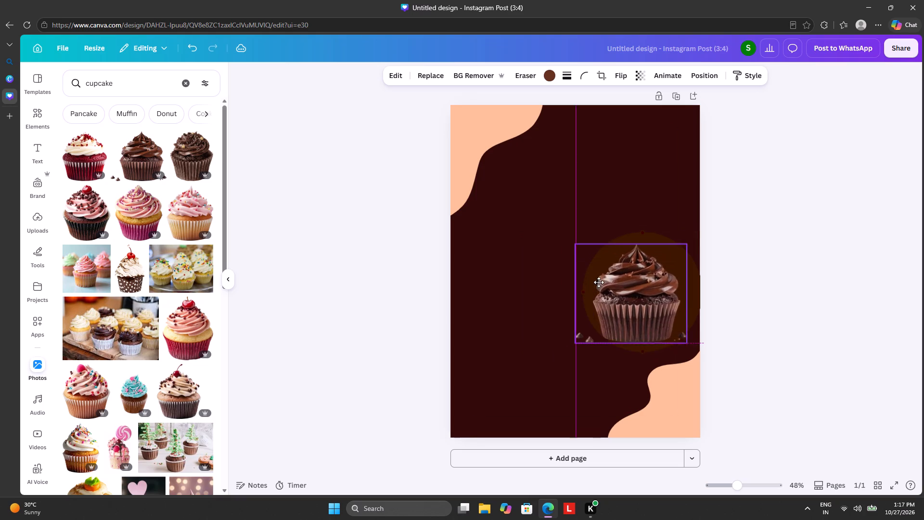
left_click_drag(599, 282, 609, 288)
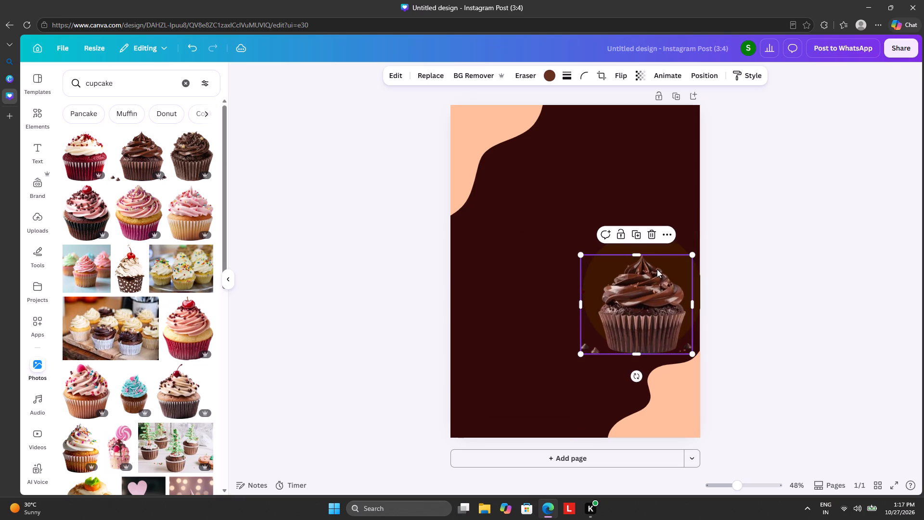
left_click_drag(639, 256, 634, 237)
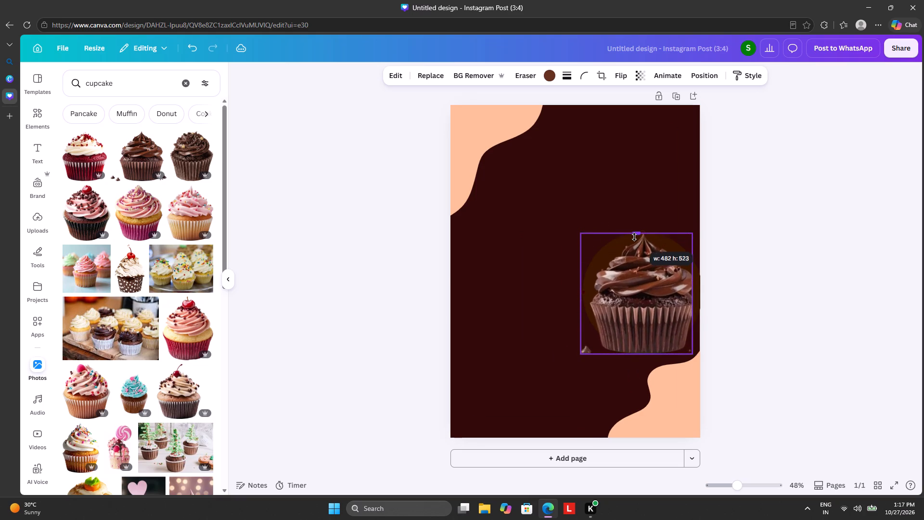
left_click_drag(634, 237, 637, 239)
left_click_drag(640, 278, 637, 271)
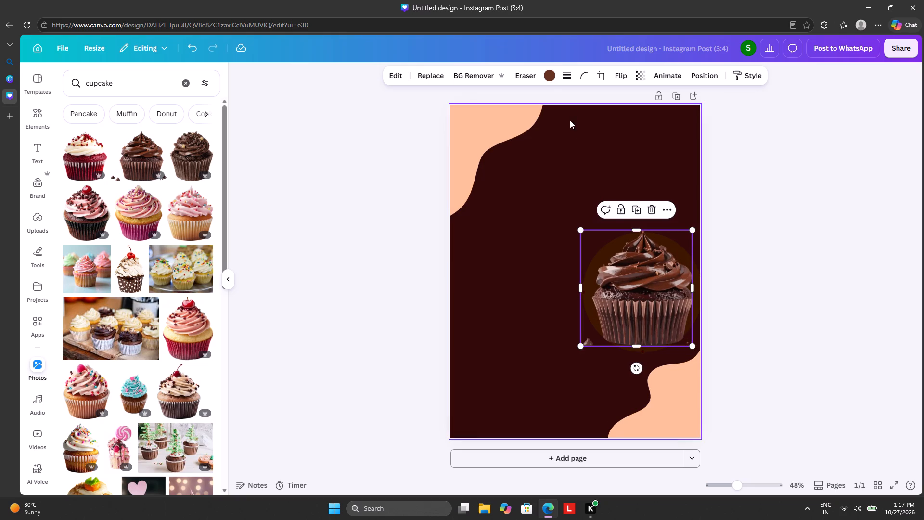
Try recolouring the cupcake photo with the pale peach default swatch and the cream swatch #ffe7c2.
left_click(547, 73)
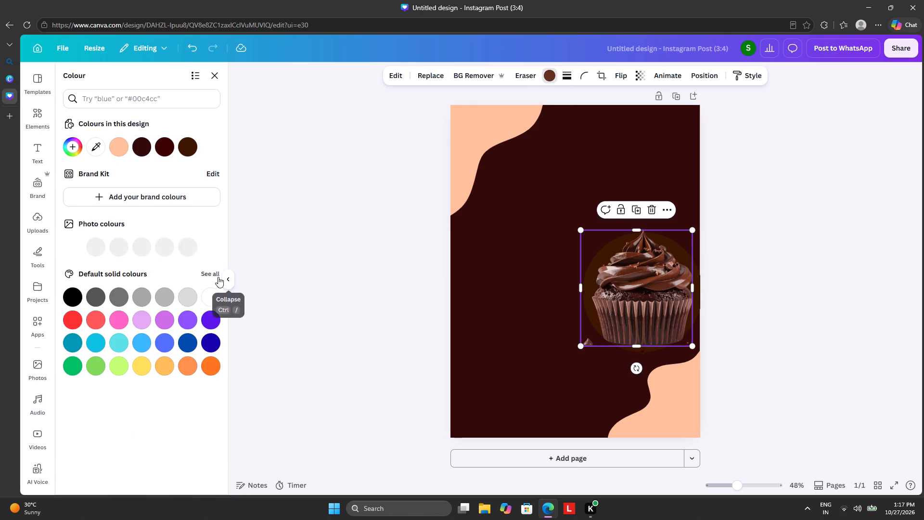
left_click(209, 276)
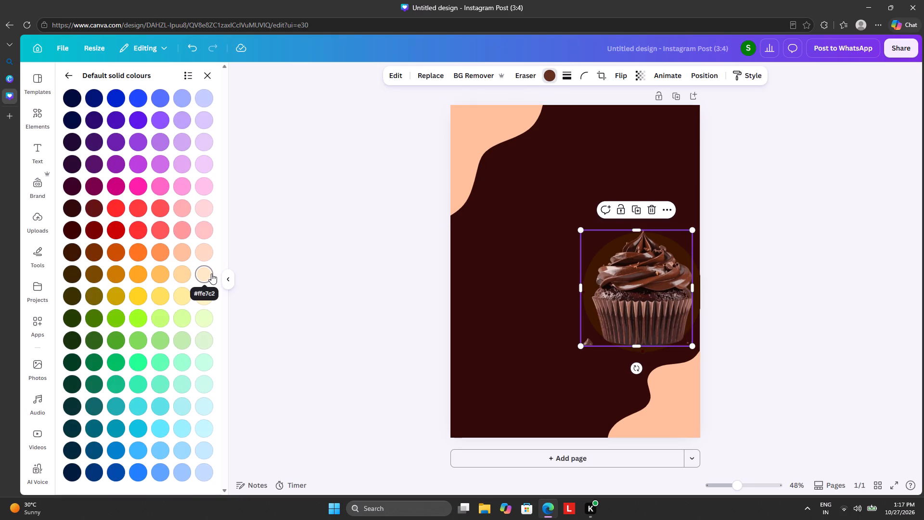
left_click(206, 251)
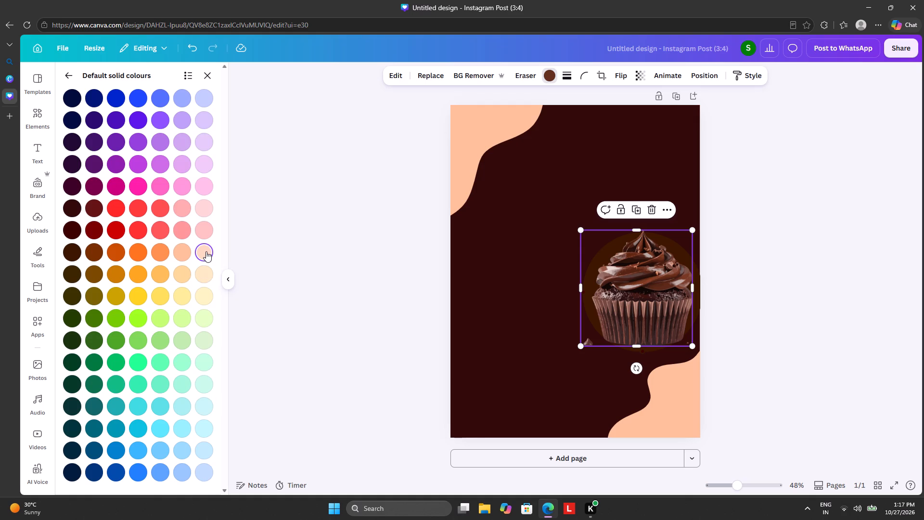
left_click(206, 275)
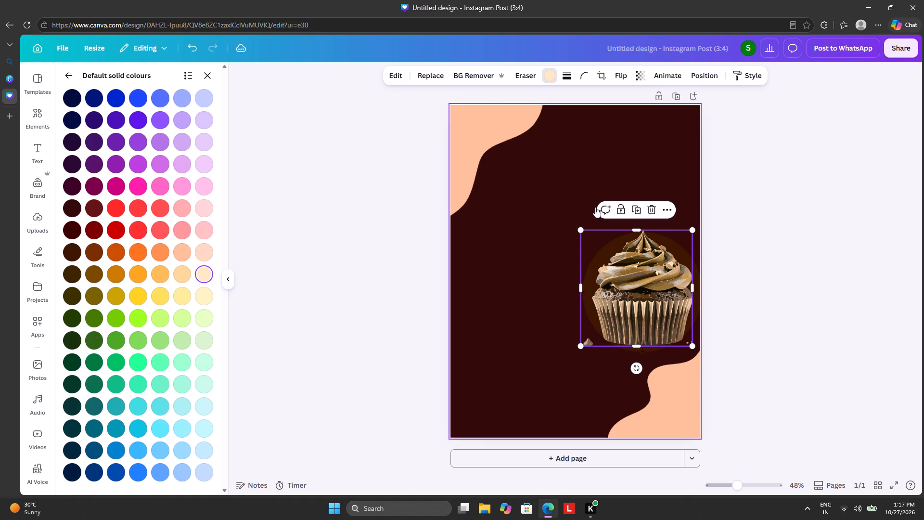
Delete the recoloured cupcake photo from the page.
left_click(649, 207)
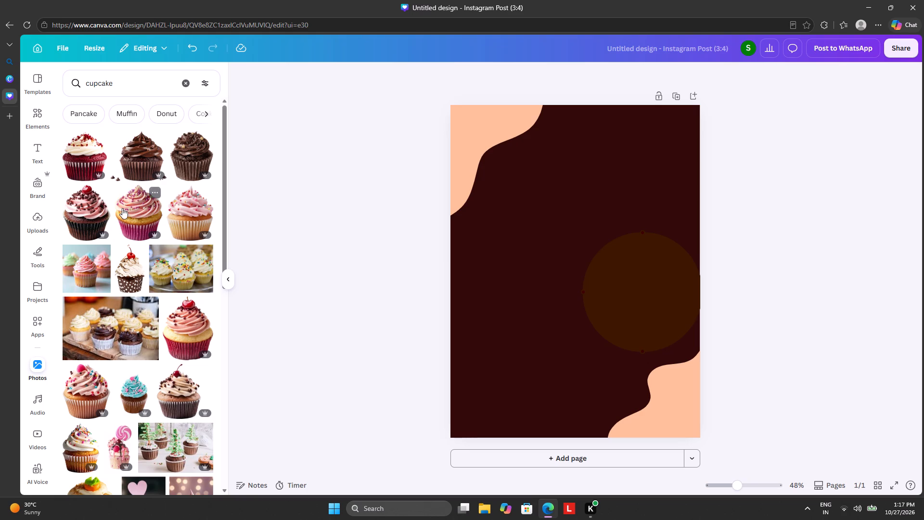
Look through the cupcake photo results for another cupcake to use in the design.
scroll(124, 218, "down", 7)
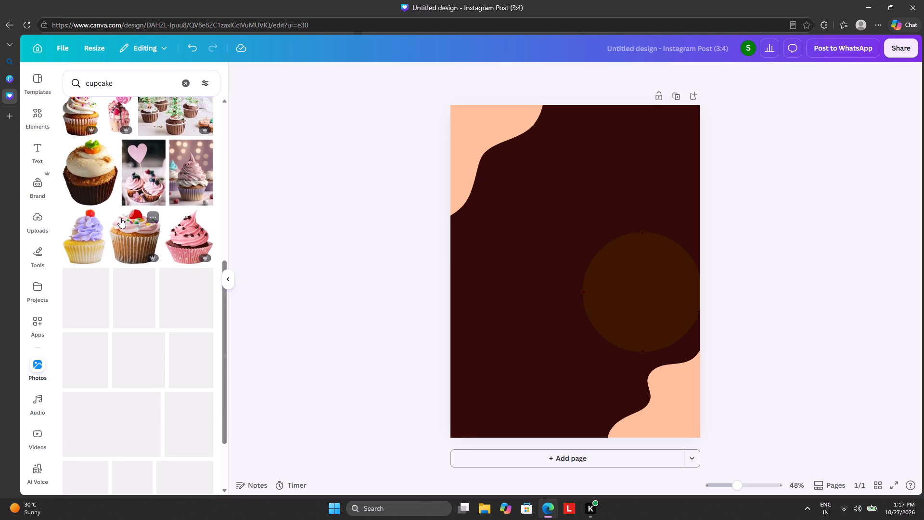
scroll(120, 218, "down", 5)
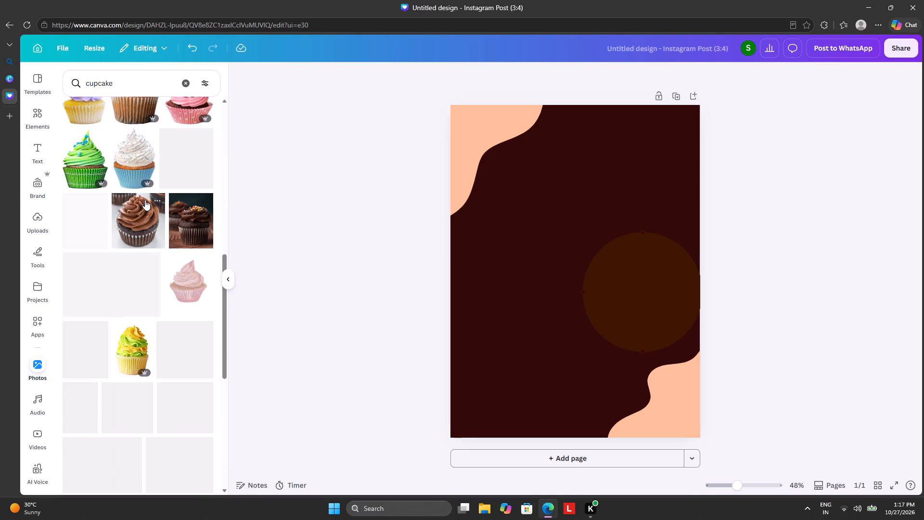
scroll(145, 262, "down", 4)
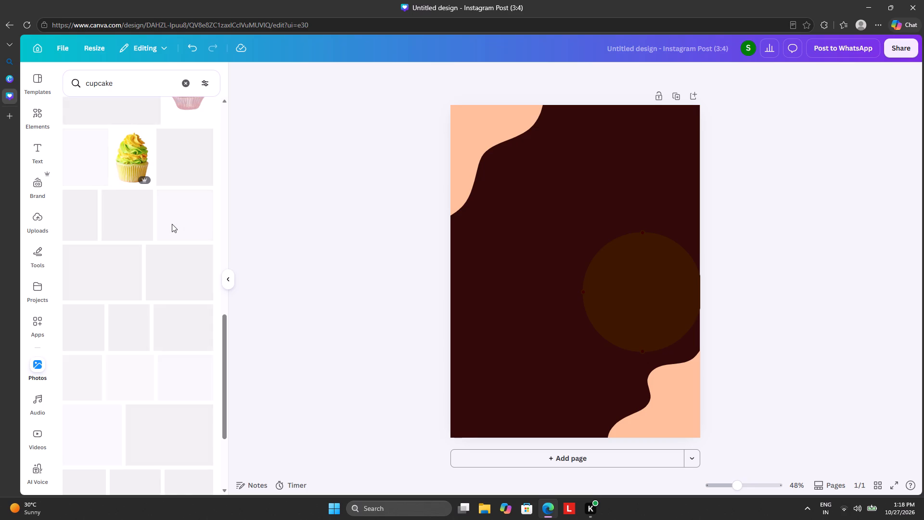
scroll(172, 224, "up", 6)
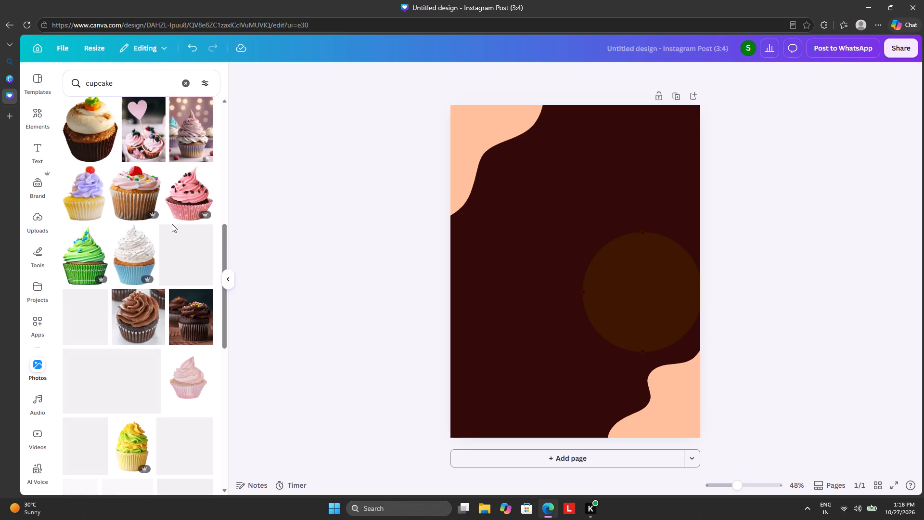
scroll(172, 224, "up", 3)
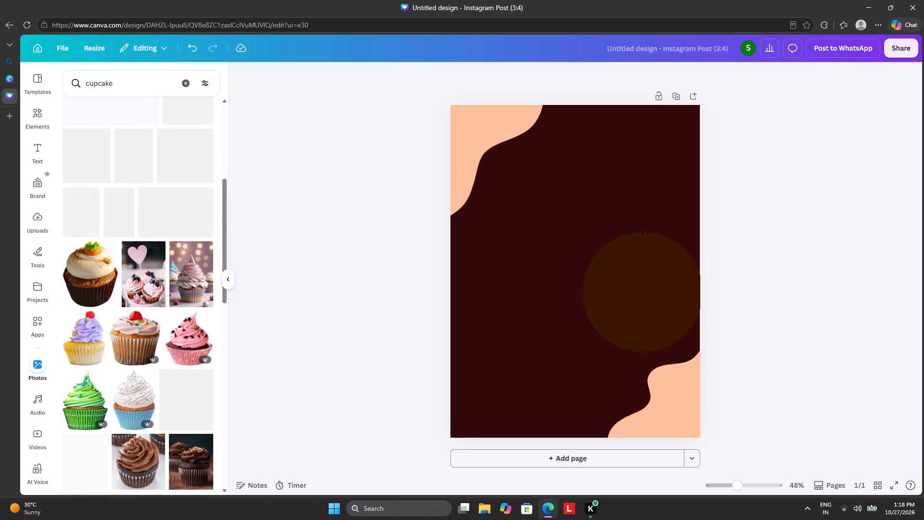
Narrow the cupcake photo search by extending the search term to "cupcake ch".
left_click(126, 85)
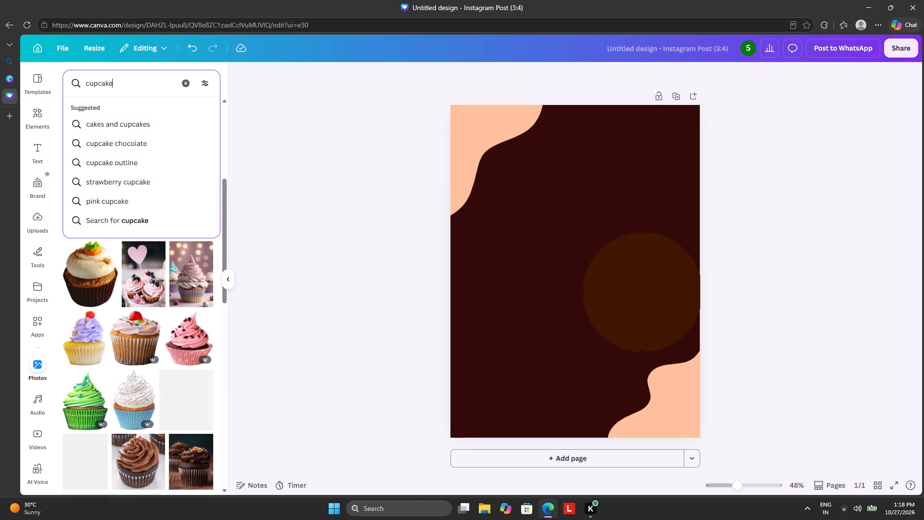
key("space")
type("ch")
Complete the photo search term as "cupcake choklate" and run the search.
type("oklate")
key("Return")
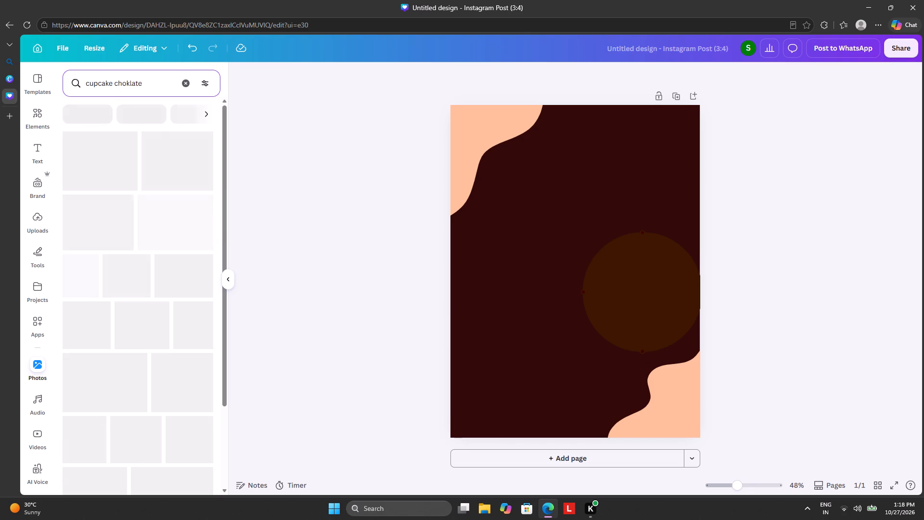
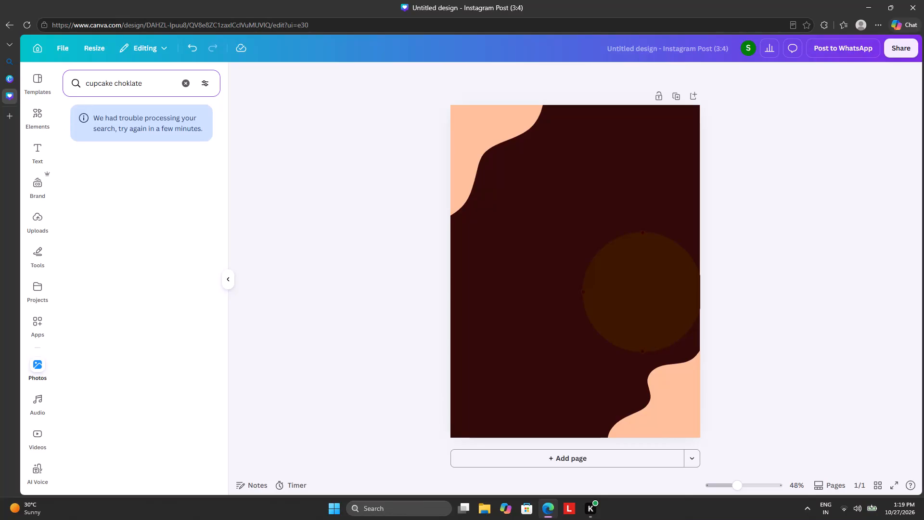
Search the photos for "cupcake choklate".
left_click(146, 83)
key("Return")
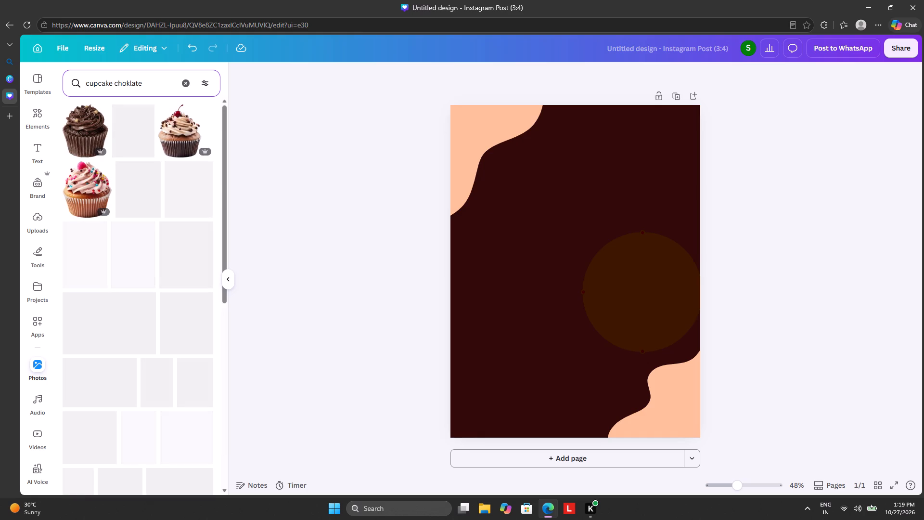
Place the cherry-topped cupcake with cream frosting and chocolate beads over the dark brown circle, reduced to about two-thirds size.
left_click(175, 120)
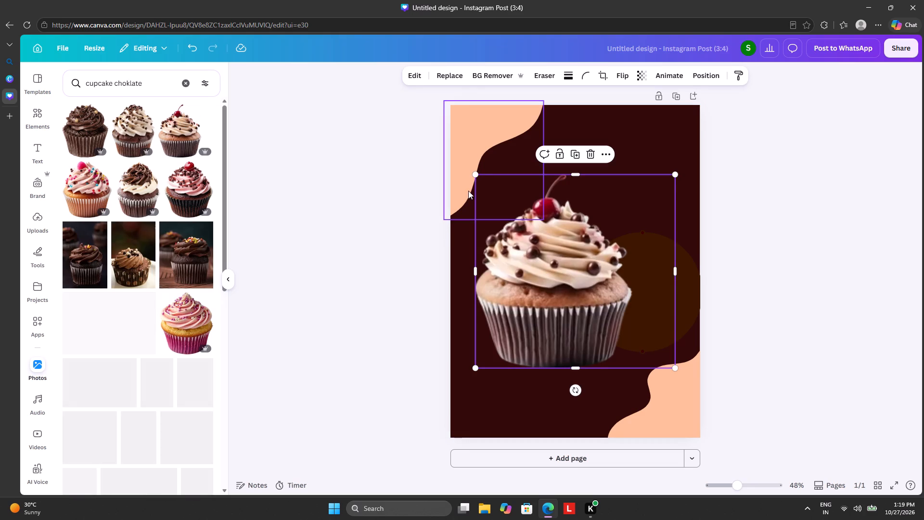
left_click_drag(475, 174, 478, 182)
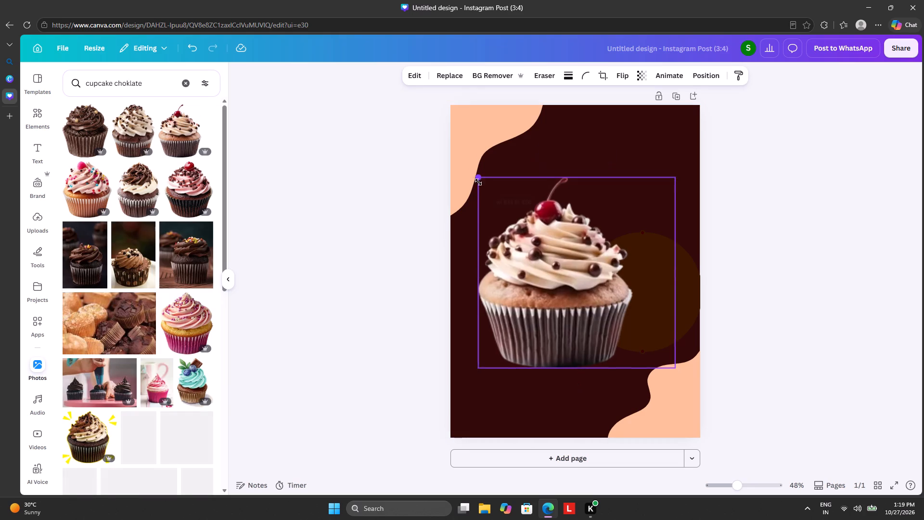
left_click_drag(478, 182, 517, 264)
left_click_drag(568, 304, 587, 299)
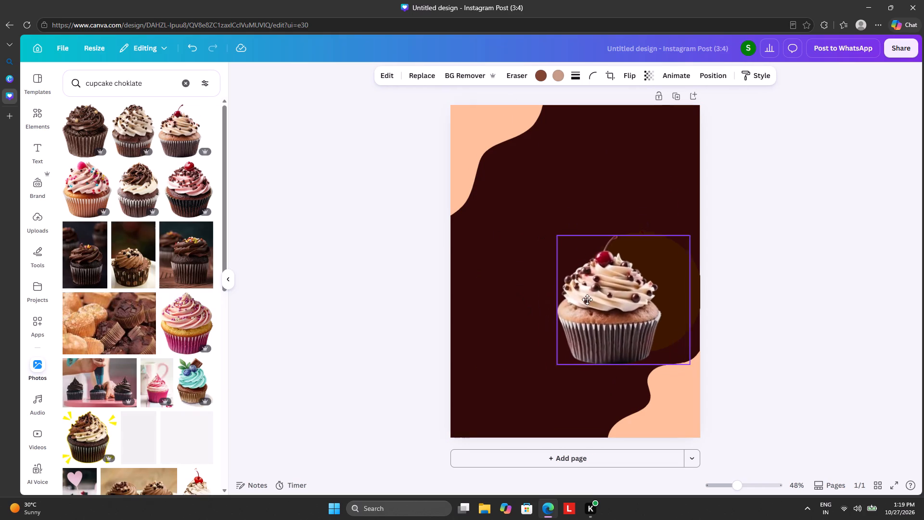
left_click_drag(587, 299, 614, 299)
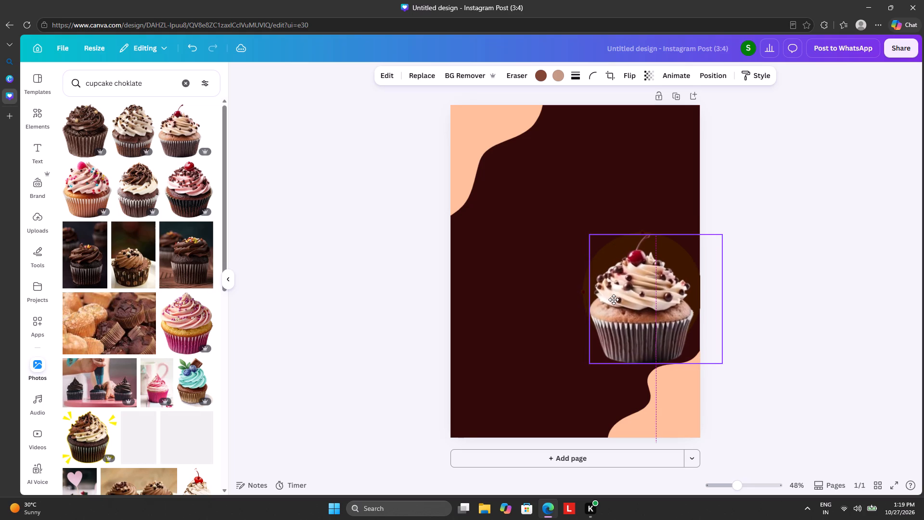
left_click_drag(614, 299, 608, 286)
Move the cupcake toward the page centre so it only partly overlaps the dark brown circle, and select the circle.
left_click(674, 244)
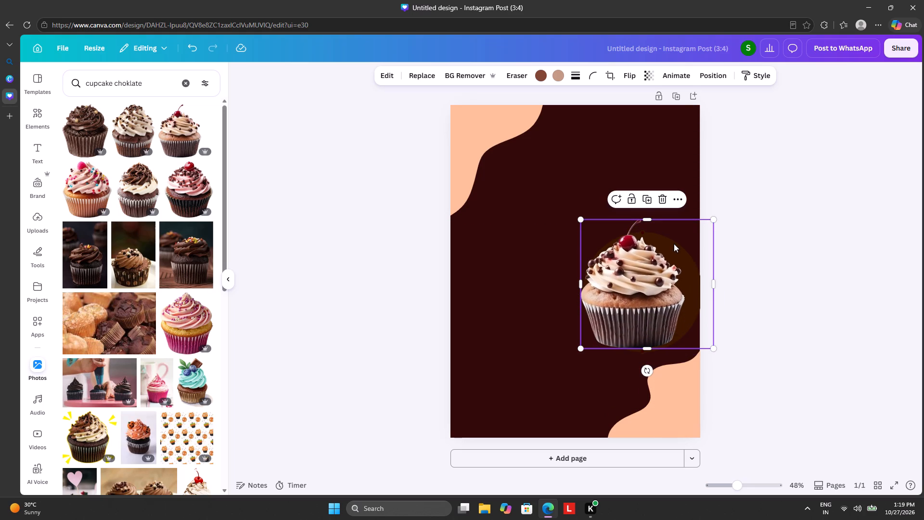
left_click(668, 242)
left_click_drag(663, 247, 612, 263)
left_click(675, 259)
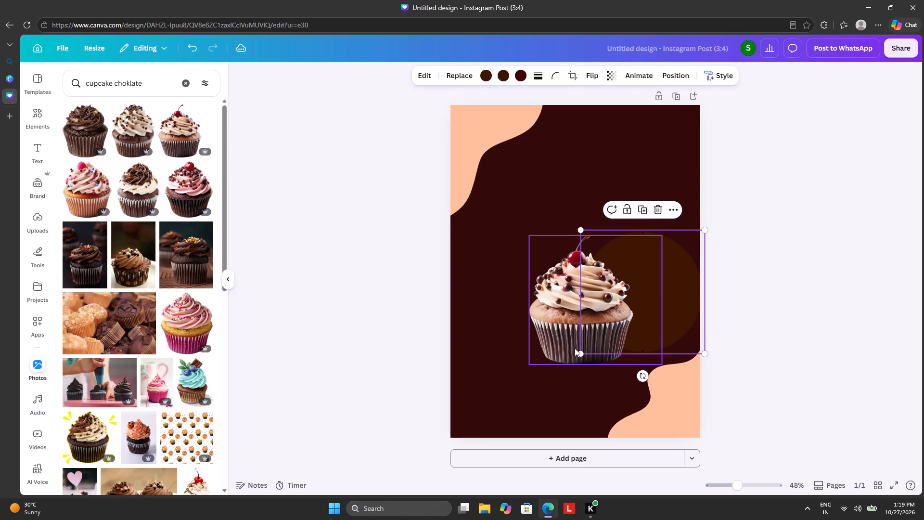
Enlarge the dark brown circle and place it slightly past the page's right edge, just above the peach corner.
left_click_drag(579, 350, 570, 354)
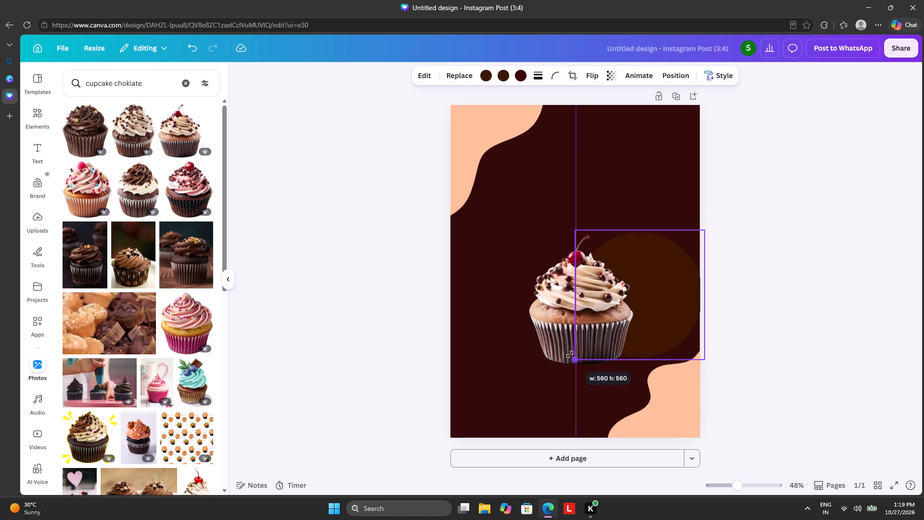
left_click_drag(570, 354, 555, 357)
left_click_drag(680, 298, 669, 291)
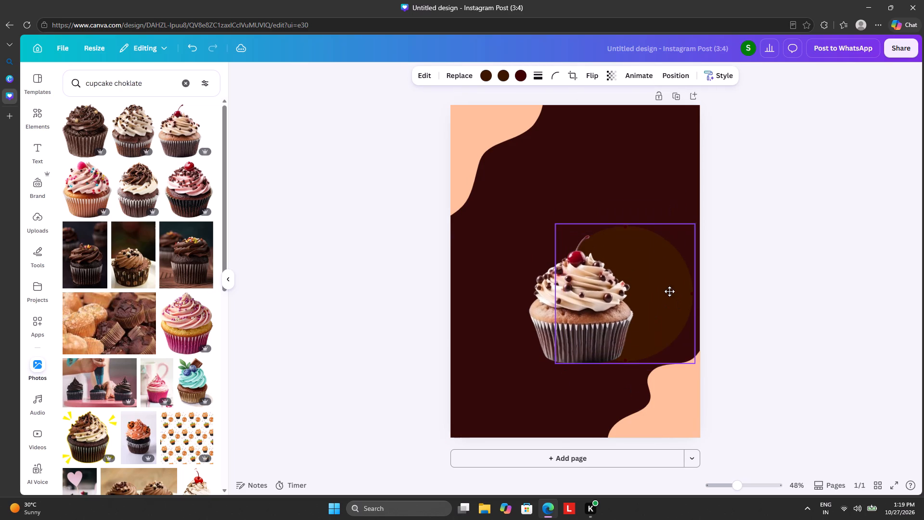
left_click_drag(669, 291, 675, 294)
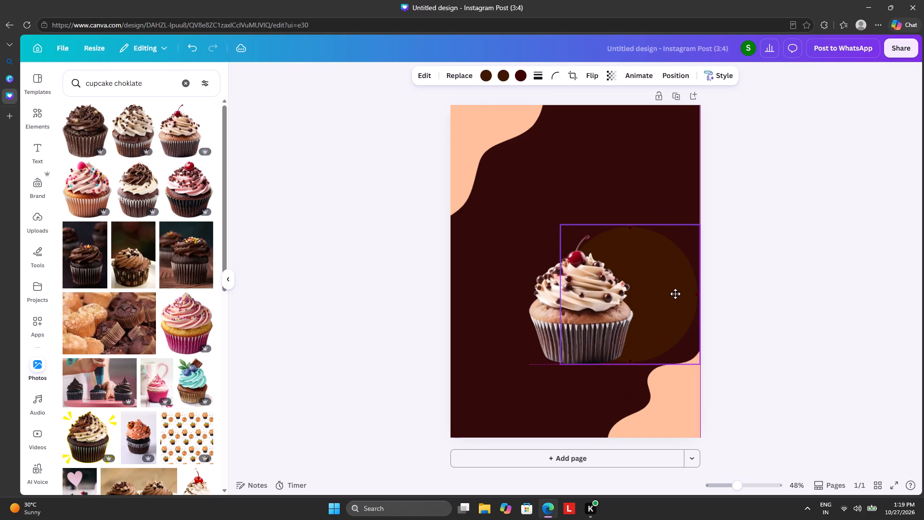
left_click_drag(675, 294, 685, 290)
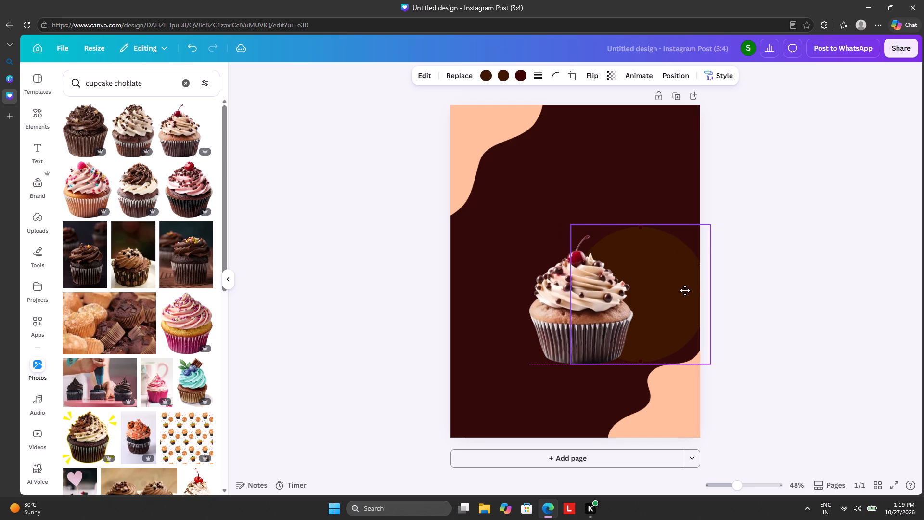
left_click_drag(685, 290, 684, 290)
Move the cupcake photo so it sits centred on the dark brown circle.
left_click(573, 303)
left_click_drag(574, 303, 603, 299)
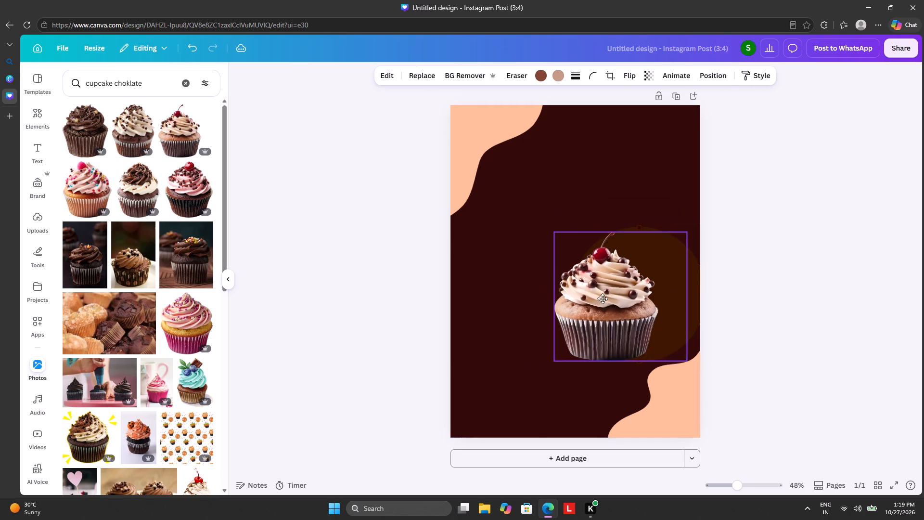
Move the cupcake photo onto the dark brown circle, with its cherry reaching slightly above the circle's top edge.
left_click_drag(603, 299, 630, 293)
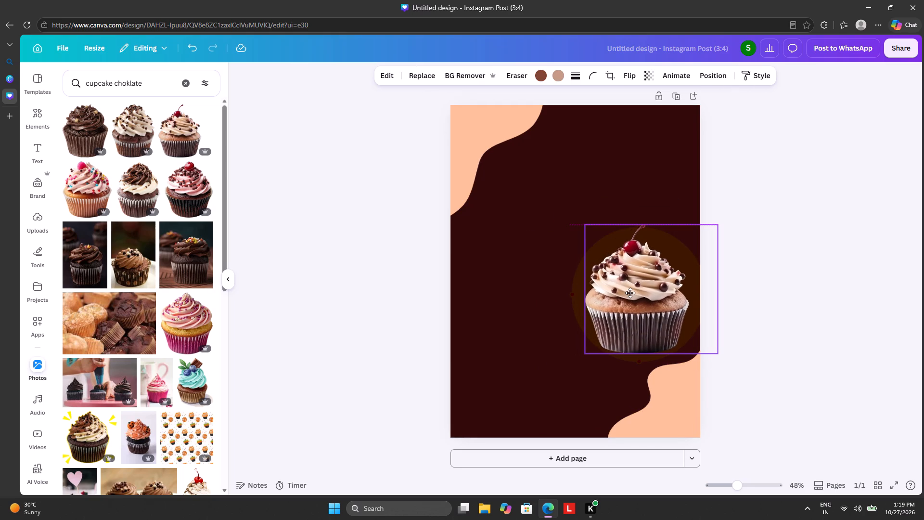
left_click_drag(630, 293, 630, 291)
left_click_drag(630, 291, 630, 290)
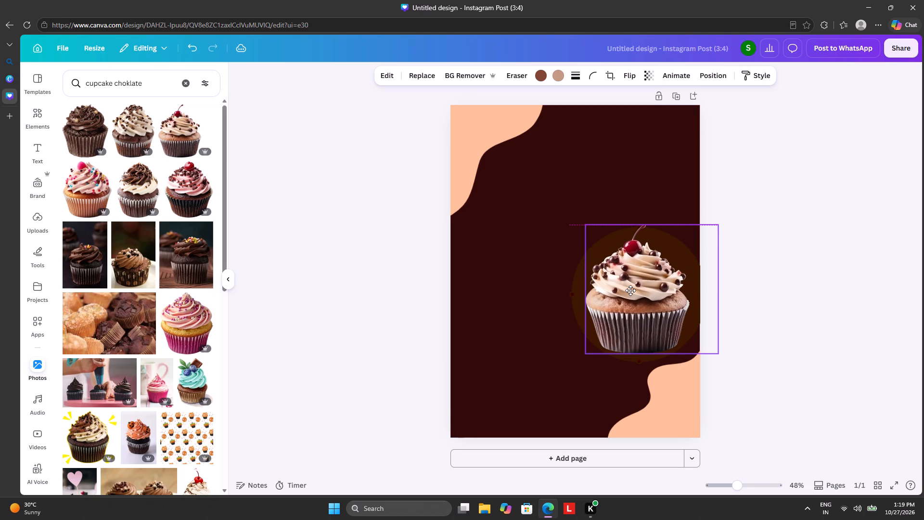
left_click_drag(630, 290, 632, 287)
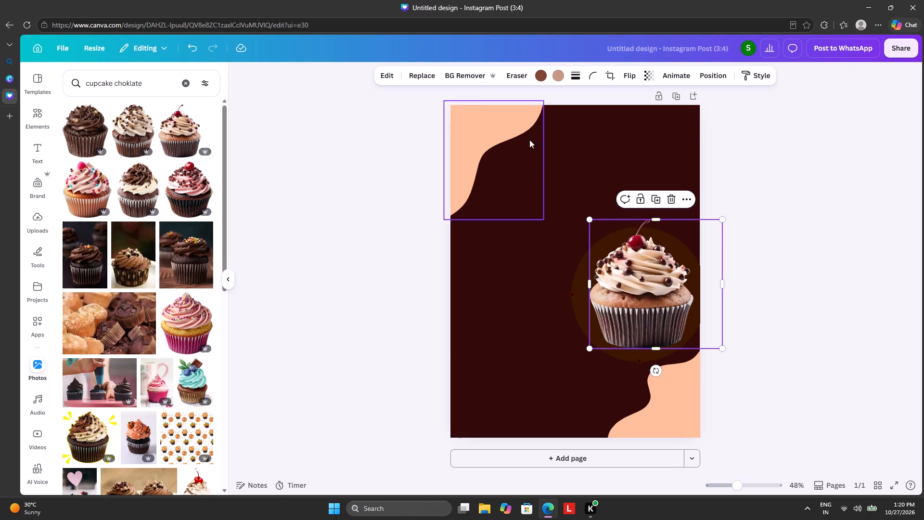
left_click(558, 185)
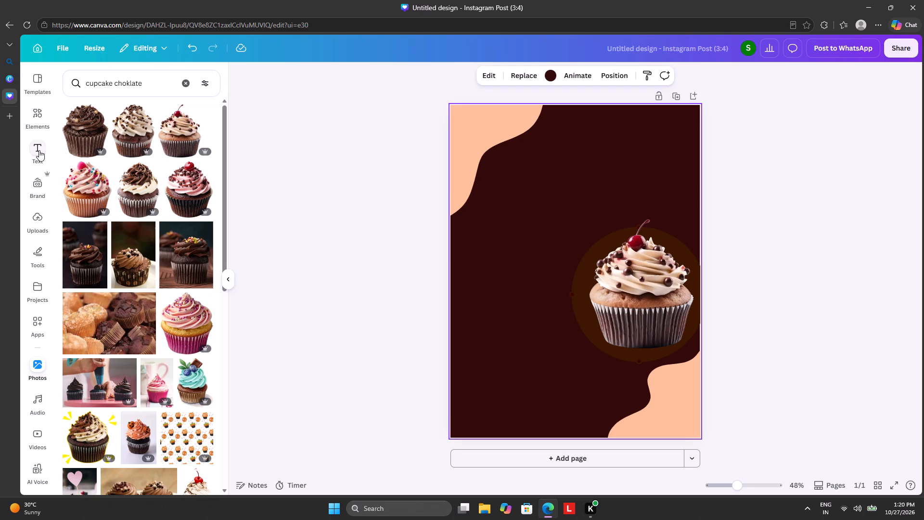
Add a text box to the page and replace its placeholder text with "Yumm!".
left_click(40, 150)
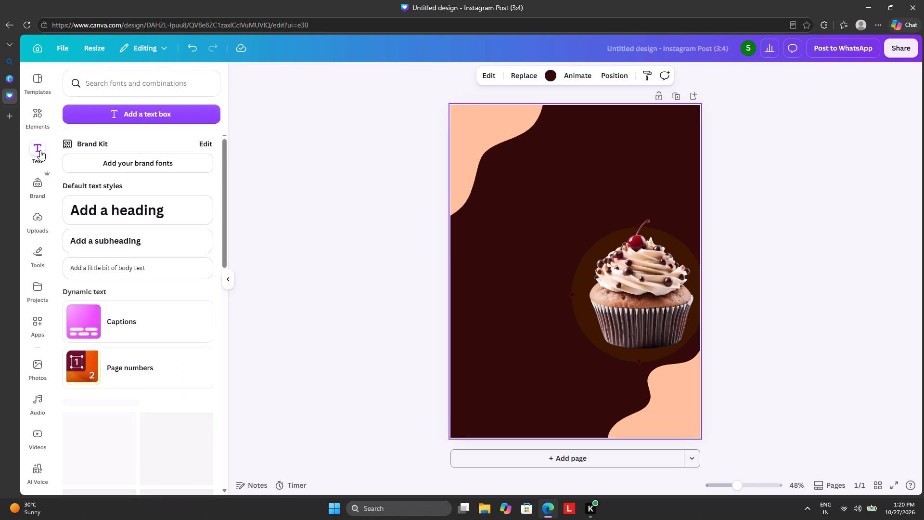
left_click(110, 115)
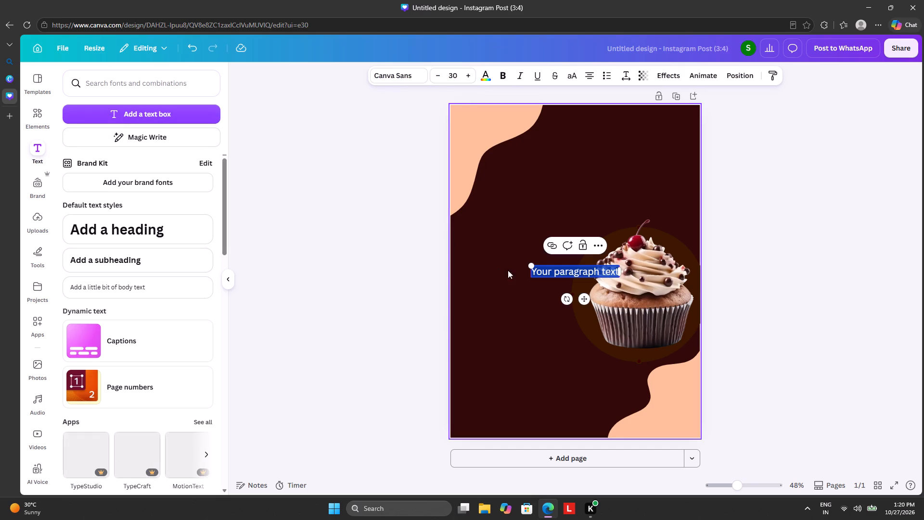
left_click(578, 275)
left_click(613, 273)
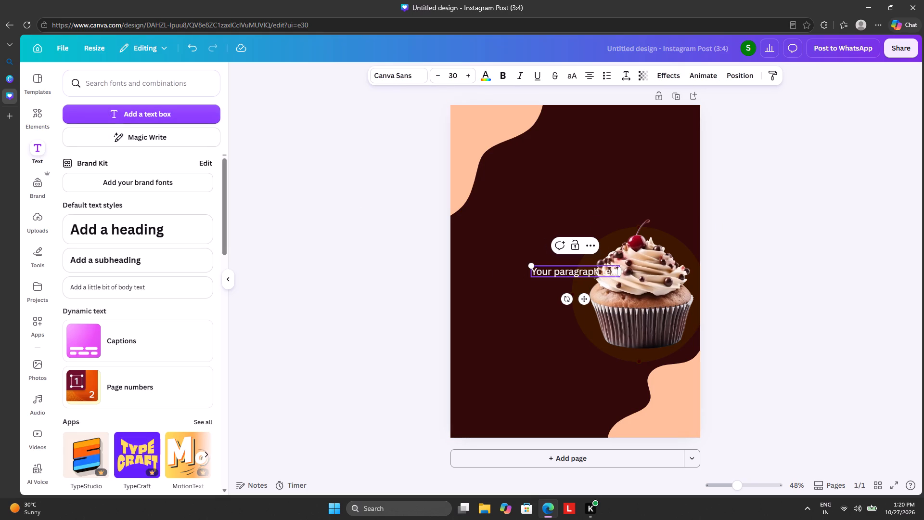
left_click(615, 271)
key("BackSpace")
key("BackSpace")
key("BackSpace")
key("BackSpace")
key("BackSpace")
key("BackSpace")
key("BackSpace")
key("BackSpace")
key("BackSpace")
key("BackSpace")
key("BackSpace")
key("BackSpace")
key("BackSpace")
key("BackSpace")
key("BackSpace")
key("BackSpace")
key("BackSpace")
key("BackSpace")
key("BackSpace")
key("BackSpace")
key("BackSpace")
key("BackSpace")
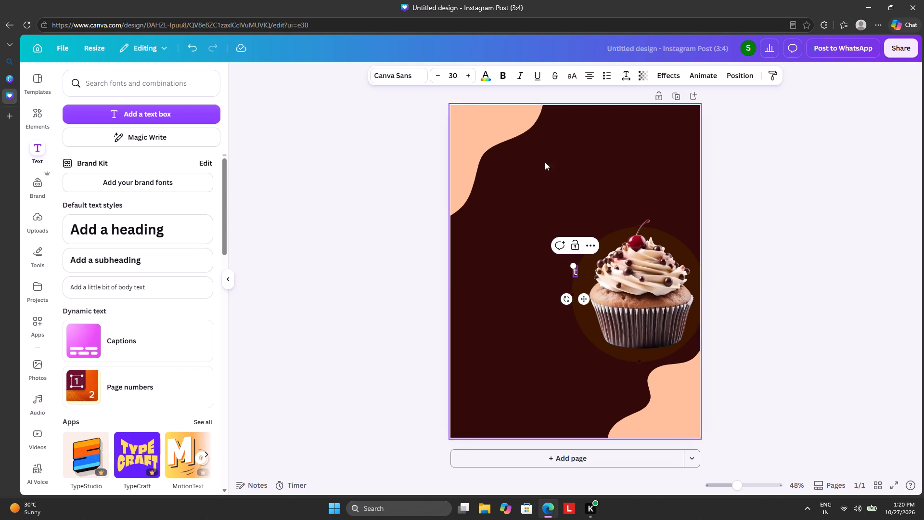
left_click(574, 267)
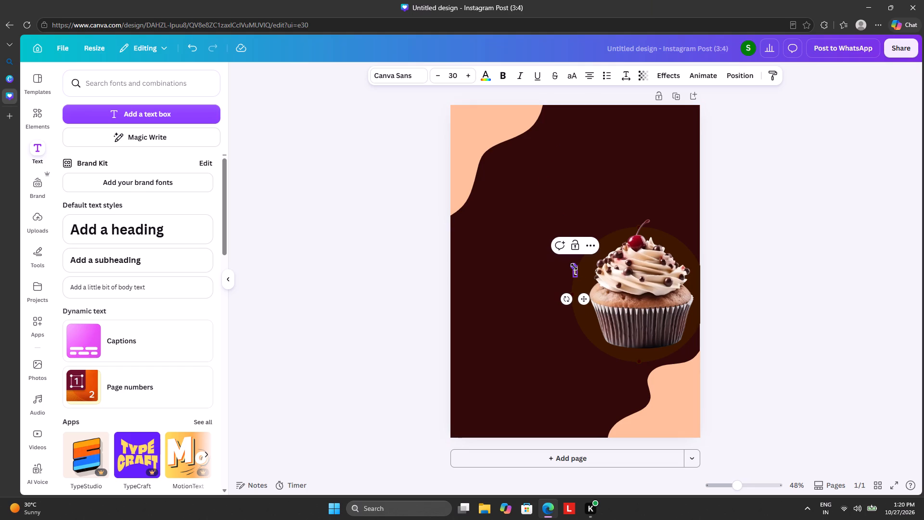
left_click(574, 272)
left_click(574, 272)
Replace the letter in the new text box with "Yumm!".
key("BackSpace")
key("y")
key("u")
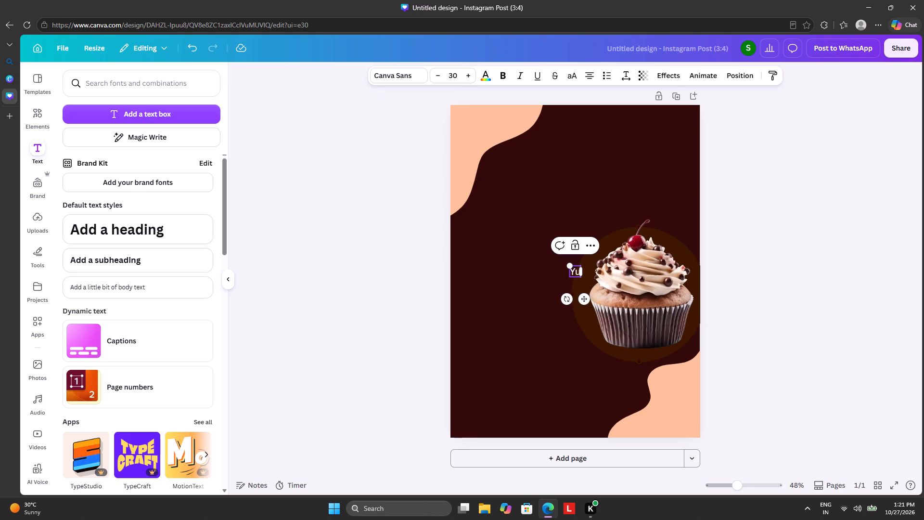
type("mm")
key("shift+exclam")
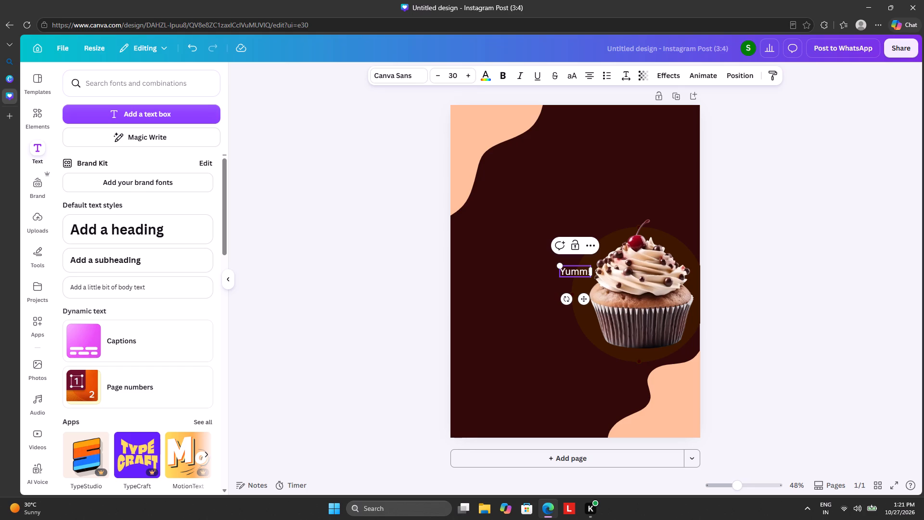
Enlarge the "Yumm!" text to a font size of about 124, filling the space beside the cupcake.
left_click_drag(558, 265, 526, 256)
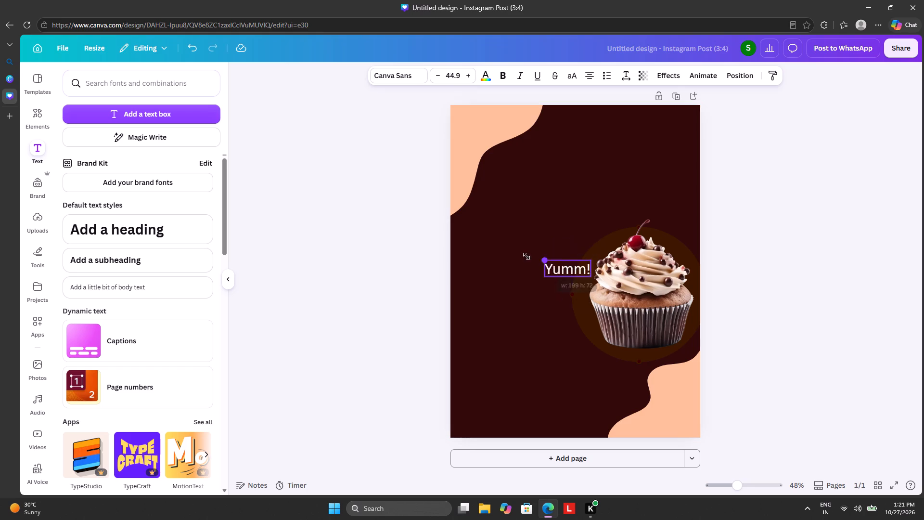
left_click_drag(526, 256, 456, 246)
left_click_drag(495, 261, 530, 215)
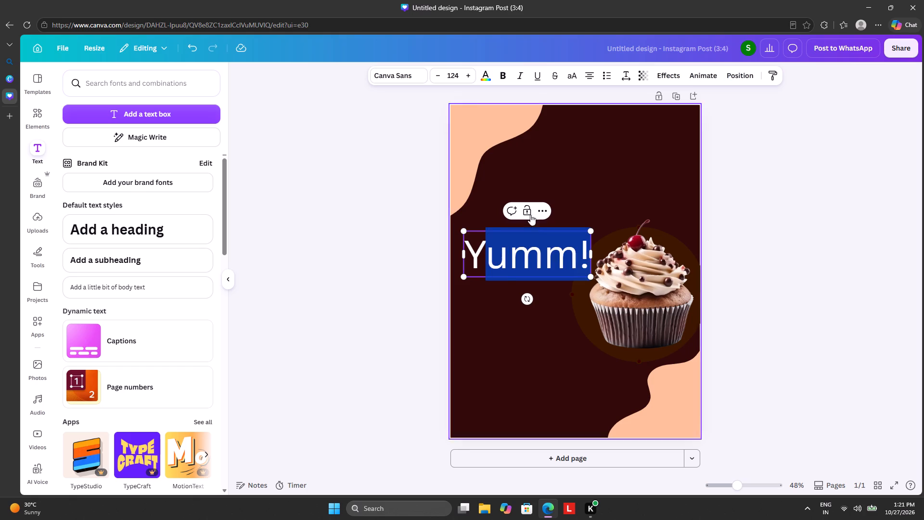
left_click_drag(530, 215, 533, 206)
Select the entire word "Yumm!" in the text box.
left_click(547, 269)
left_click_drag(588, 254, 472, 253)
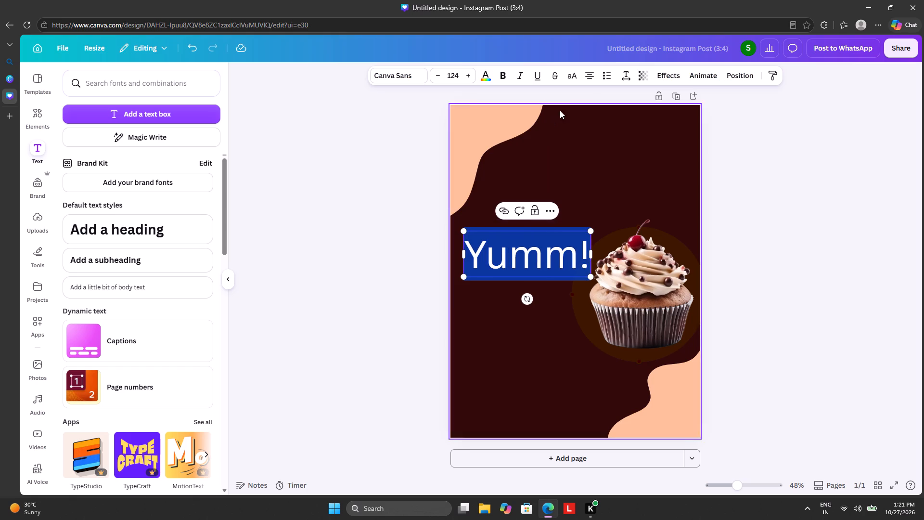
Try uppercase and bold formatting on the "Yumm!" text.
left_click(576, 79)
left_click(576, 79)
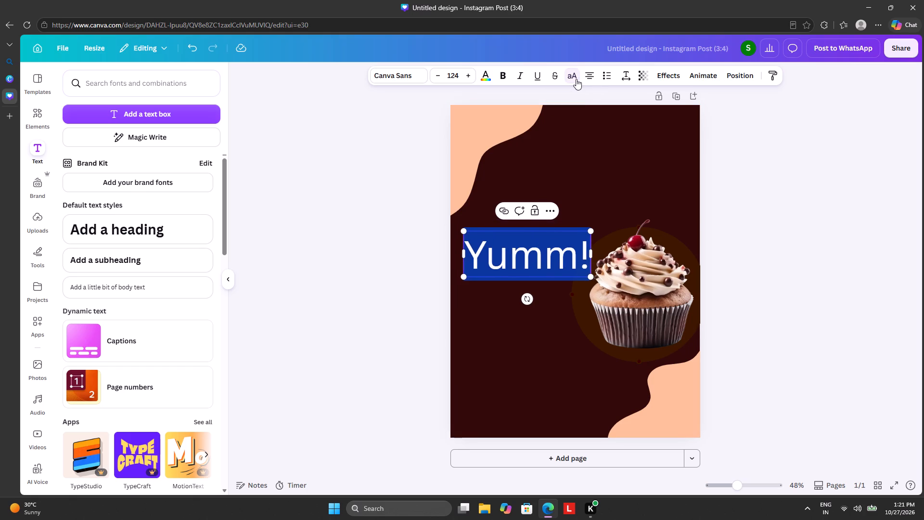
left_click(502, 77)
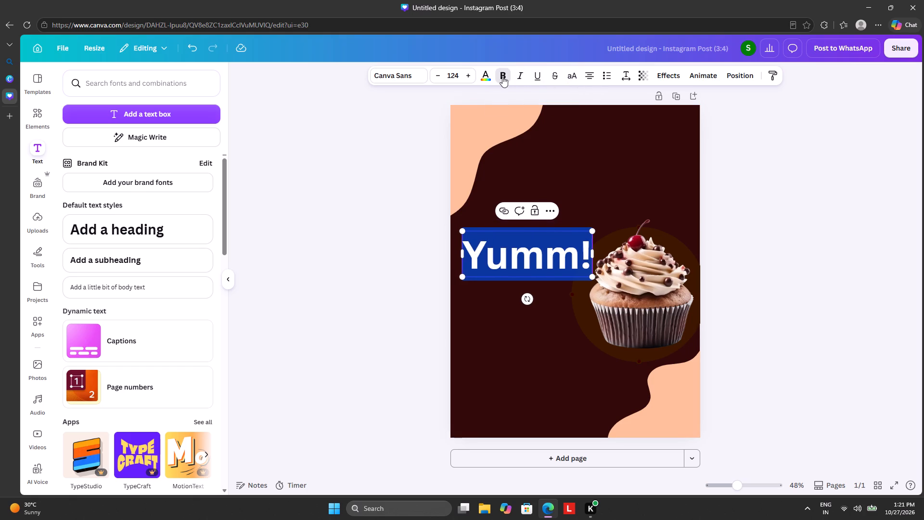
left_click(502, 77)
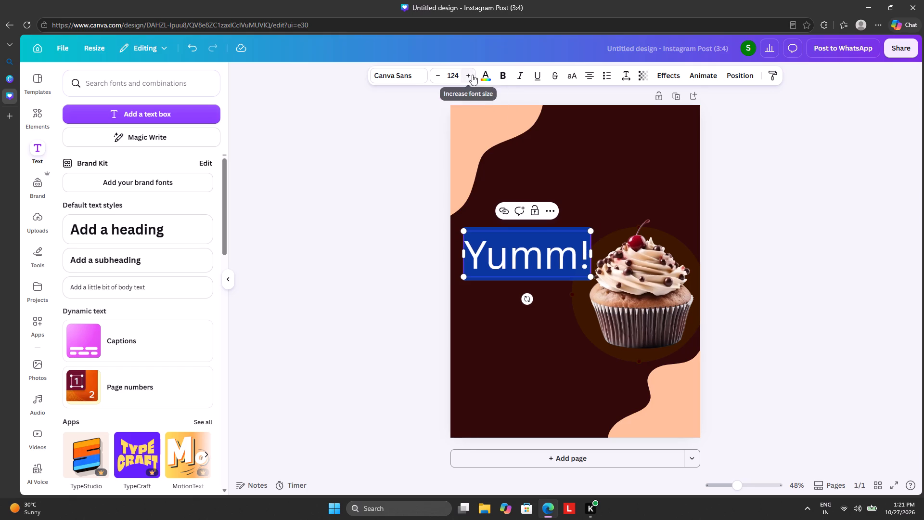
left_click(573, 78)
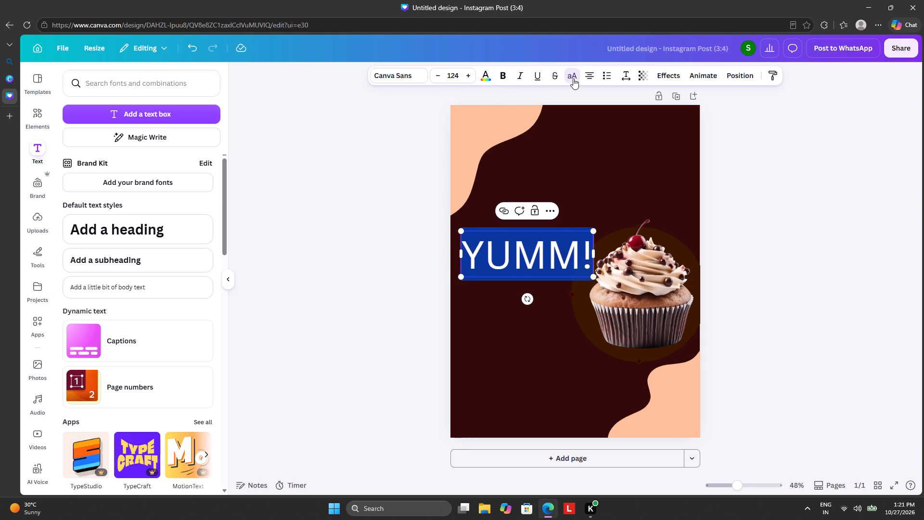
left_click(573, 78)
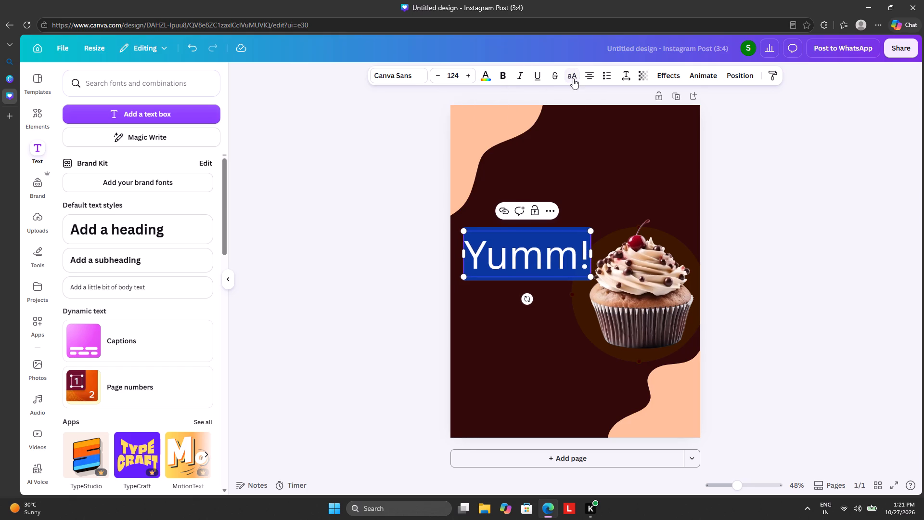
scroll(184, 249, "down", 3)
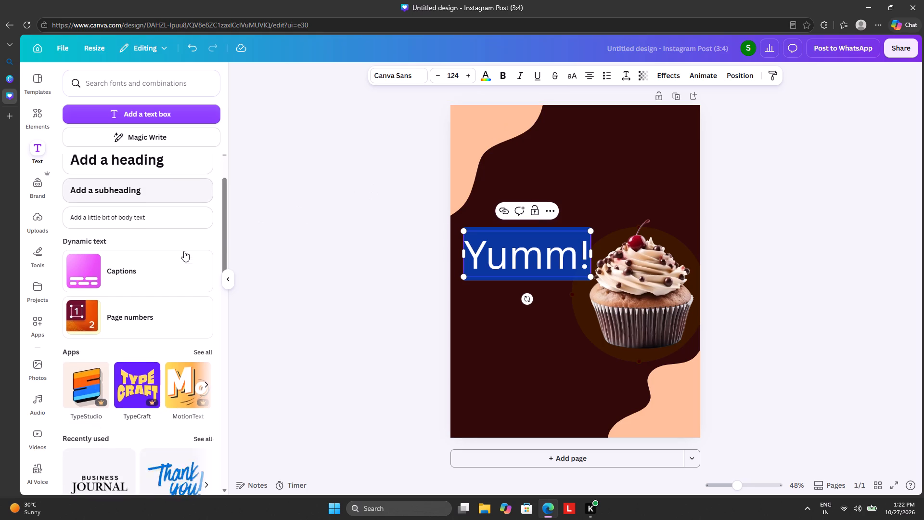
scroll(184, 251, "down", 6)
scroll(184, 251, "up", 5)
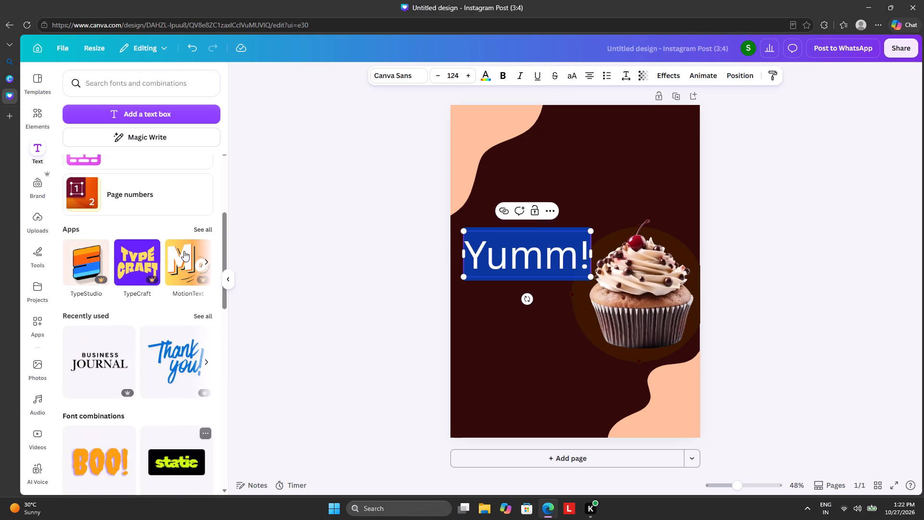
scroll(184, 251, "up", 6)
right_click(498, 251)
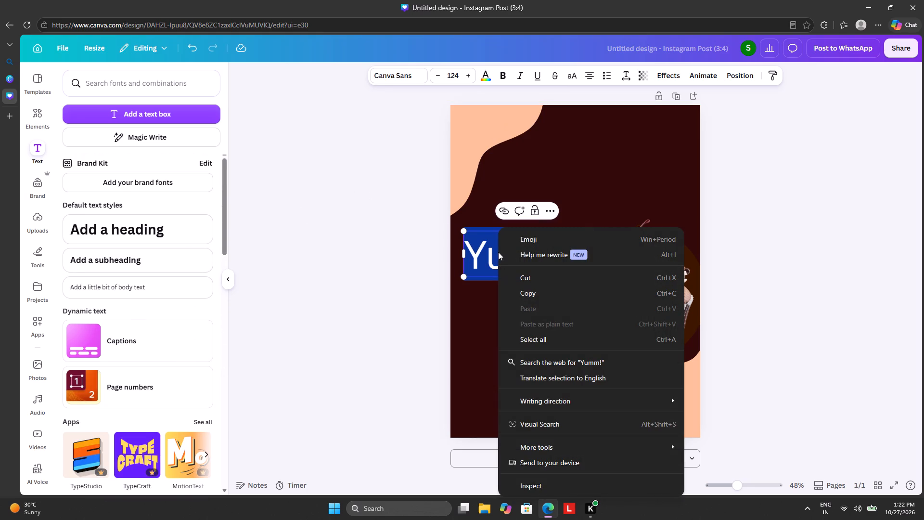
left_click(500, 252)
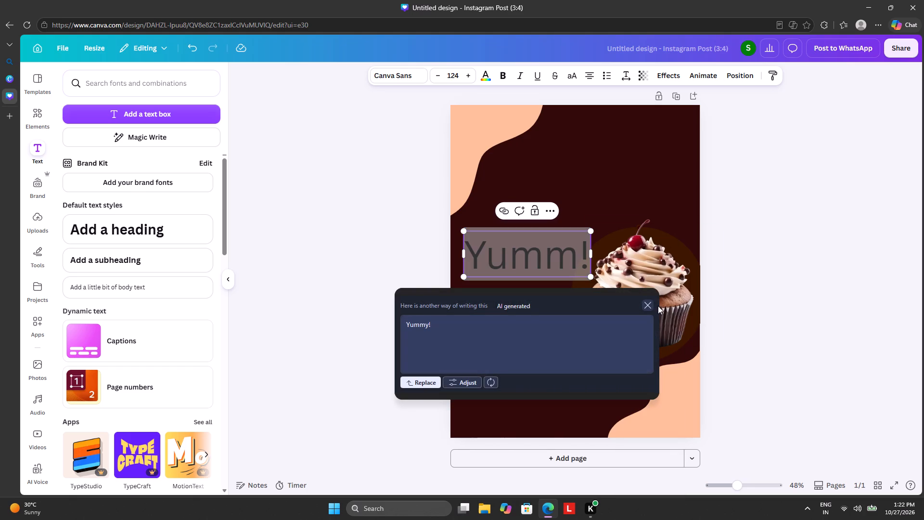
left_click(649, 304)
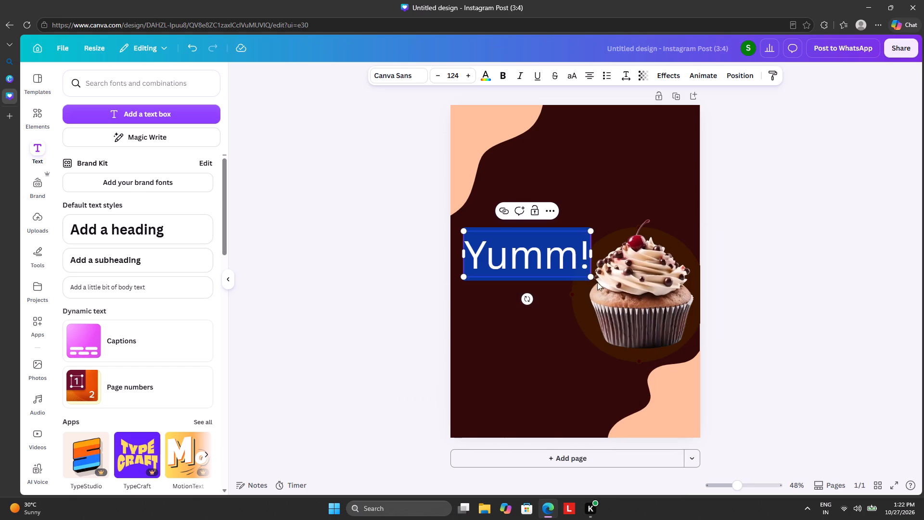
Shrink the "Yumm!" text to a font size of about 68.
left_click(568, 269)
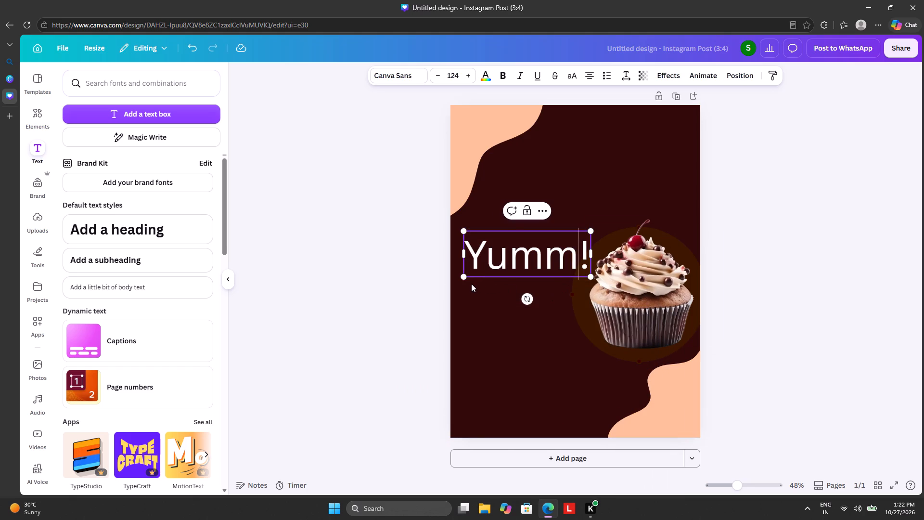
left_click_drag(464, 277, 523, 261)
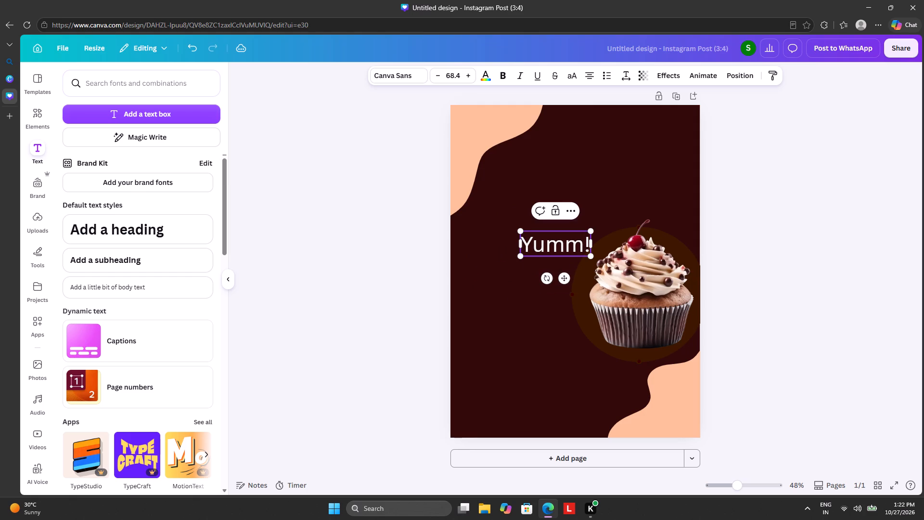
left_click(554, 247)
Make the whole "Yumm!" text bold.
left_click_drag(588, 248, 538, 250)
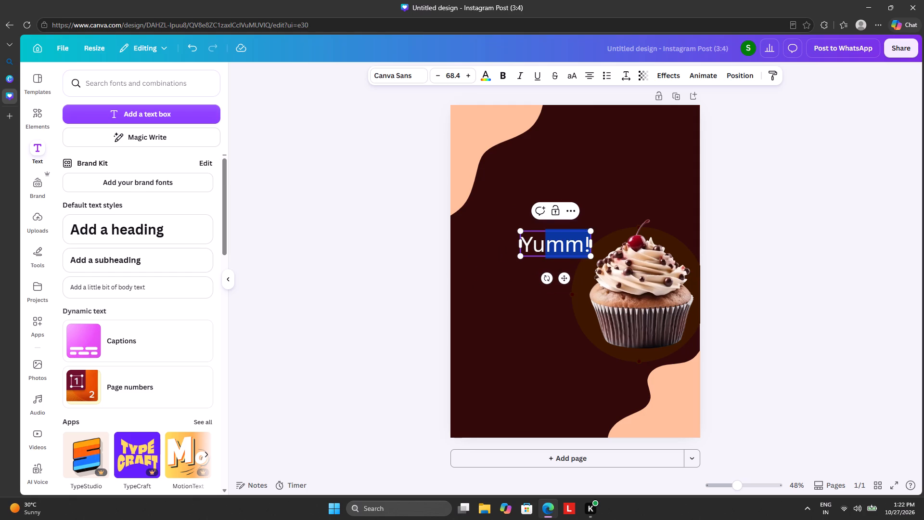
left_click_drag(538, 250, 519, 253)
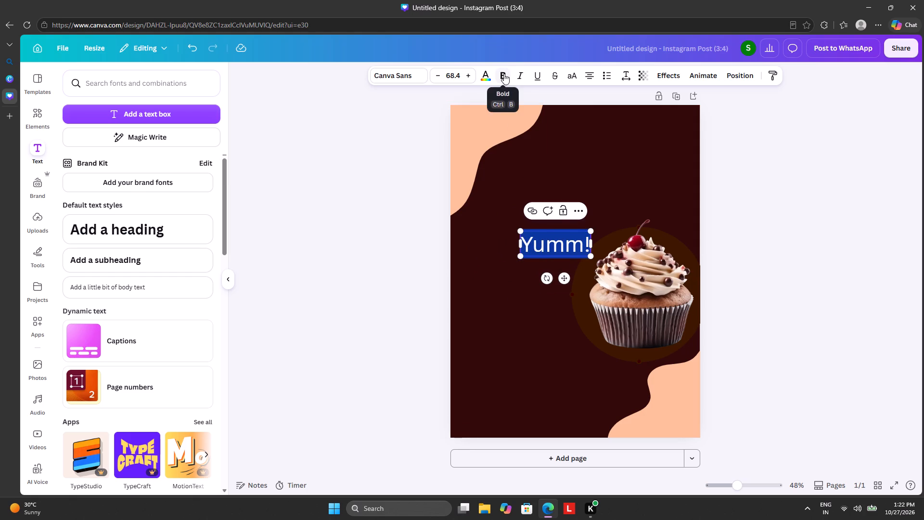
left_click(504, 74)
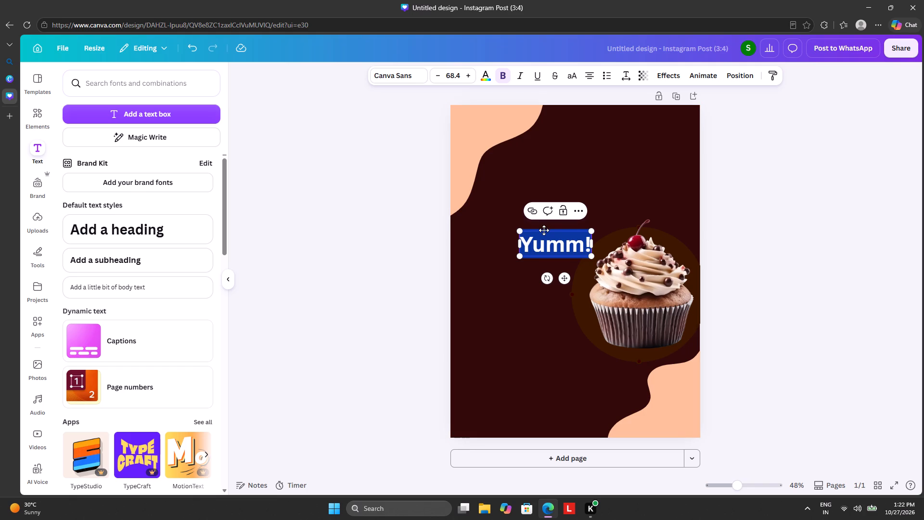
Enlarge the "Yumm!" text to a font size of about 84 and place it against the edge of the upper peach wavy corner.
left_click_drag(544, 230, 513, 155)
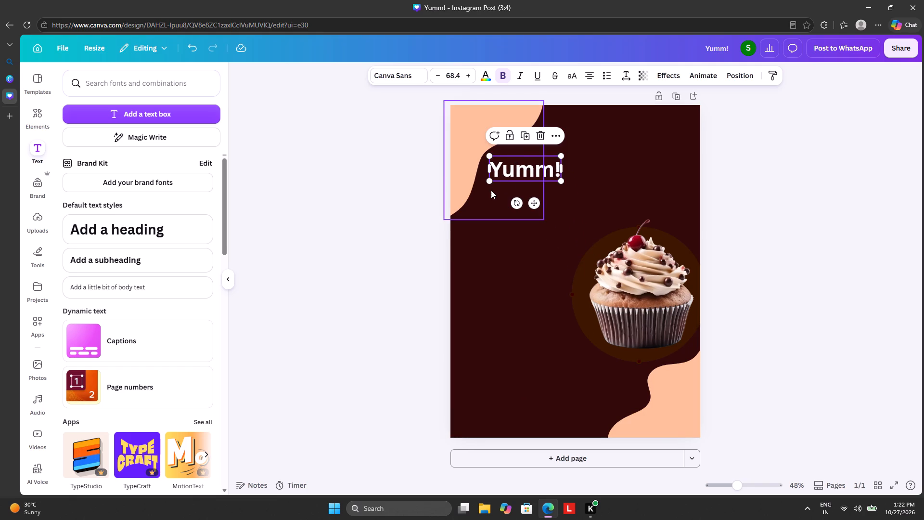
left_click_drag(490, 182, 438, 219)
left_click_drag(485, 188, 486, 188)
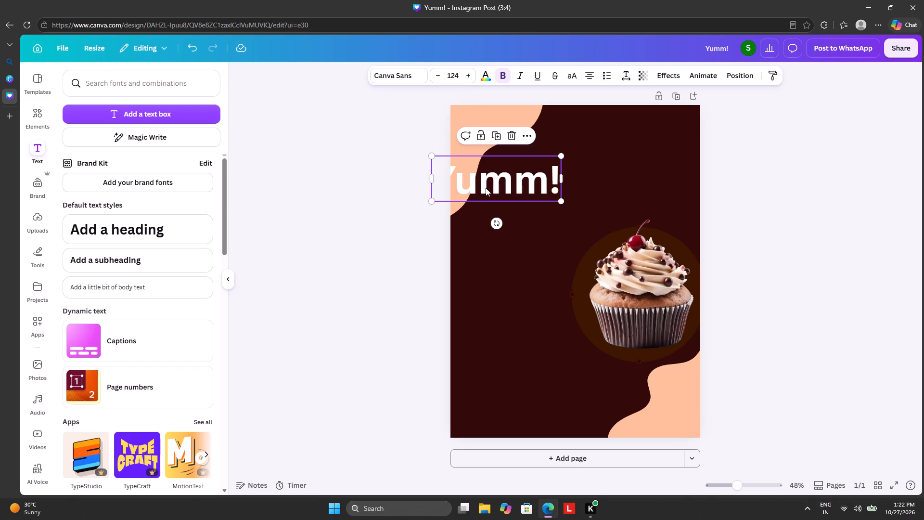
left_click_drag(486, 188, 524, 176)
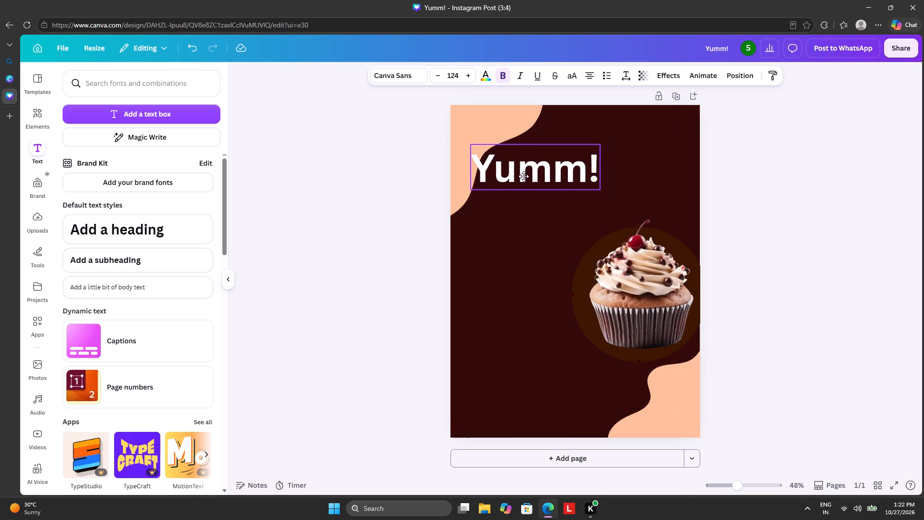
left_click_drag(524, 176, 521, 176)
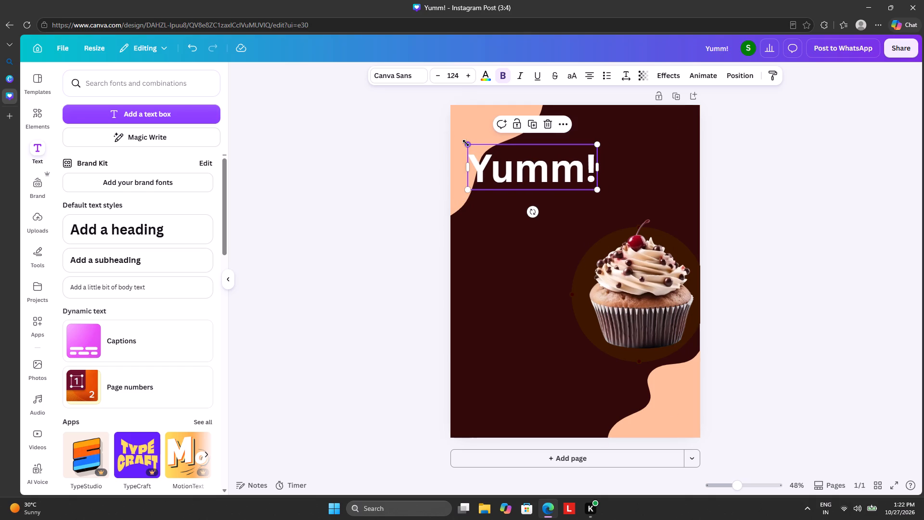
left_click_drag(466, 143, 505, 162)
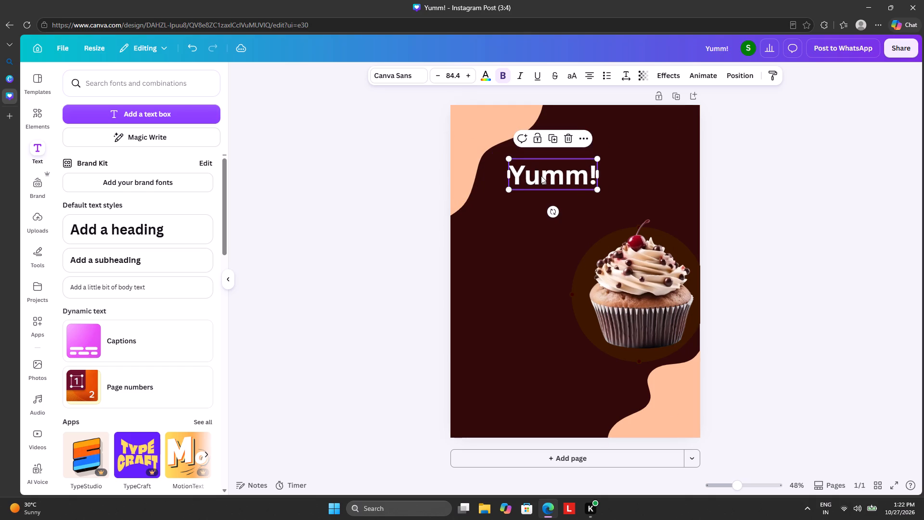
left_click_drag(541, 176, 510, 167)
left_click(375, 184)
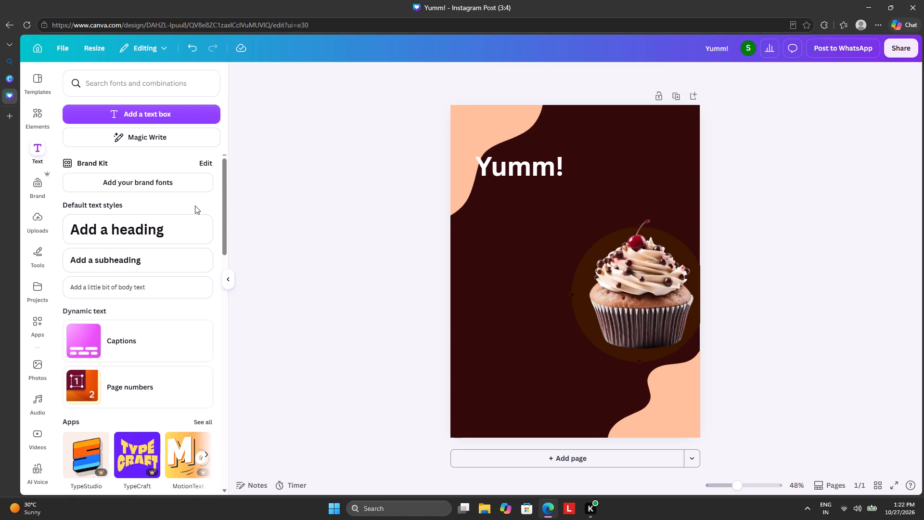
Add a new text box to the page and place the cursor in its placeholder text.
left_click(172, 116)
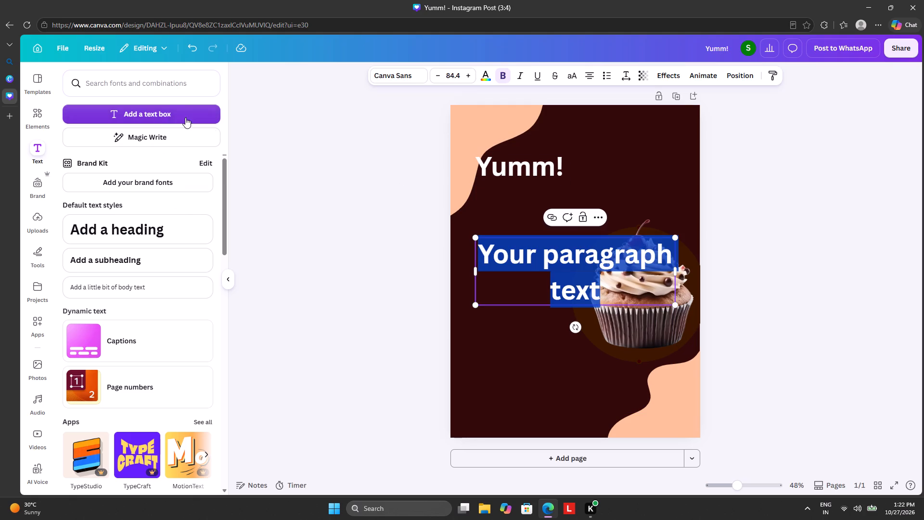
left_click(597, 290)
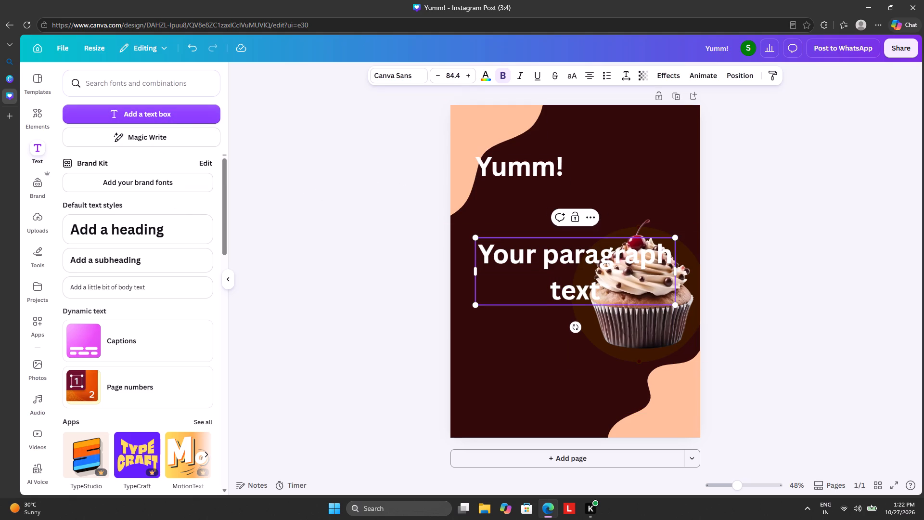
Replace the placeholder text in the second text box with "BAKERY".
key("BackSpace")
key("BackSpace")
key("BackSpace")
key("BackSpace")
key("BackSpace")
key("BackSpace")
key("BackSpace")
key("BackSpace")
key("BackSpace")
key("BackSpace")
key("BackSpace")
key("BackSpace")
key("BackSpace")
key("BackSpace")
key("BackSpace")
key("BackSpace")
key("BackSpace")
key("BackSpace")
key("BackSpace")
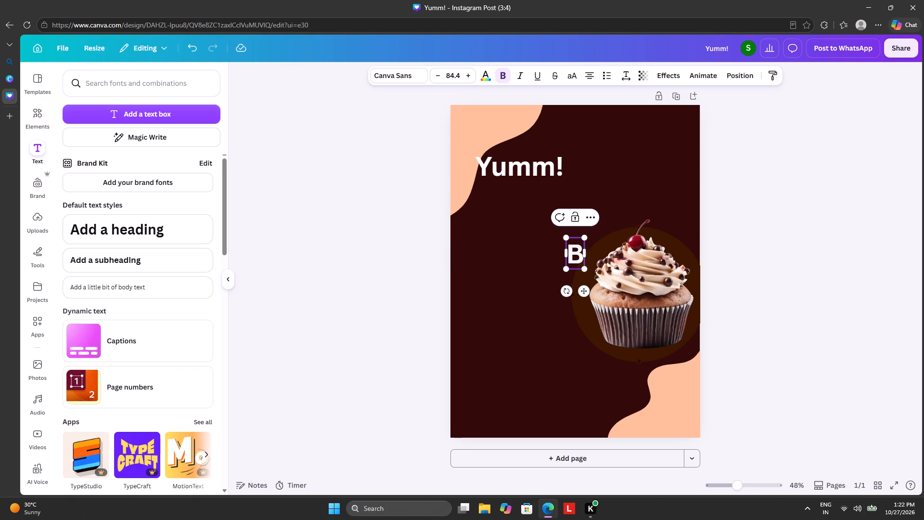
type("AK")
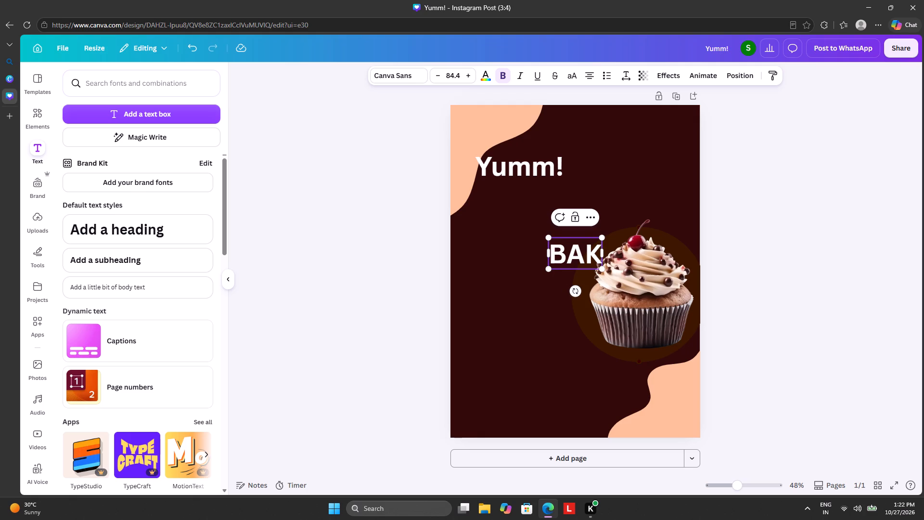
type("ER")
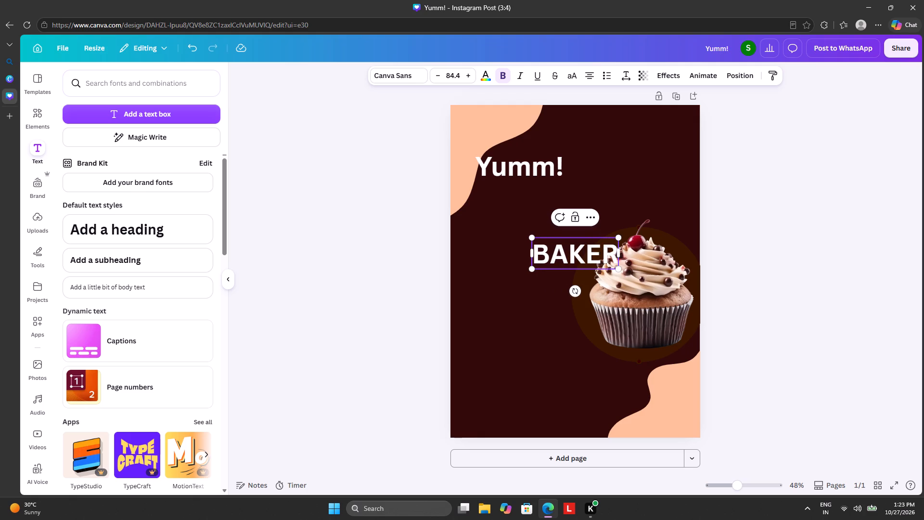
key("y")
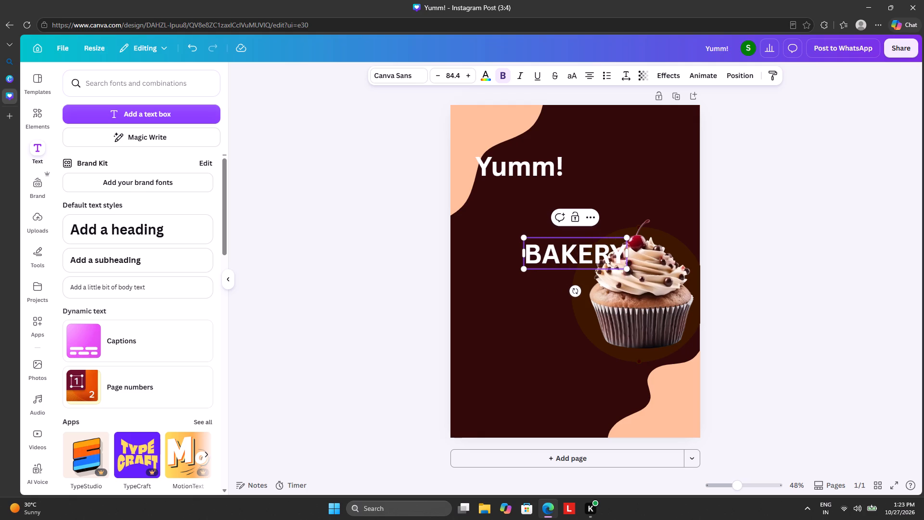
Select the whole word "BAKERY" and turn on uppercase formatting for it.
left_click_drag(529, 252, 561, 254)
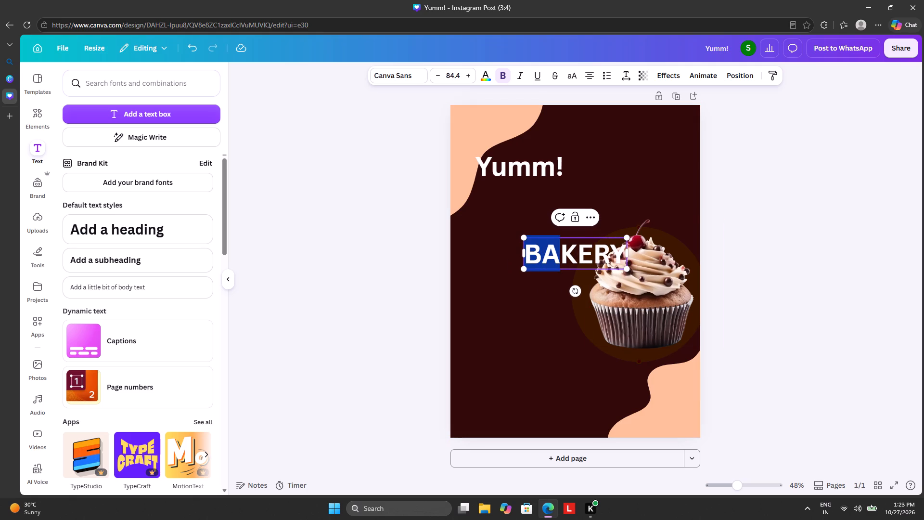
left_click_drag(561, 254, 619, 250)
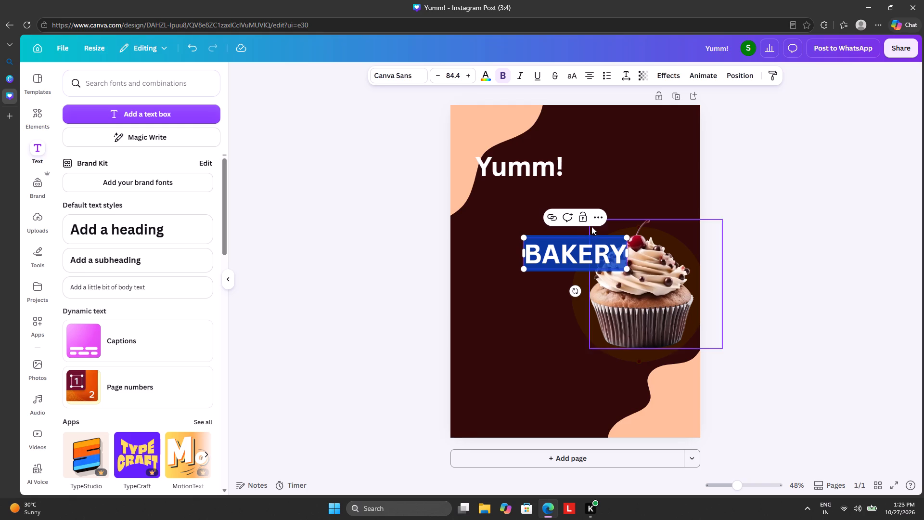
left_click(596, 219)
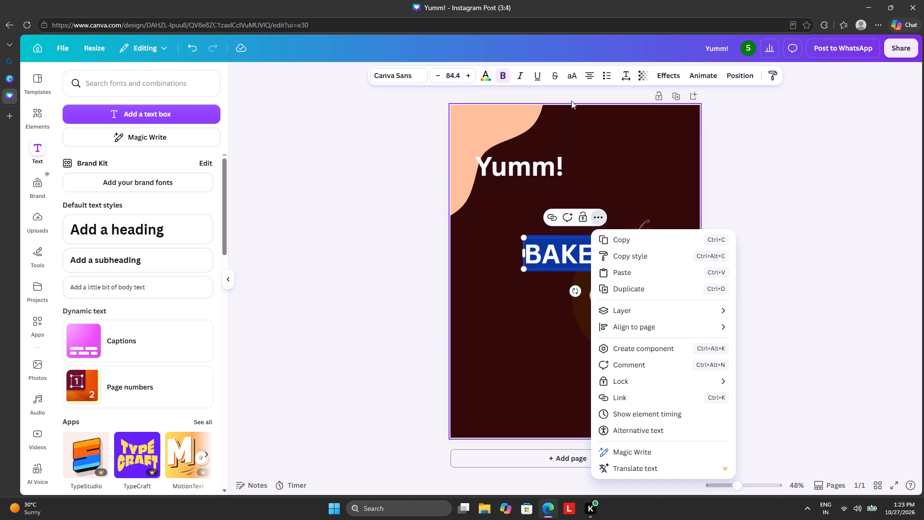
left_click(572, 79)
left_click(572, 78)
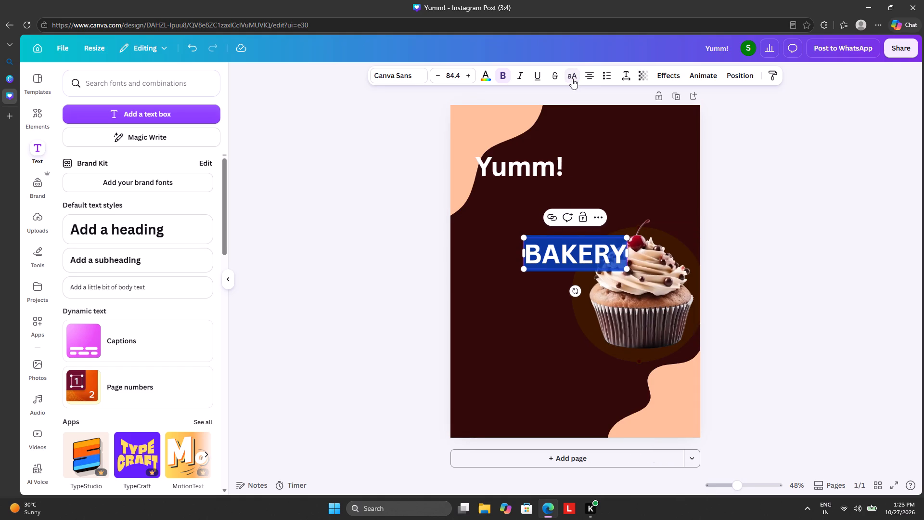
left_click(572, 78)
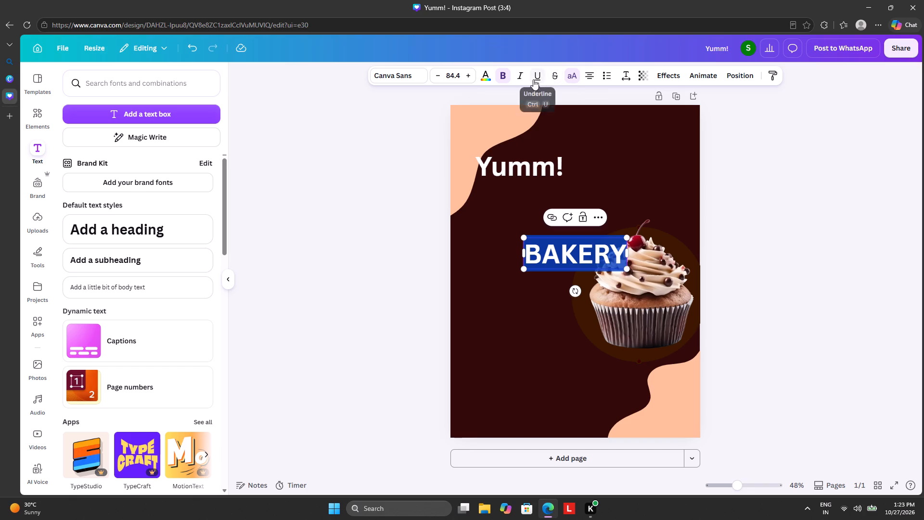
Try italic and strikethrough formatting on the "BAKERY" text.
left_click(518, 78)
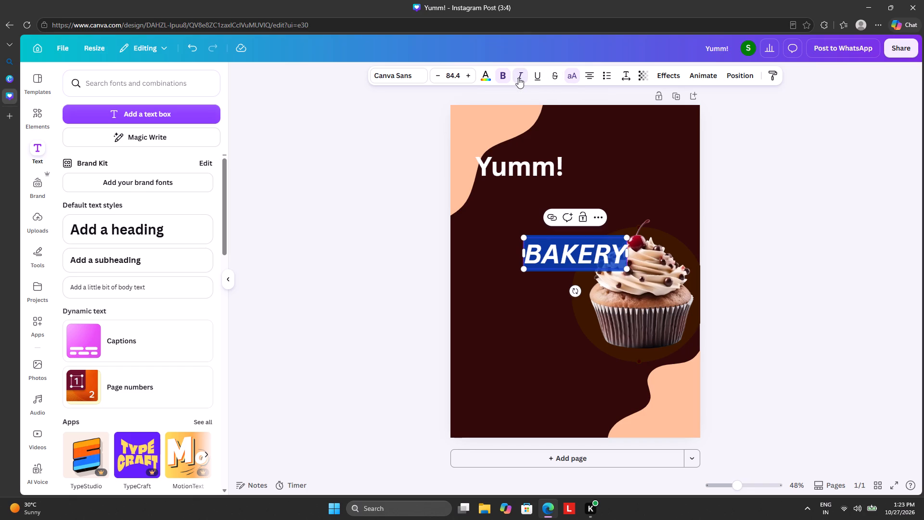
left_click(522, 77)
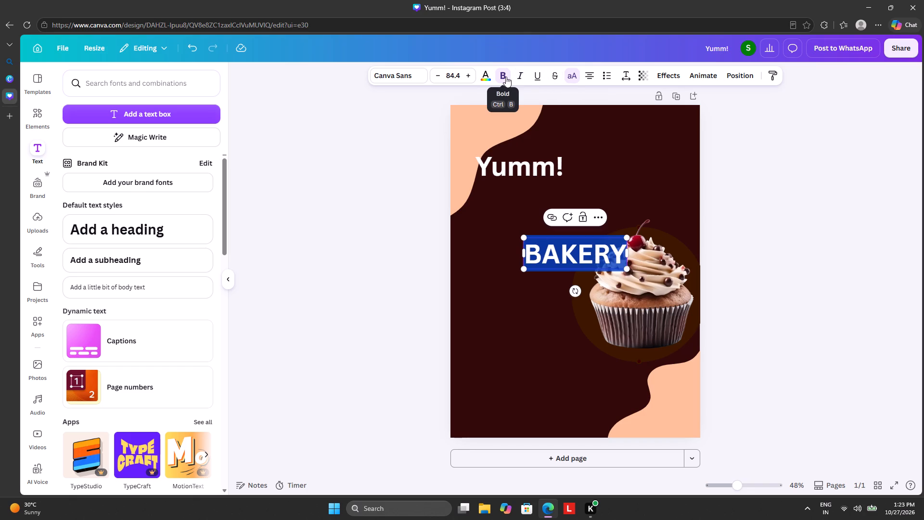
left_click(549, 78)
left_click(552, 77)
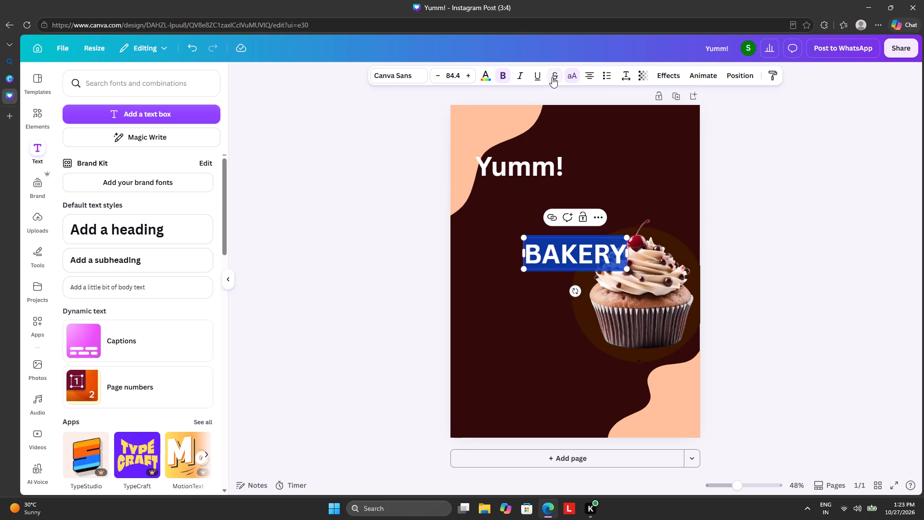
Set the font of the "BAKERY" text to TAN Headline.
left_click(403, 78)
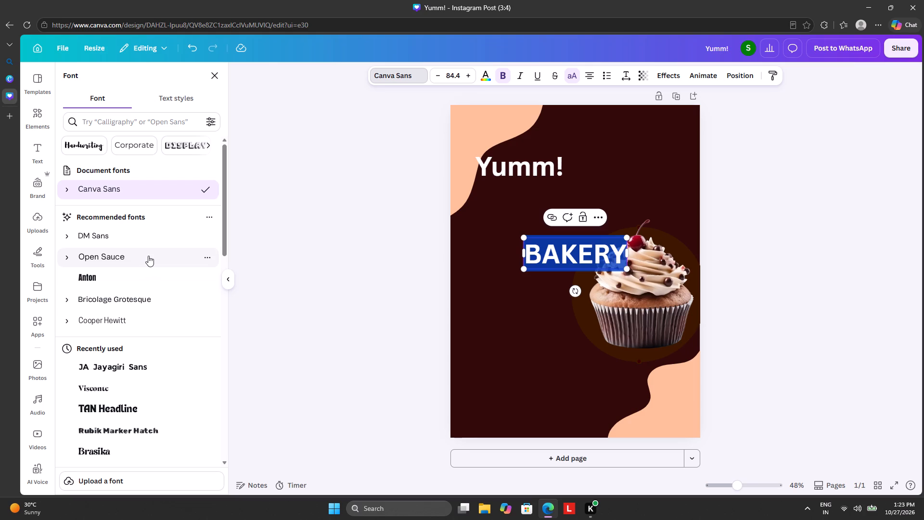
scroll(149, 257, "down", 3)
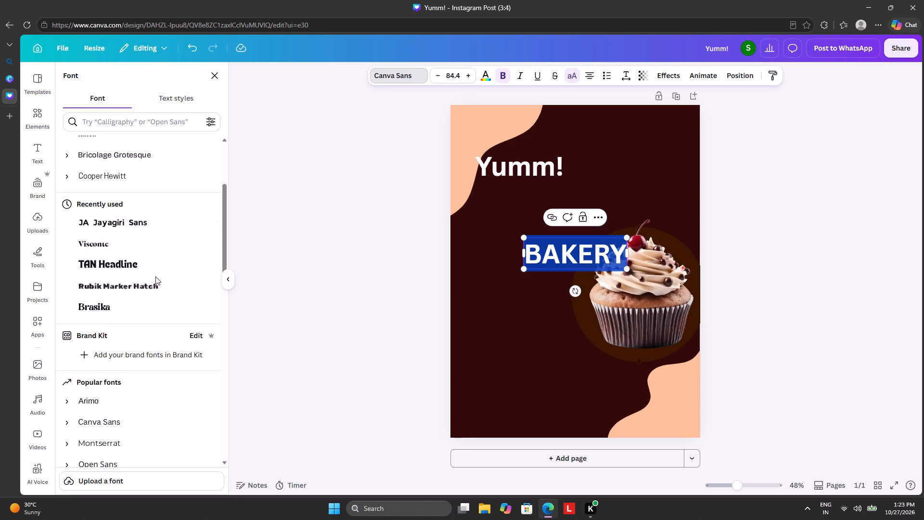
left_click(154, 262)
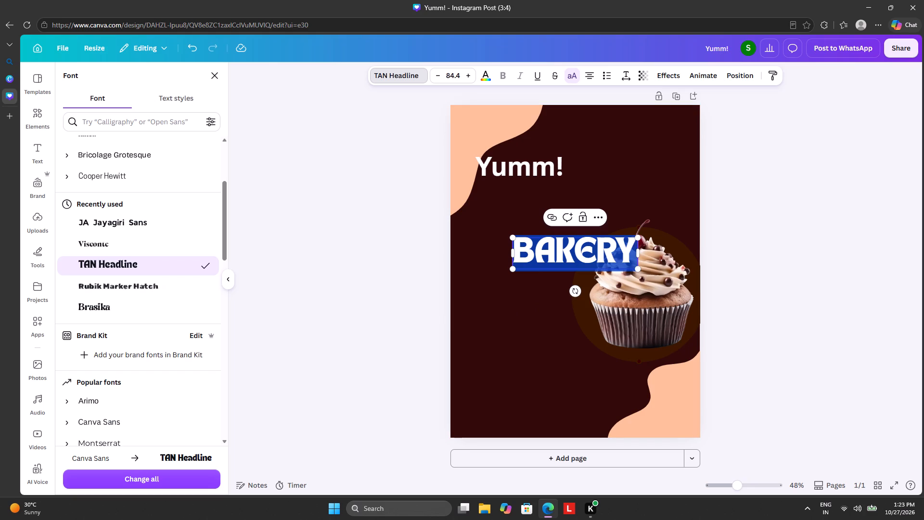
Resize the "BAKERY" text to a font size of about 83.3 and place it directly beneath "Yumm!".
left_click_drag(513, 240, 559, 251)
left_click_drag(594, 264, 572, 246)
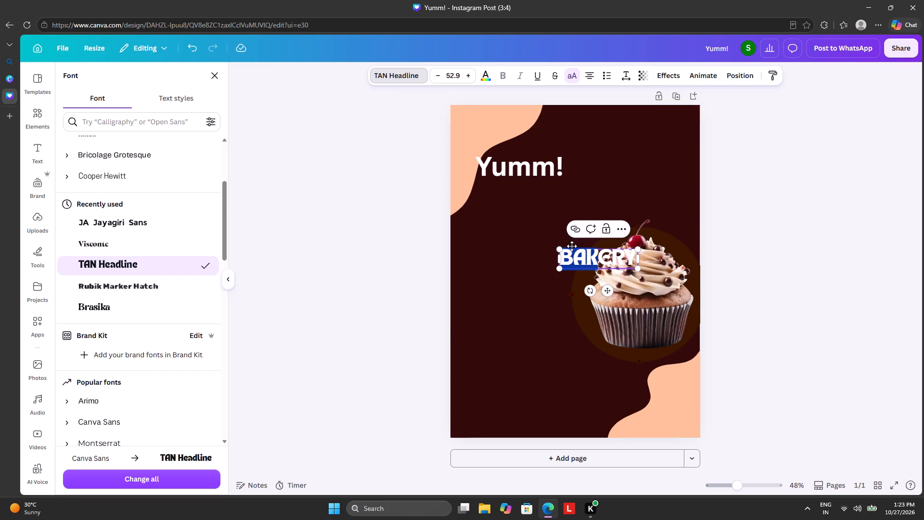
left_click_drag(572, 246, 537, 188)
left_click_drag(577, 265, 577, 259)
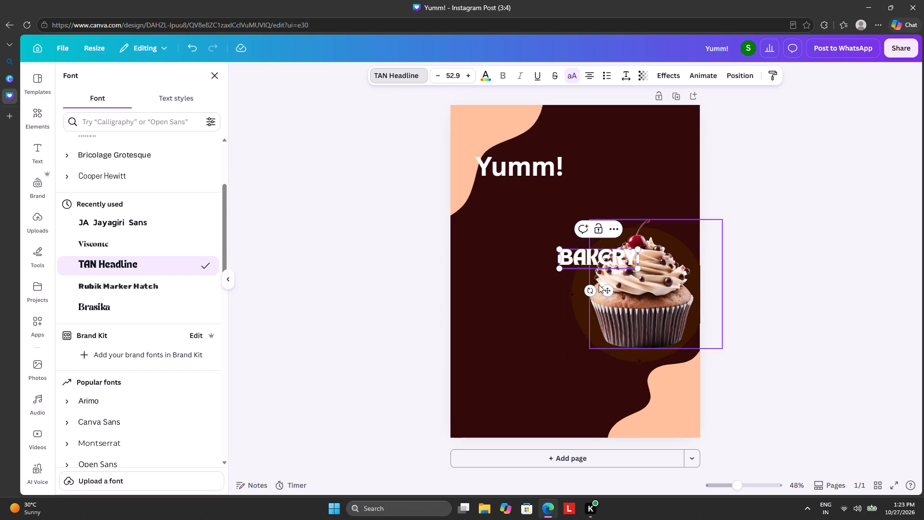
left_click_drag(608, 287, 530, 221)
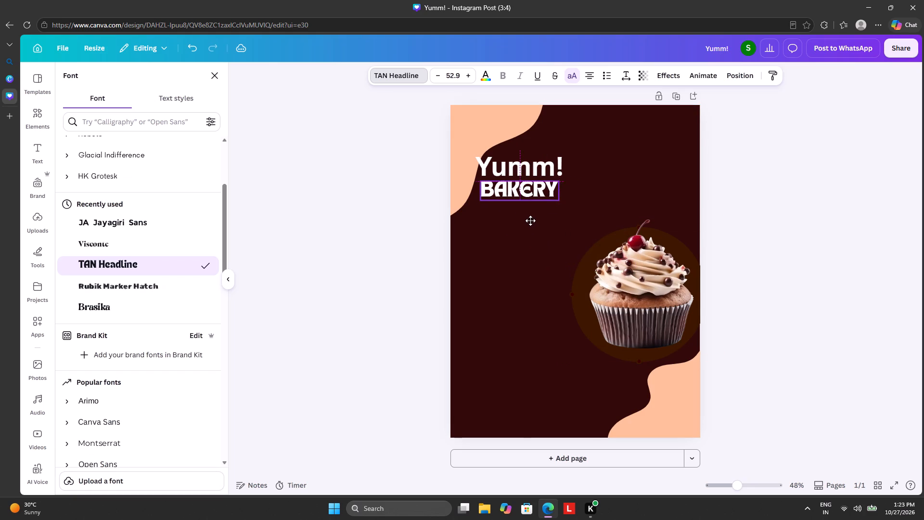
left_click_drag(530, 221, 520, 226)
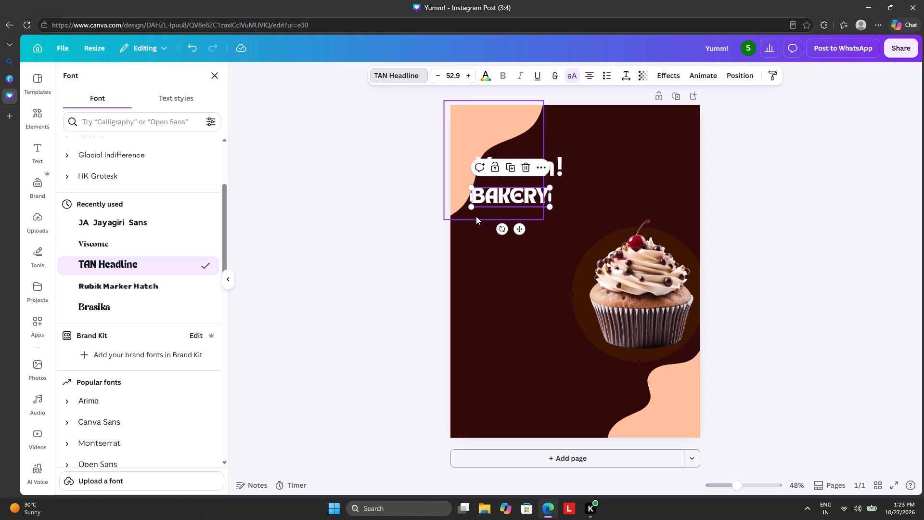
left_click_drag(470, 205, 447, 221)
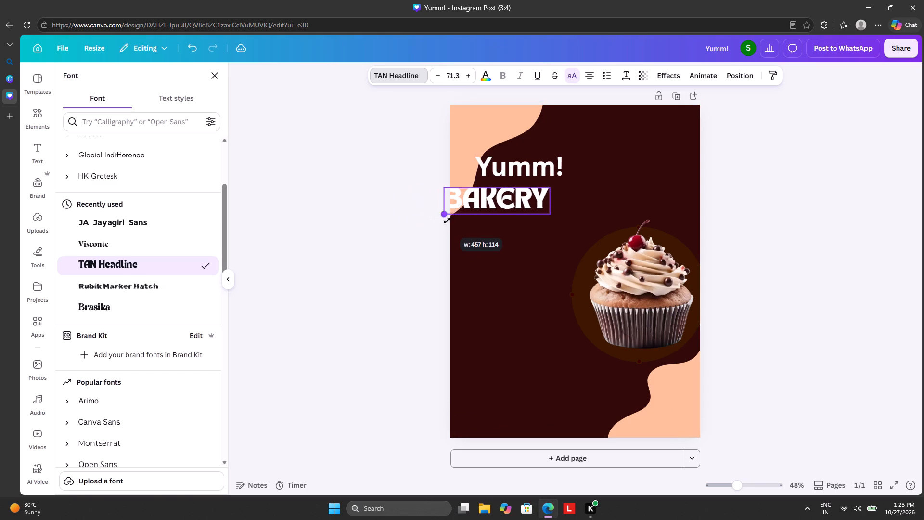
left_click_drag(447, 221, 427, 227)
left_click_drag(471, 205, 516, 196)
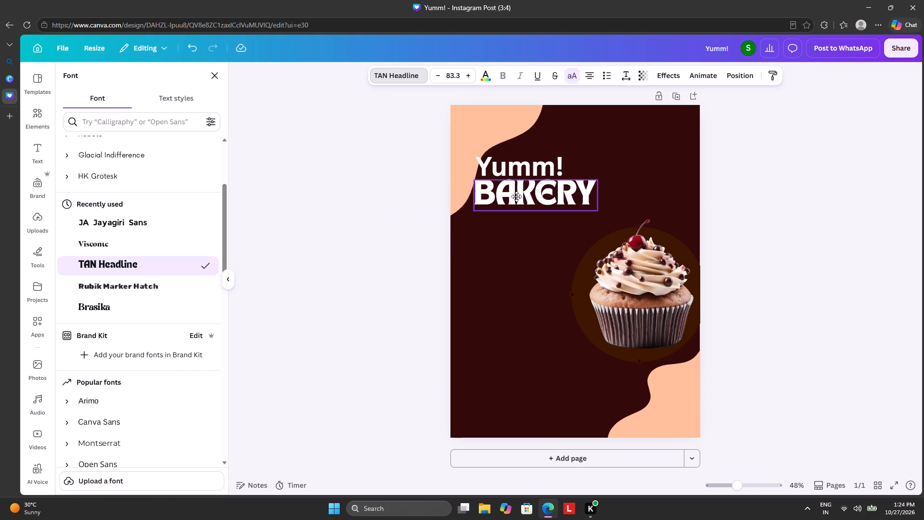
left_click_drag(516, 196, 501, 196)
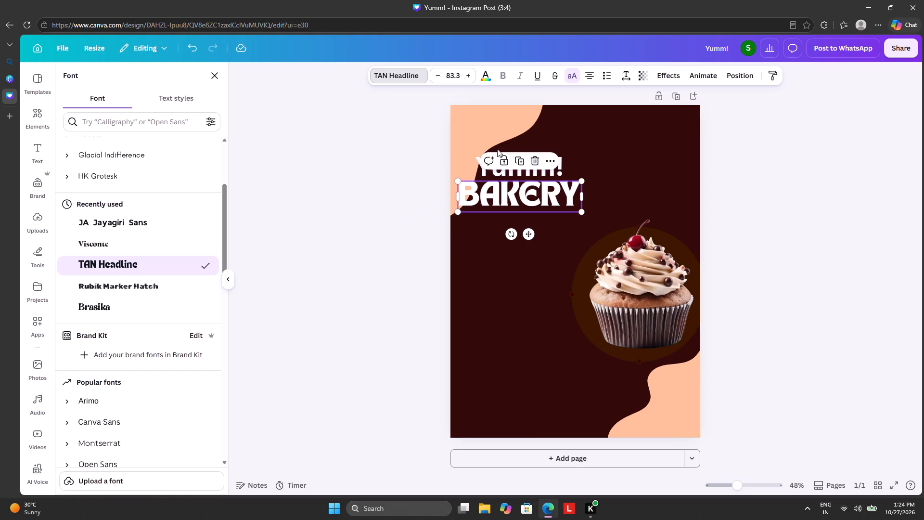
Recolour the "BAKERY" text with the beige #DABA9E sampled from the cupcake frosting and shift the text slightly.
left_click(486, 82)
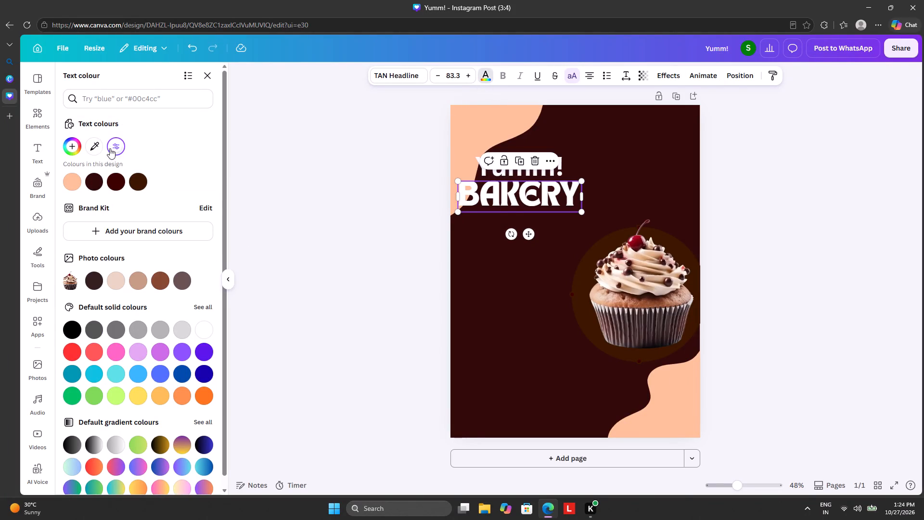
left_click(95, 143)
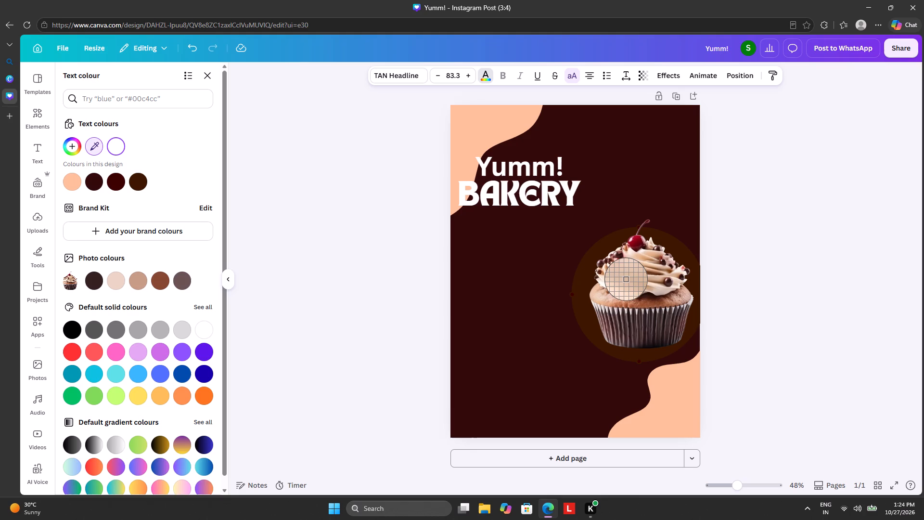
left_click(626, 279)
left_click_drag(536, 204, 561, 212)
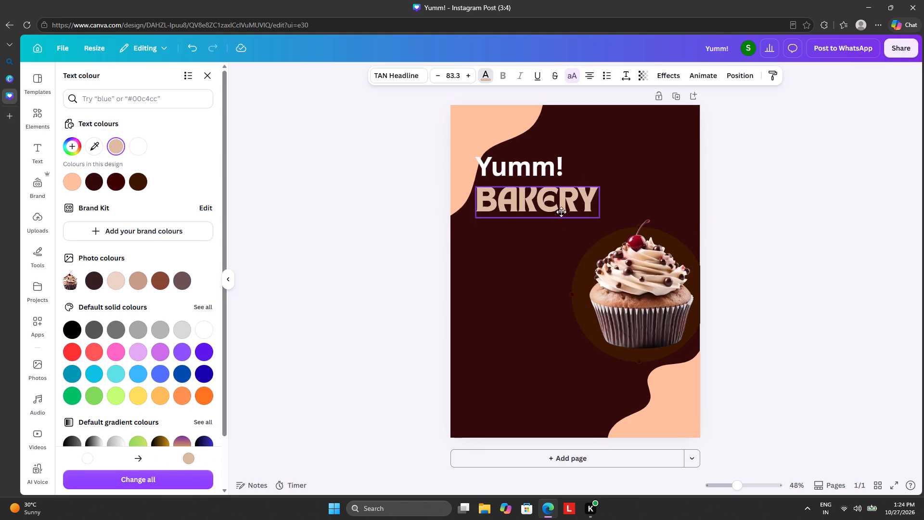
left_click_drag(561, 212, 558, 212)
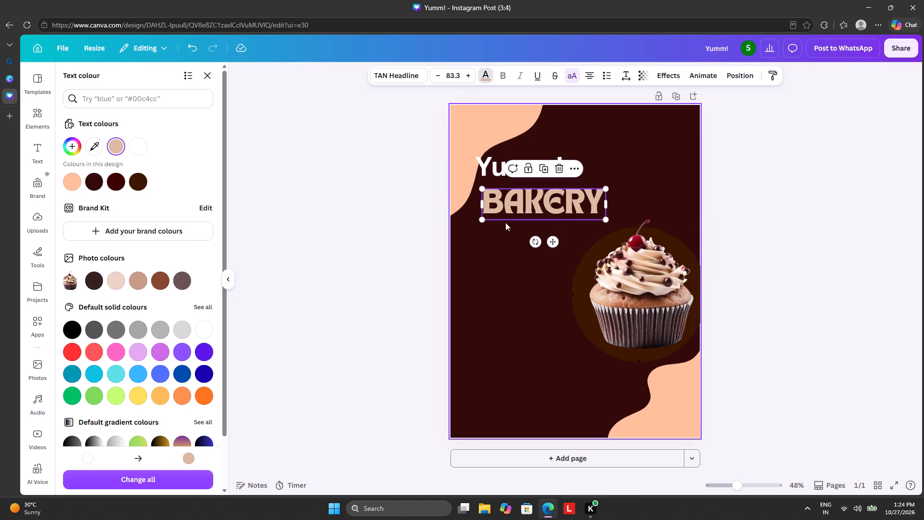
Recolour the "BAKERY" text with the peach sampled from the bottom corner shape.
left_click(120, 147)
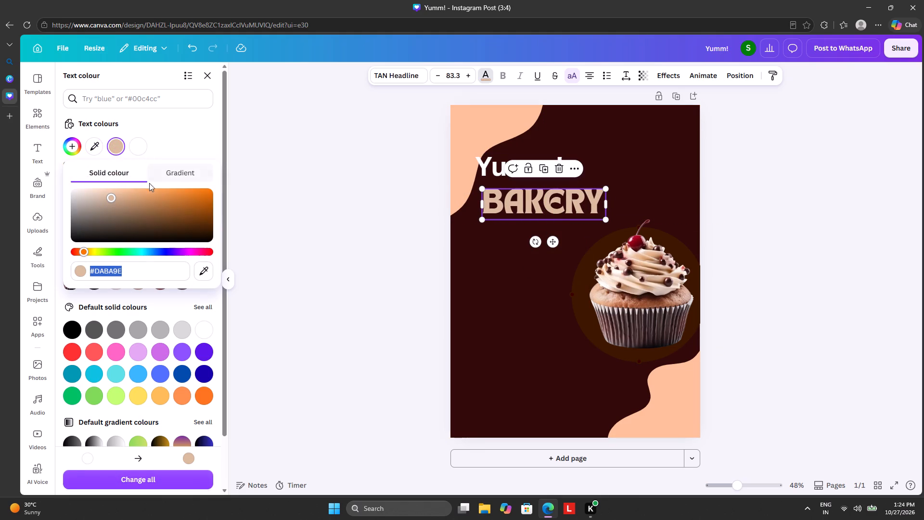
left_click(93, 142)
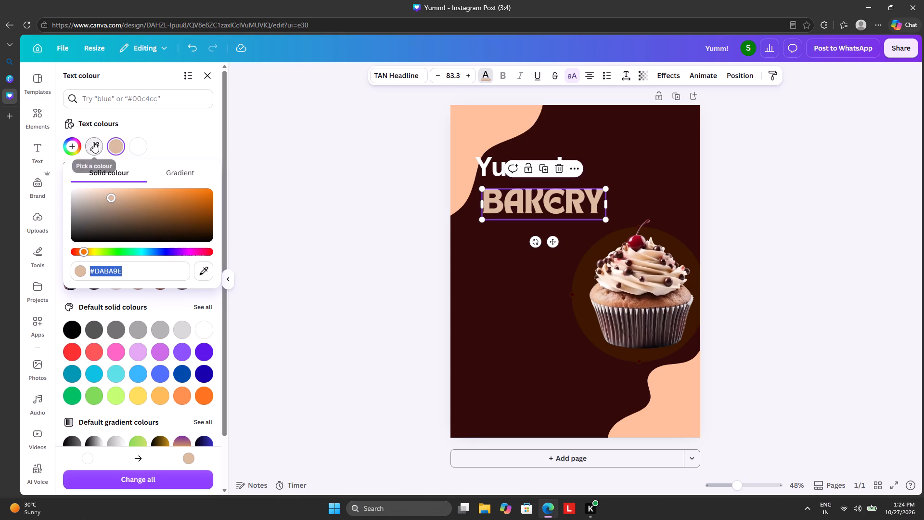
left_click(661, 399)
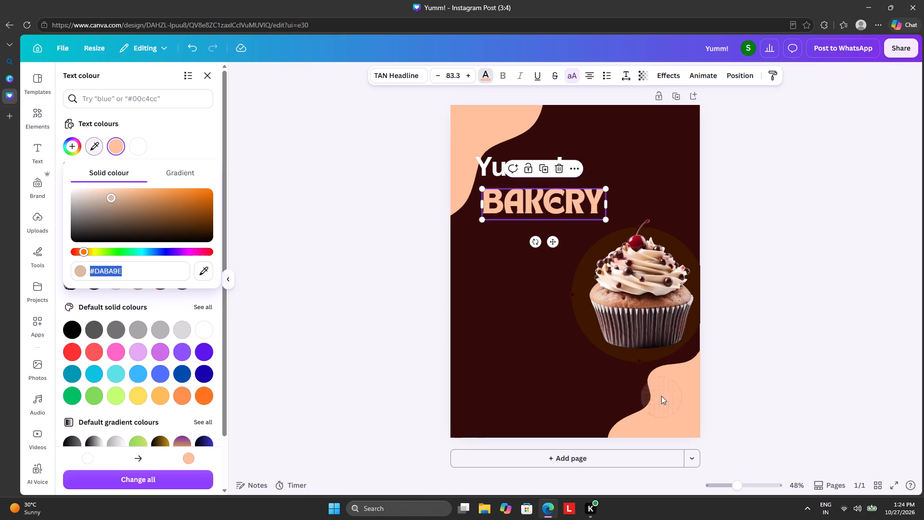
Reposition "BAKERY" just below "Yumm!" with the left edges of both titles aligned.
left_click_drag(548, 195, 537, 188)
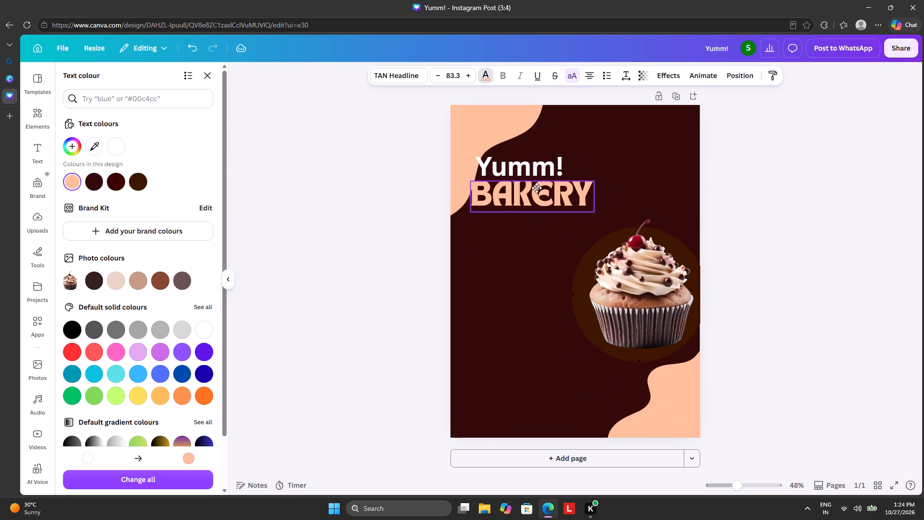
left_click_drag(537, 188, 538, 188)
left_click_drag(538, 188, 524, 211)
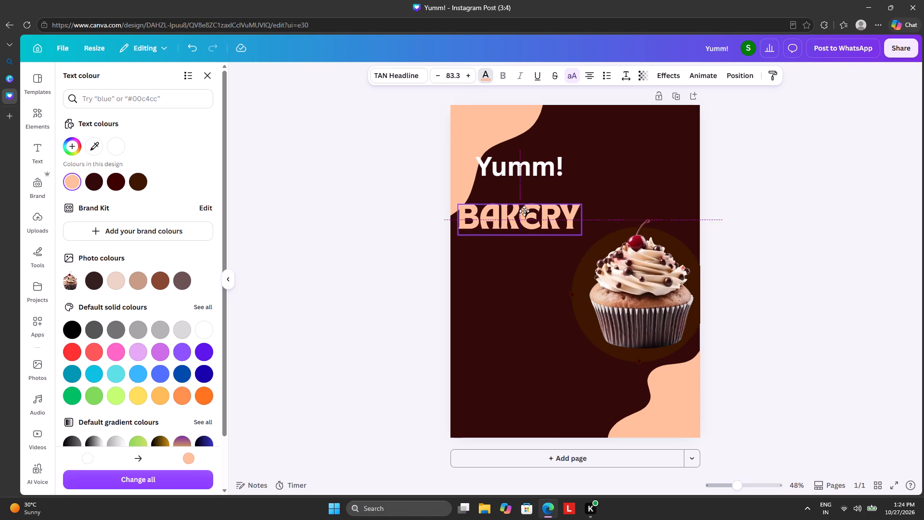
left_click_drag(524, 211, 539, 193)
Set the font of the "Yumm!" text to Brasika.
left_click(489, 172)
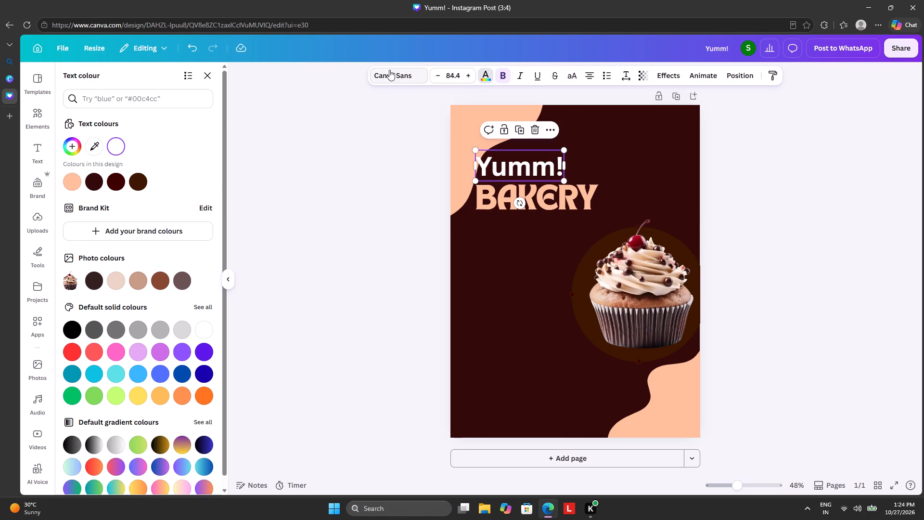
left_click(390, 70)
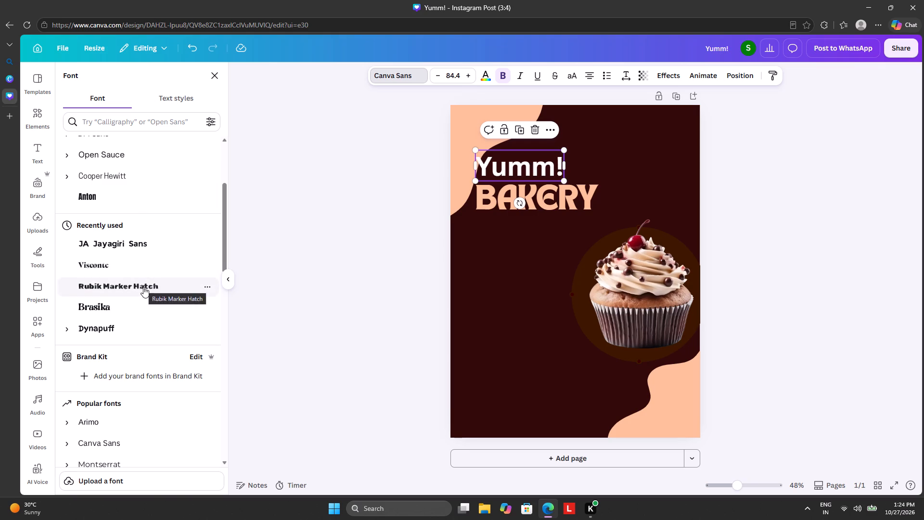
scroll(134, 299, "down", 1)
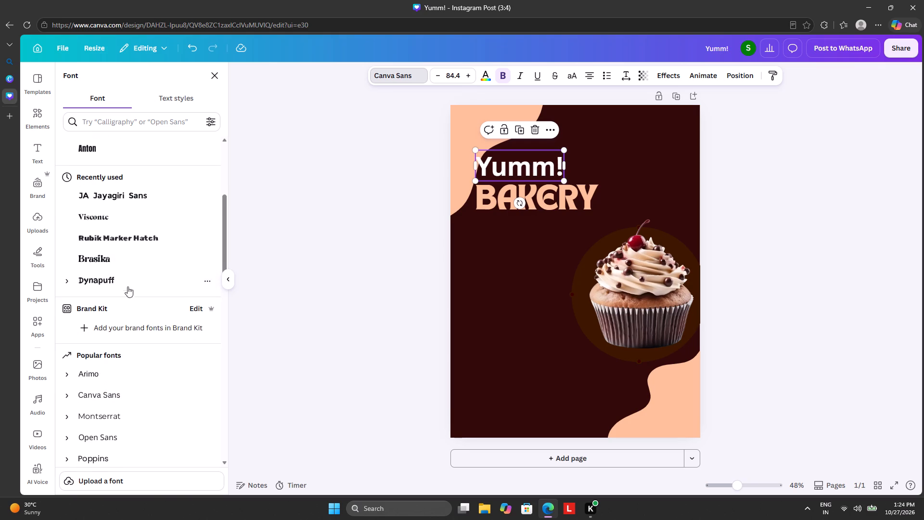
left_click(128, 265)
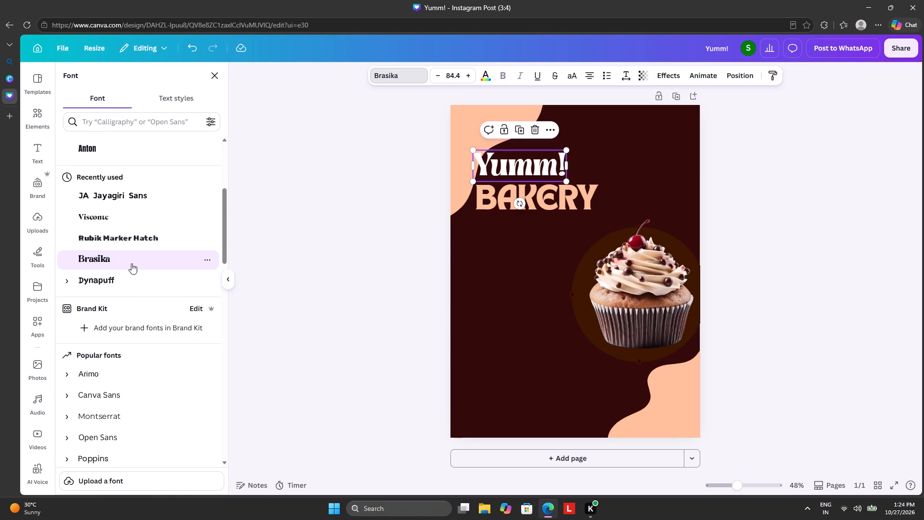
Nudge the "Yumm!" text slightly so it sits close above "BAKERY", and deselect it.
left_click_drag(510, 156, 523, 155)
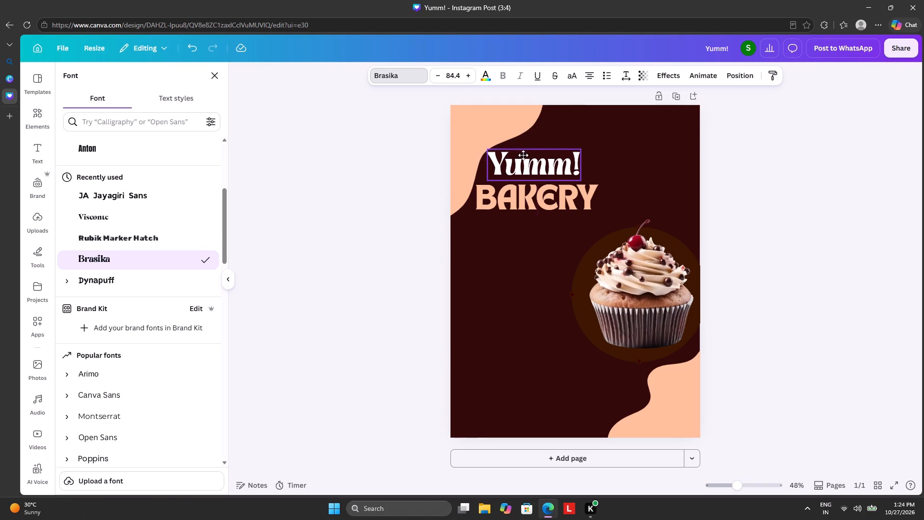
left_click_drag(523, 155, 520, 157)
left_click(372, 210)
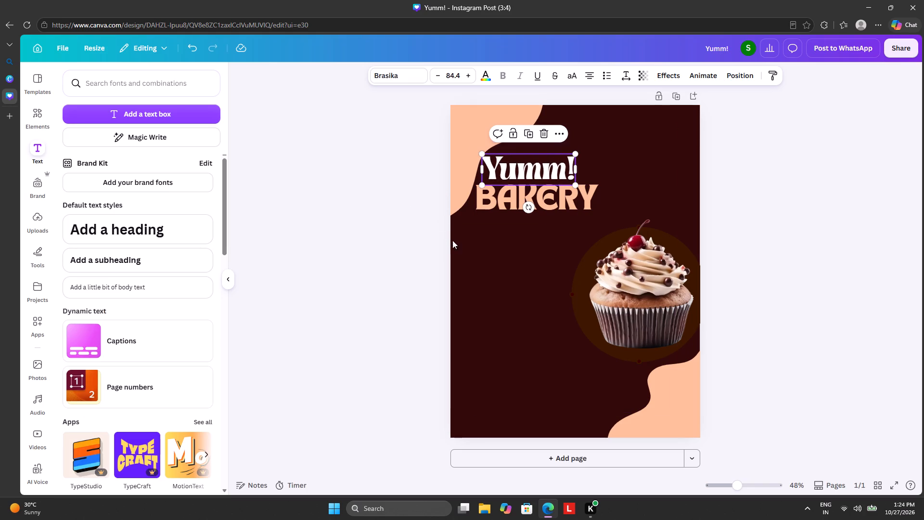
left_click_drag(463, 250, 463, 242)
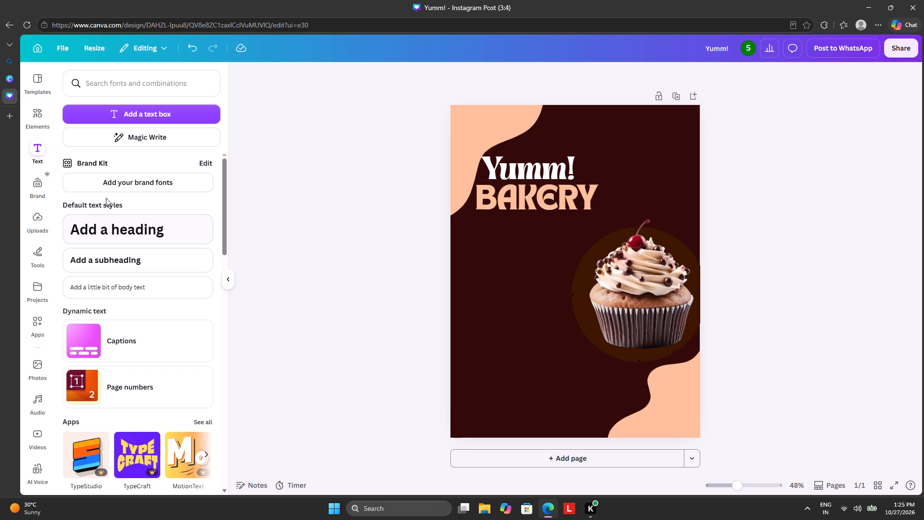
Add a new text box to the page and clear all of its placeholder text.
left_click(149, 115)
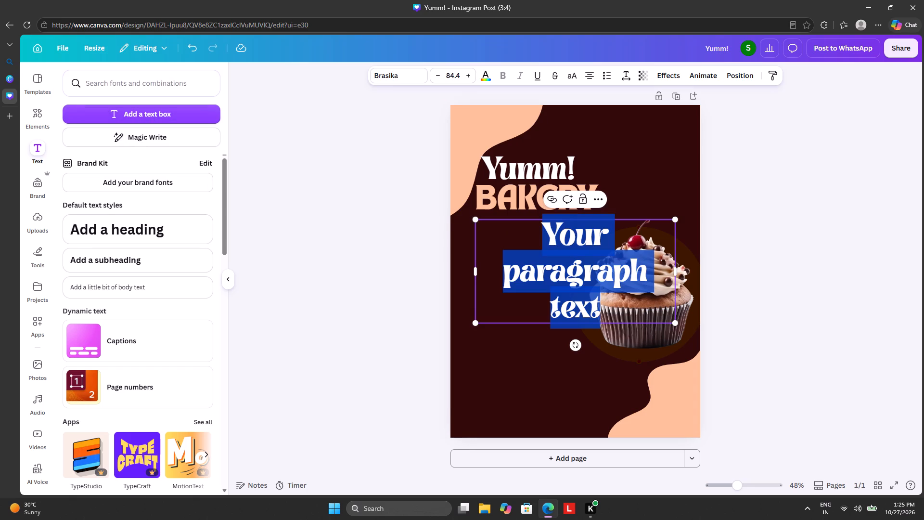
left_click(608, 312)
left_click(603, 310)
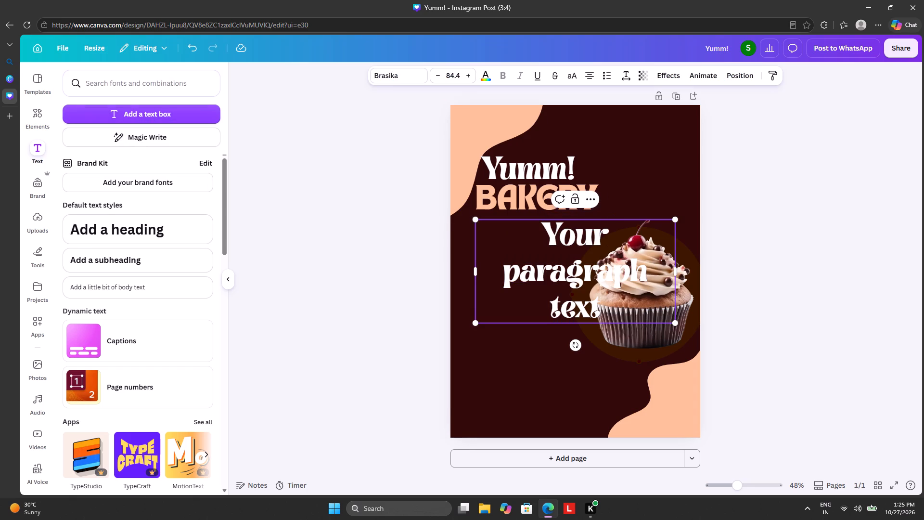
key("BackSpace")
key("BackSpace")
key("BackSpace")
key("BackSpace")
key("BackSpace")
key("BackSpace")
key("BackSpace")
key("BackSpace")
key("BackSpace")
key("BackSpace")
key("BackSpace")
key("BackSpace")
key("BackSpace")
key("BackSpace")
key("BackSpace")
key("BackSpace")
key("BackSpace")
key("BackSpace")
key("BackSpace")
key("BackSpace")
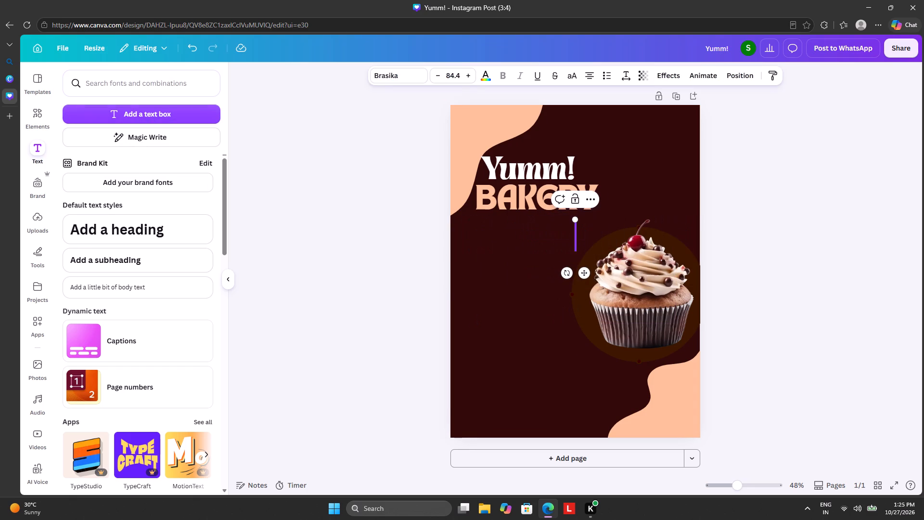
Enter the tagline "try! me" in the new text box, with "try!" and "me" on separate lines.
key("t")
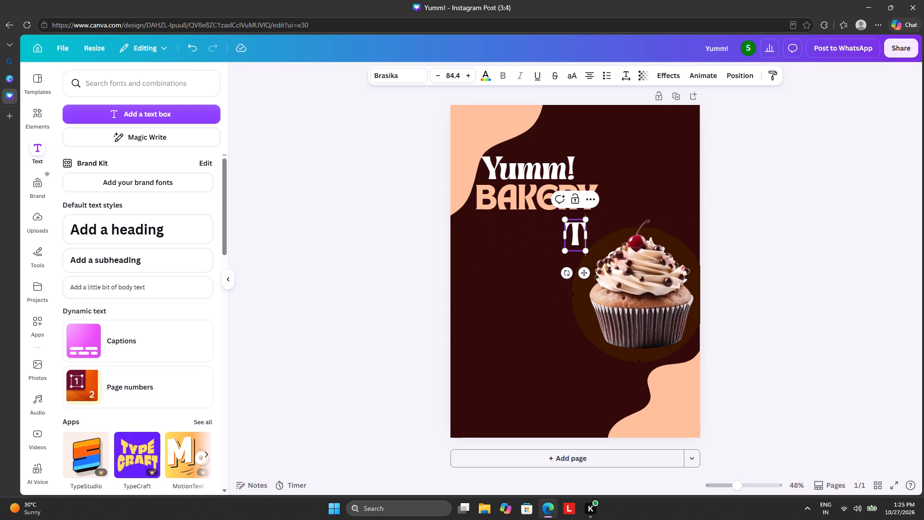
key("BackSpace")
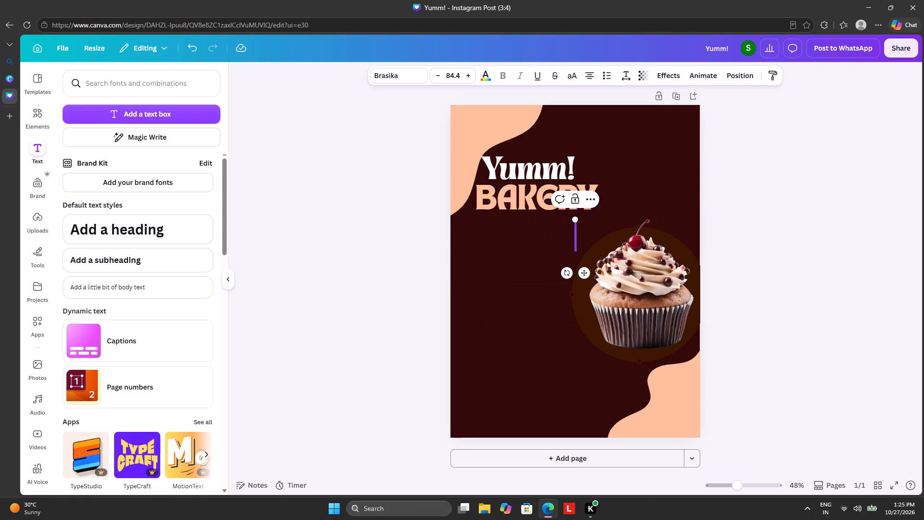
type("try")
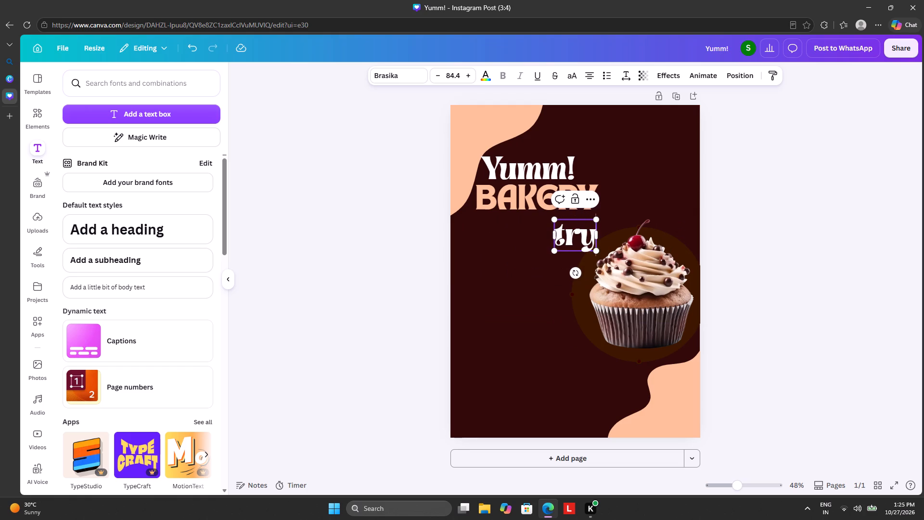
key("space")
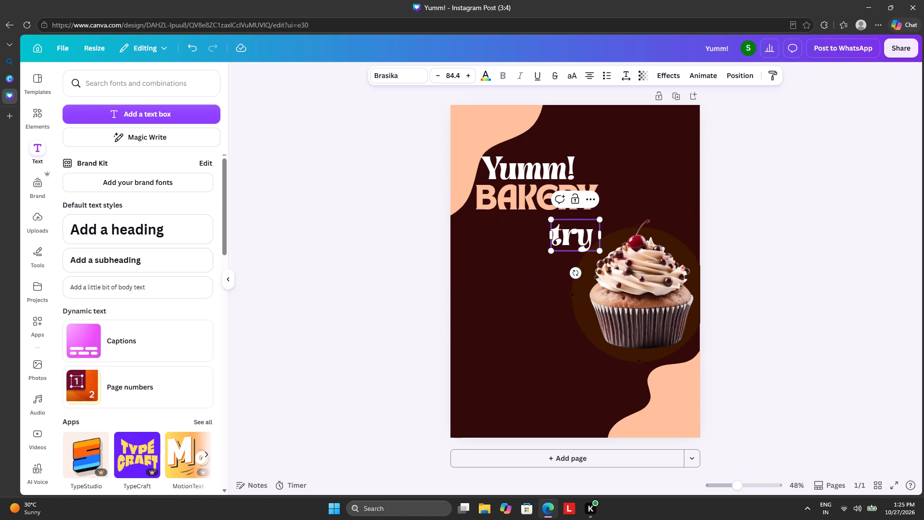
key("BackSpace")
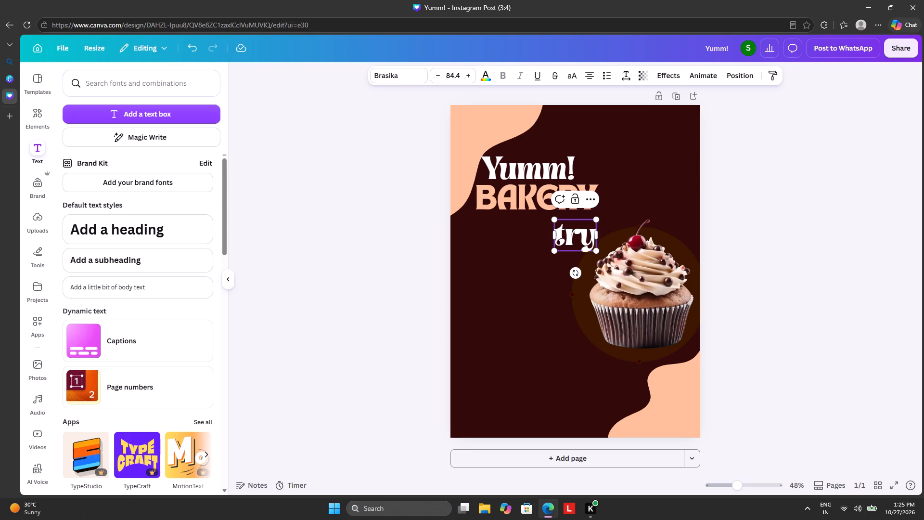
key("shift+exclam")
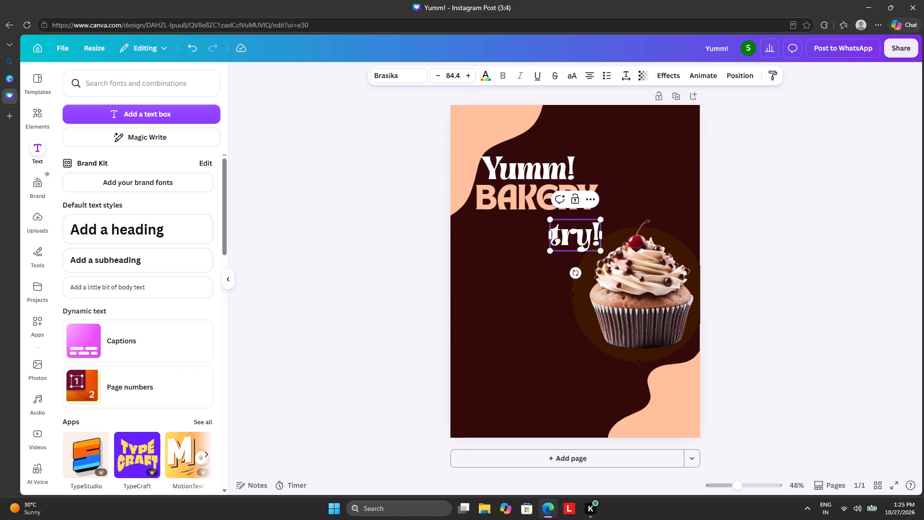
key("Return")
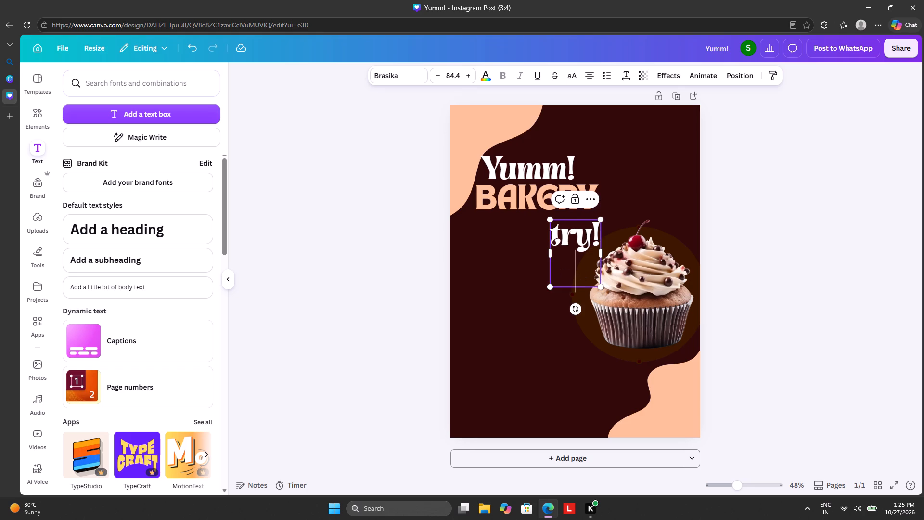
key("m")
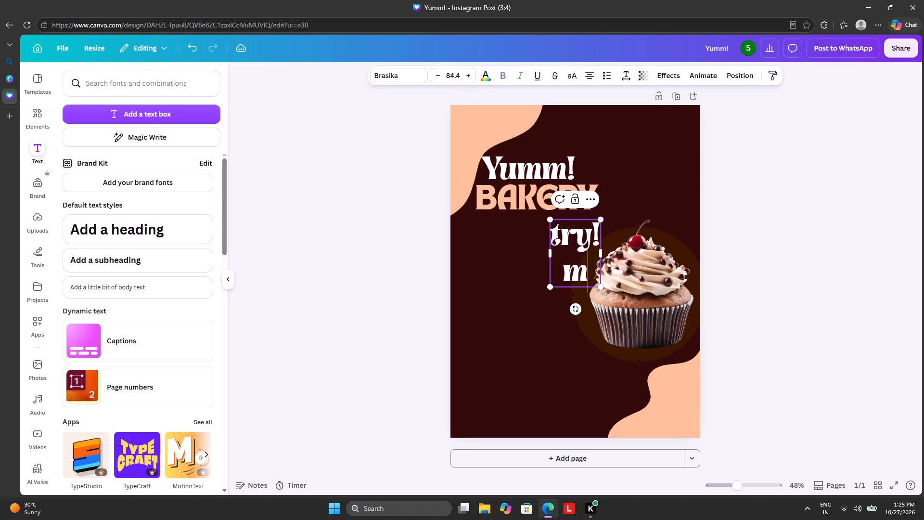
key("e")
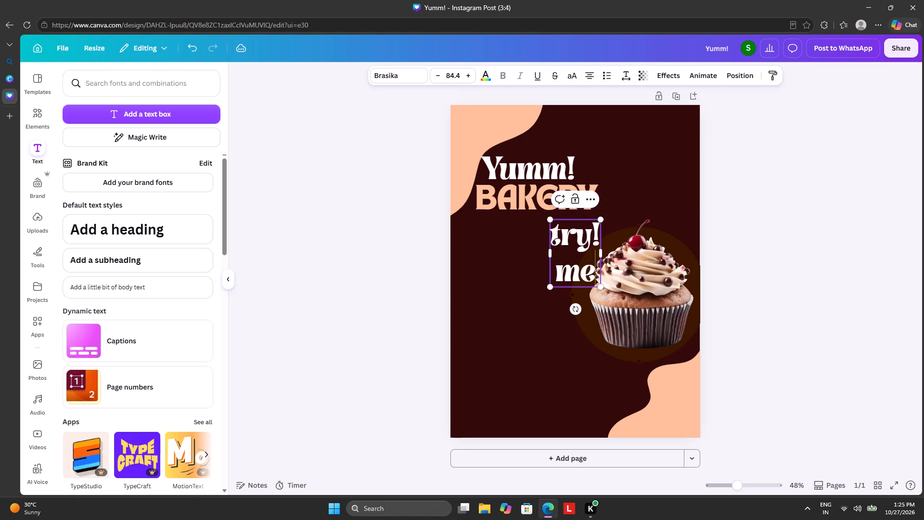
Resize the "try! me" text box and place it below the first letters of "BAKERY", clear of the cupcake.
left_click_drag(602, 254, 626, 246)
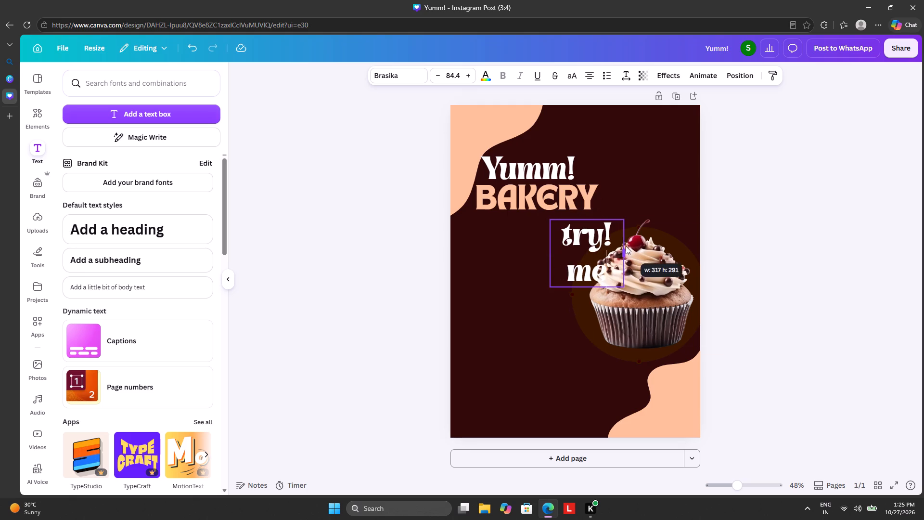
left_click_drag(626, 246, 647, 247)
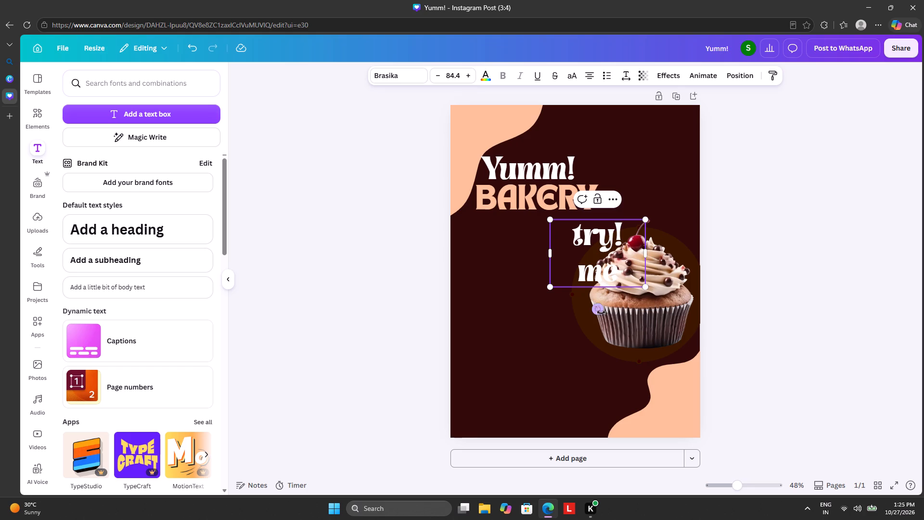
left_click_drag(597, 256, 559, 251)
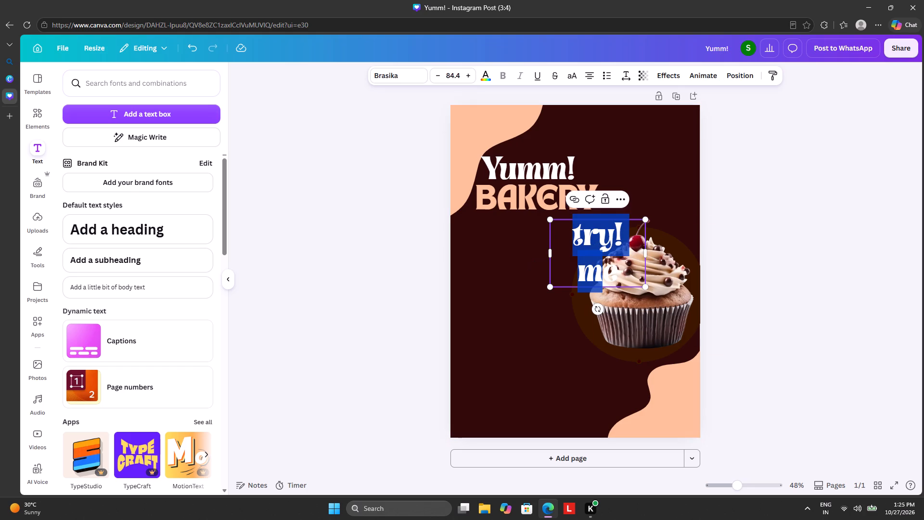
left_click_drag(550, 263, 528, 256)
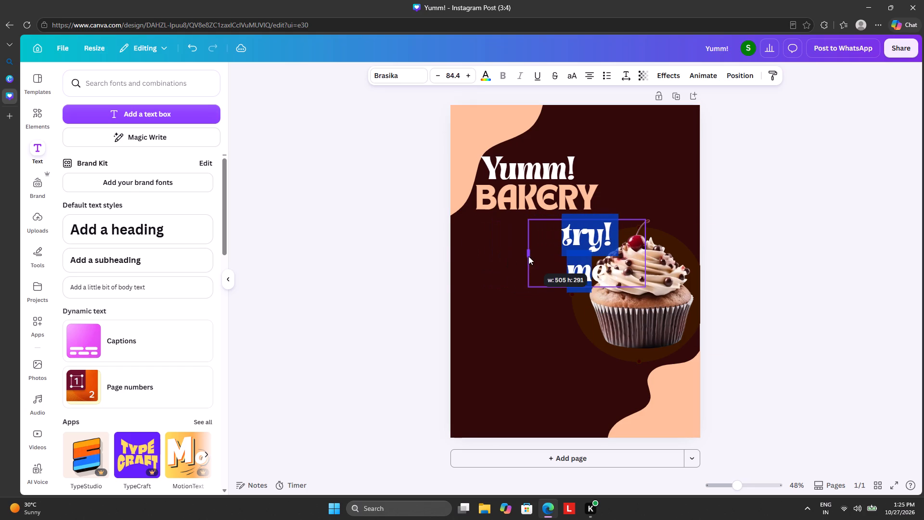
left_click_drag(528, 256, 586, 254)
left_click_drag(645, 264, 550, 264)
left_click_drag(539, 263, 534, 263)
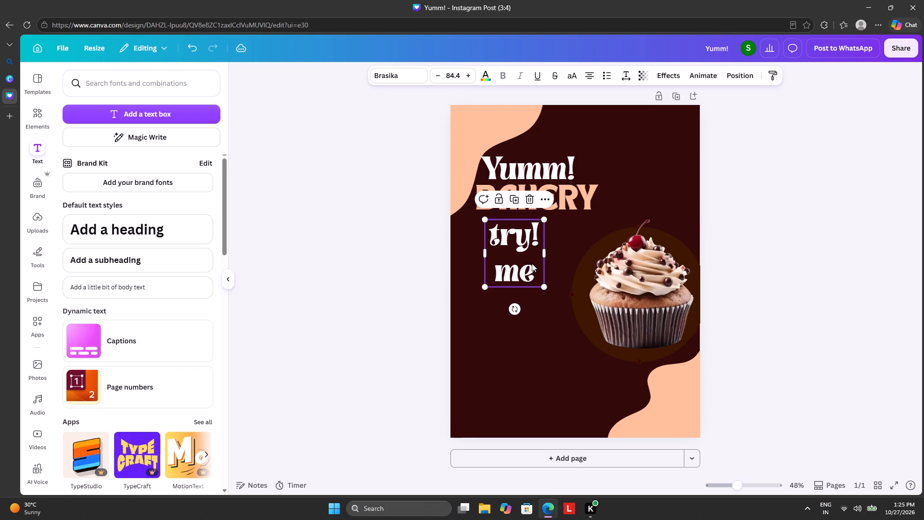
Delete the "try! me" text box from the page.
left_click(528, 202)
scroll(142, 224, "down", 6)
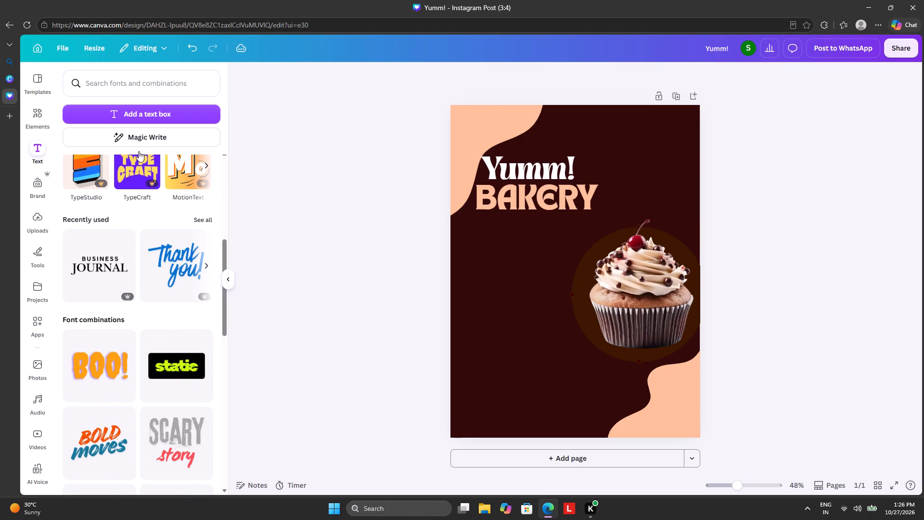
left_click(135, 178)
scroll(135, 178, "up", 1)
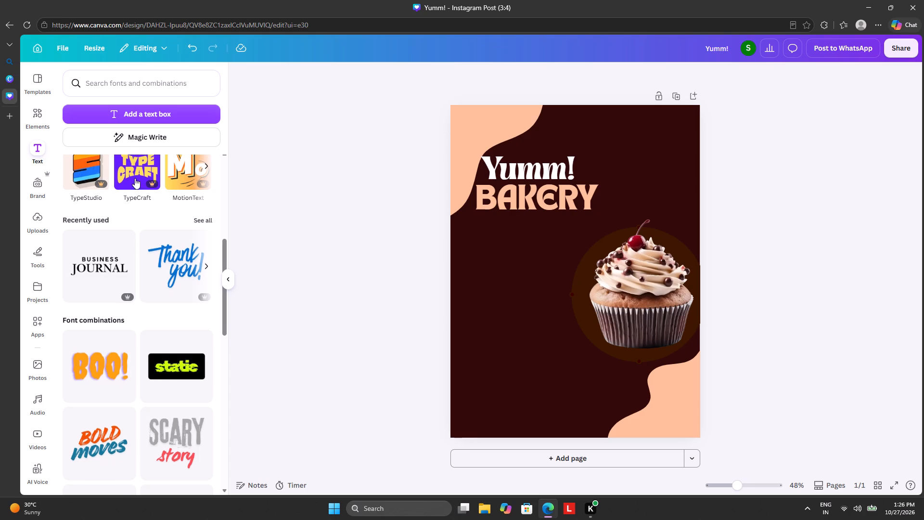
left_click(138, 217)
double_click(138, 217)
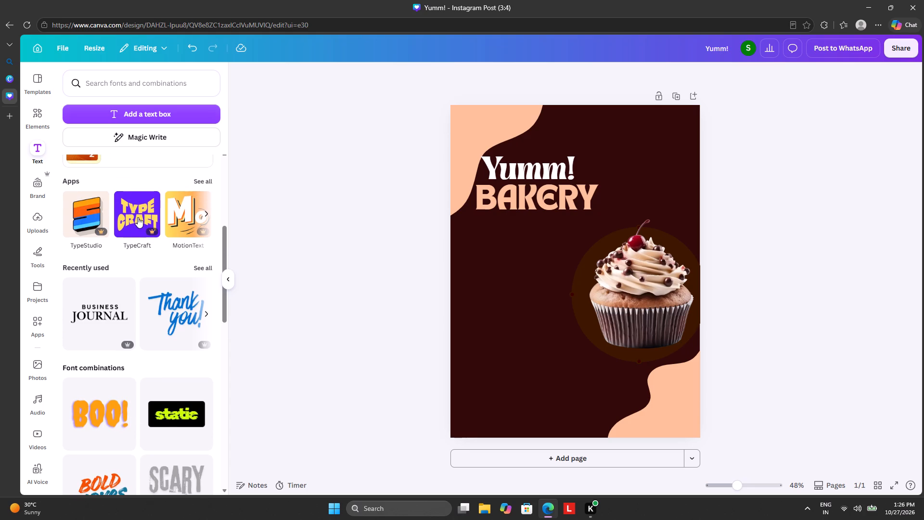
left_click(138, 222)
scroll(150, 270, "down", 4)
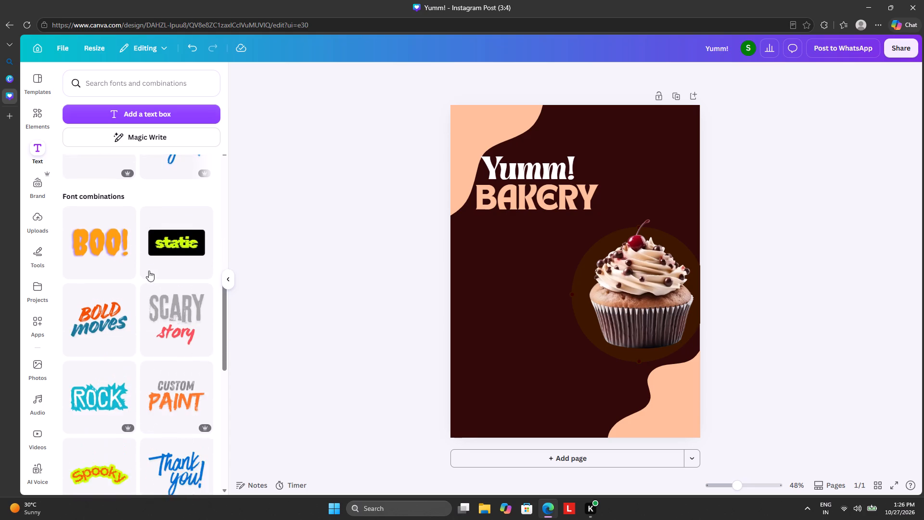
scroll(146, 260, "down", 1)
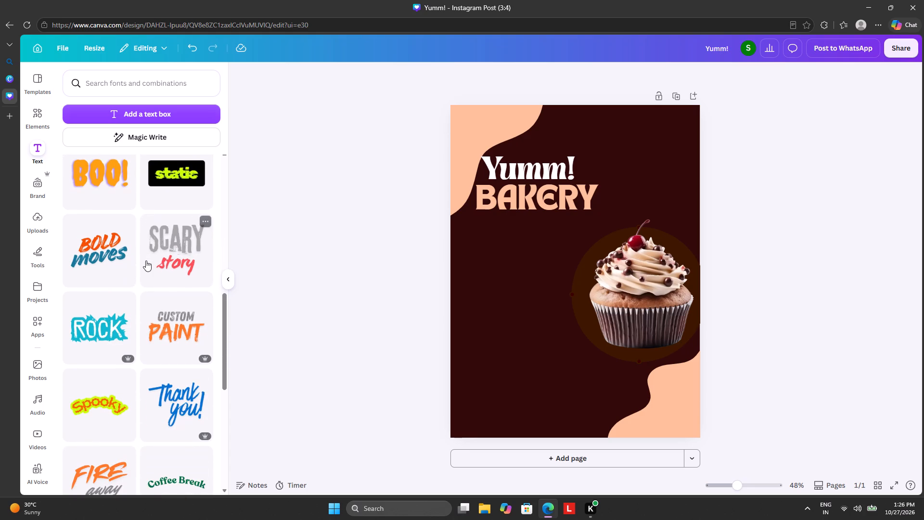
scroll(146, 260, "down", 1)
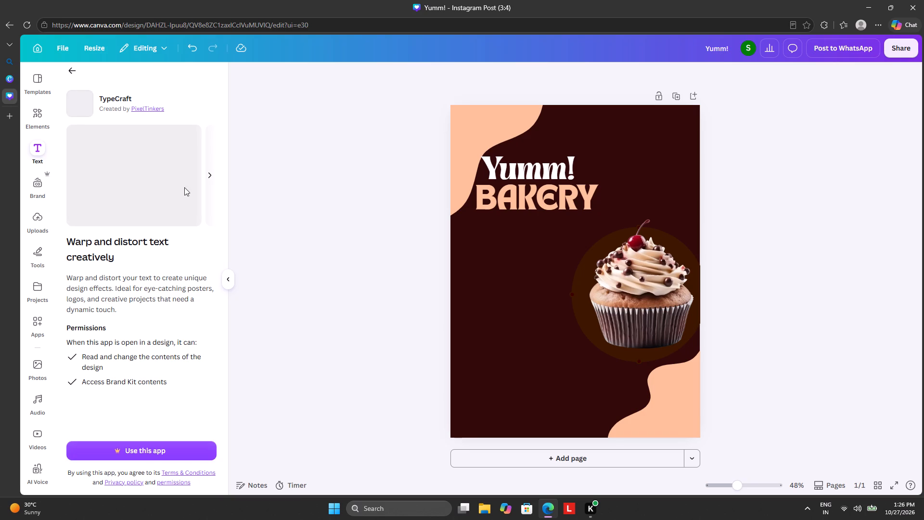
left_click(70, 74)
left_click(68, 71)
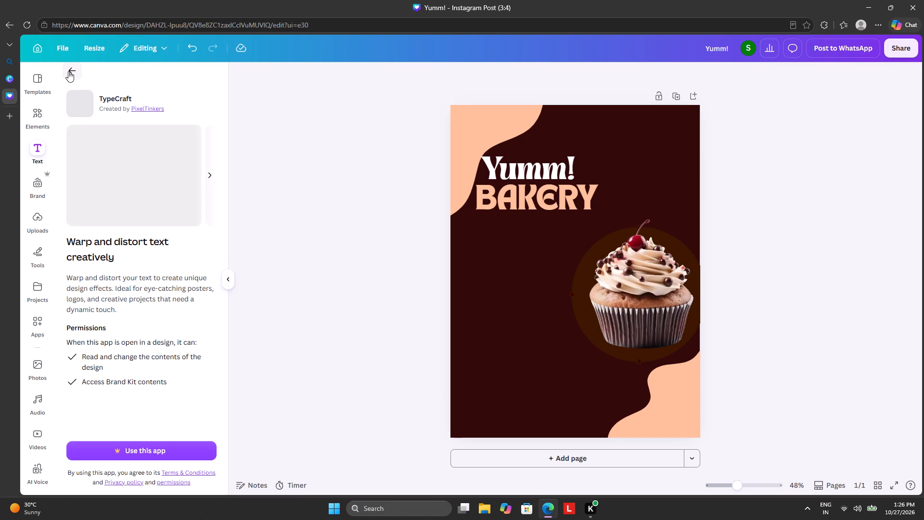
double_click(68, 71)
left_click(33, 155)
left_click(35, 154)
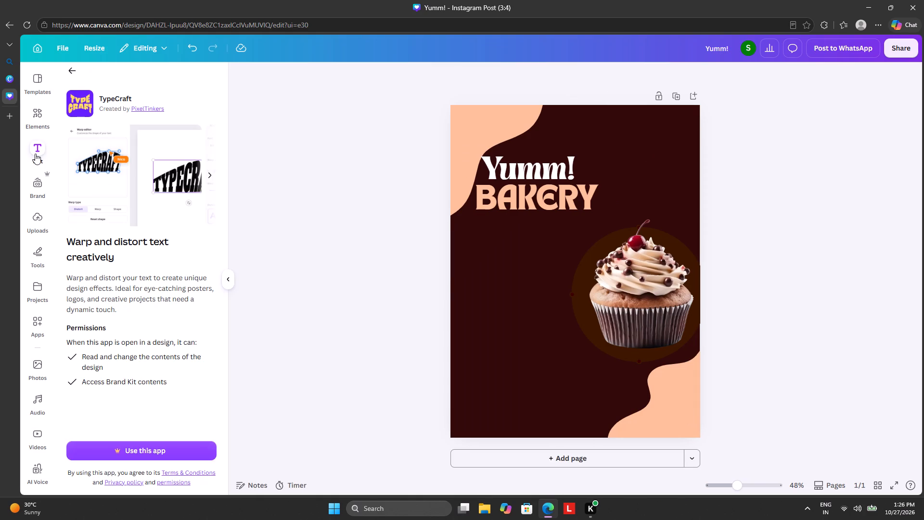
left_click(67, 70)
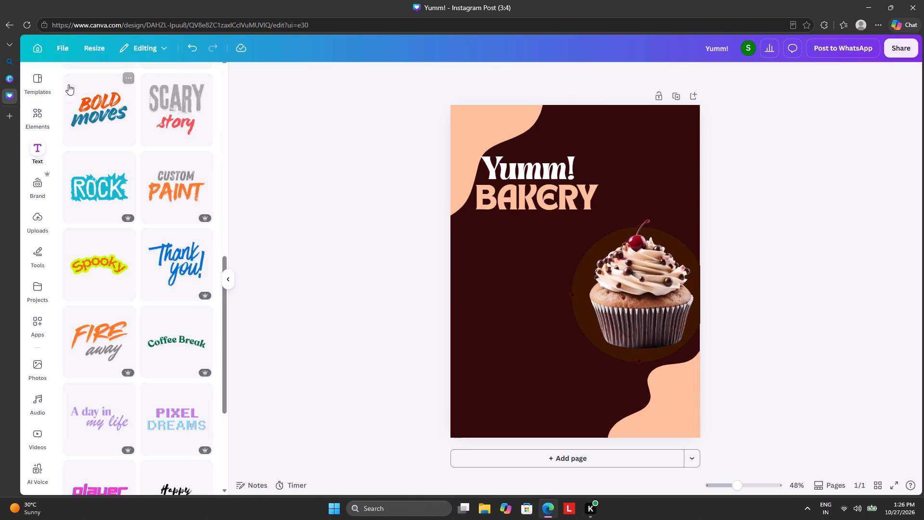
Find the red and pink "Let's party!" font combination and add it to the page.
scroll(116, 228, "down", 5)
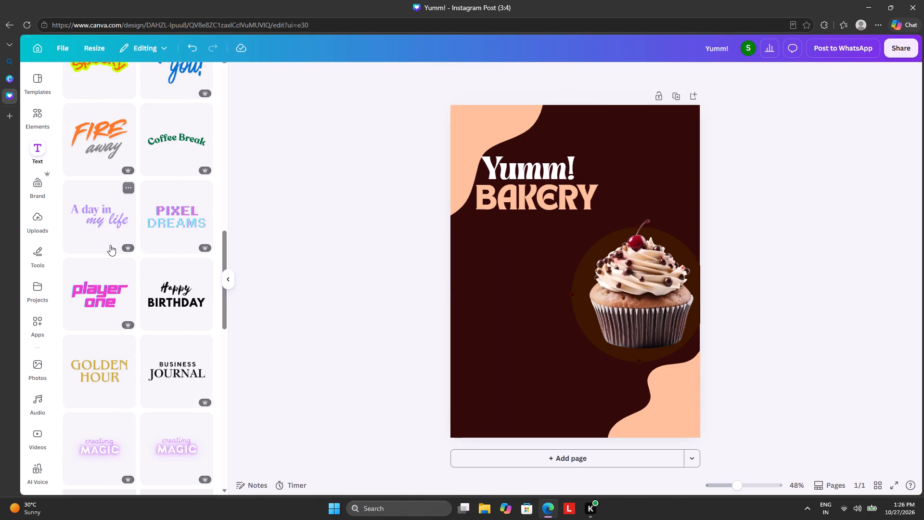
scroll(113, 251, "down", 7)
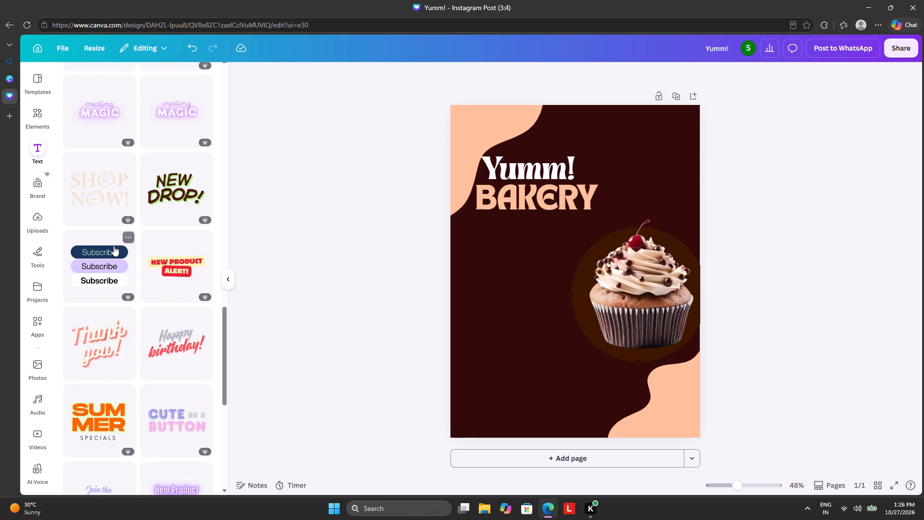
scroll(114, 246, "down", 3)
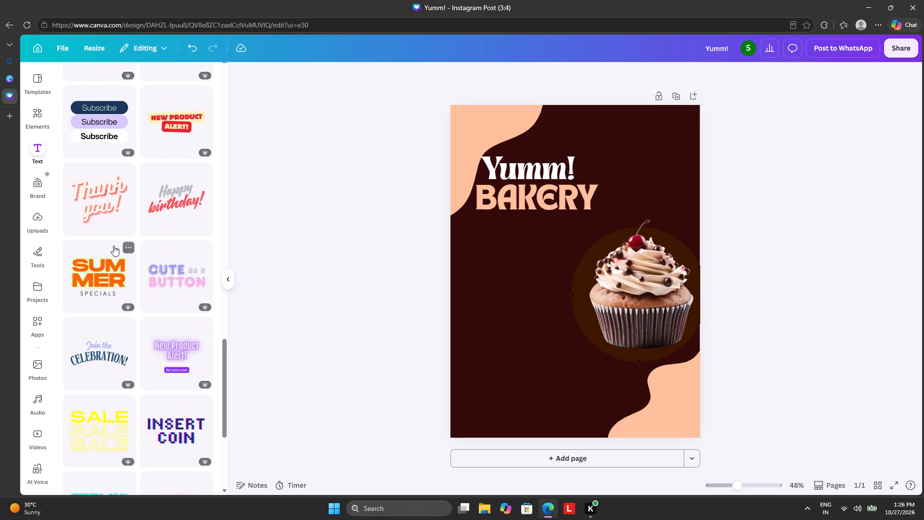
scroll(114, 246, "down", 7)
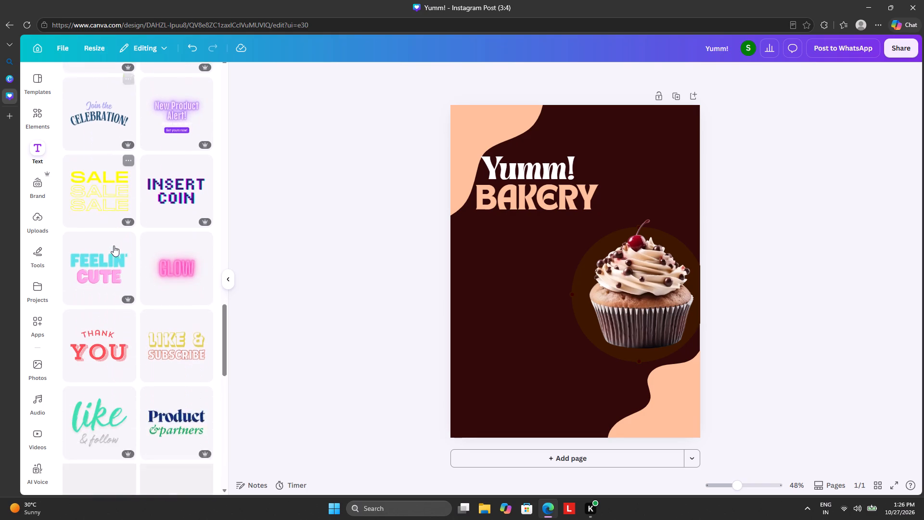
scroll(114, 246, "down", 3)
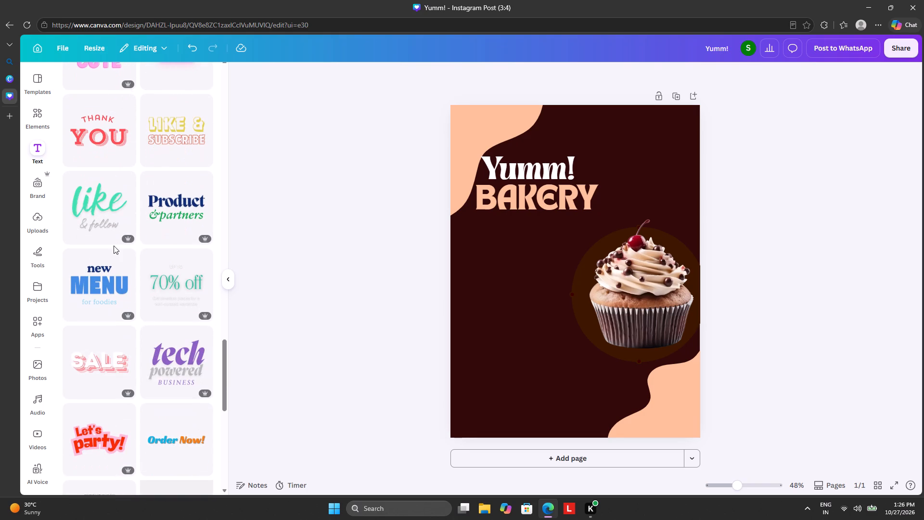
scroll(114, 246, "down", 4)
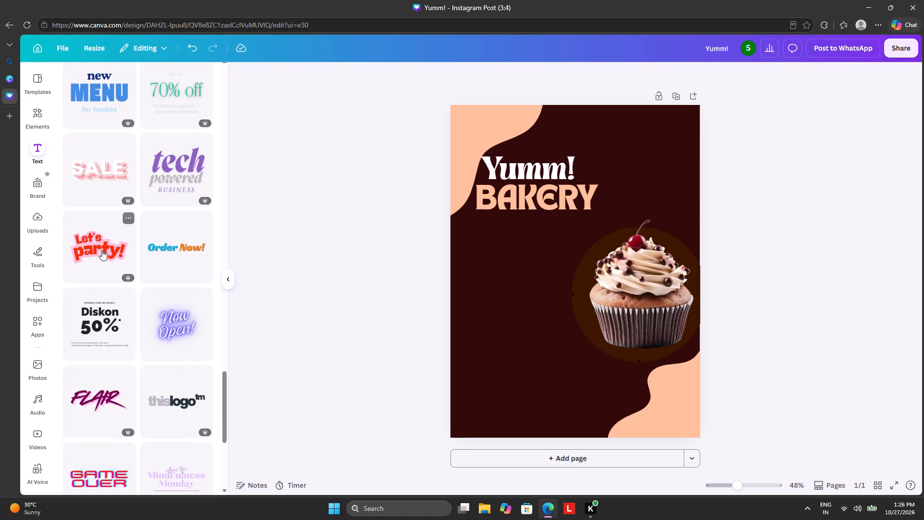
left_click(101, 254)
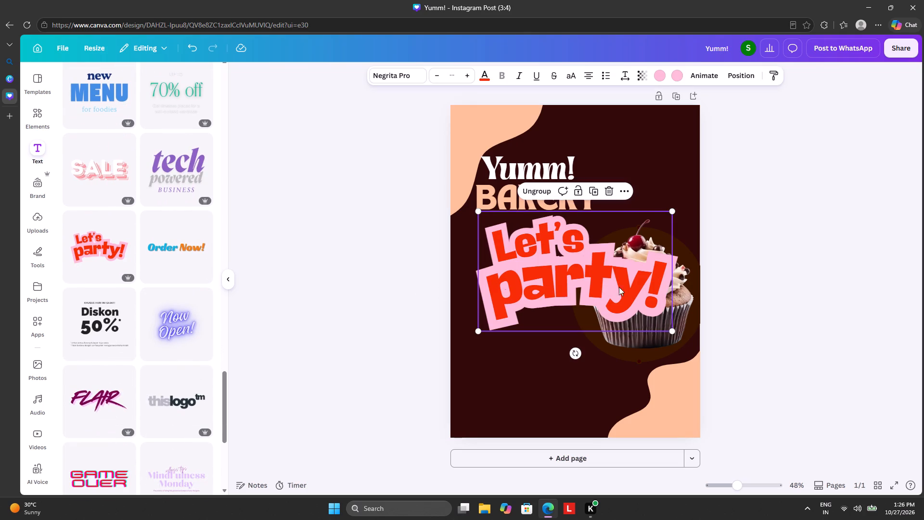
Nudge the "party!" text slightly lower within the "Let's party!" group.
left_click(649, 284)
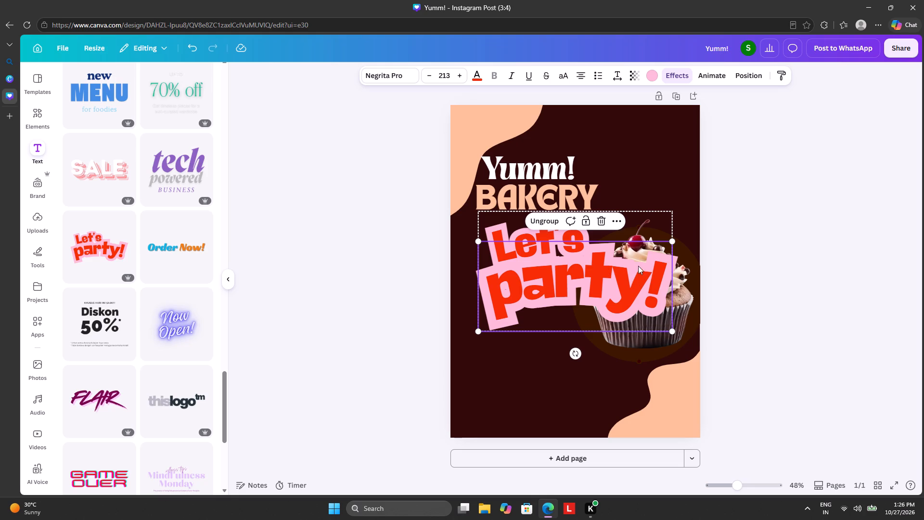
left_click_drag(639, 270, 647, 273)
left_click_drag(651, 279, 644, 282)
Replace the word "party!" in the "Let's party!" group with "me".
left_click(659, 289)
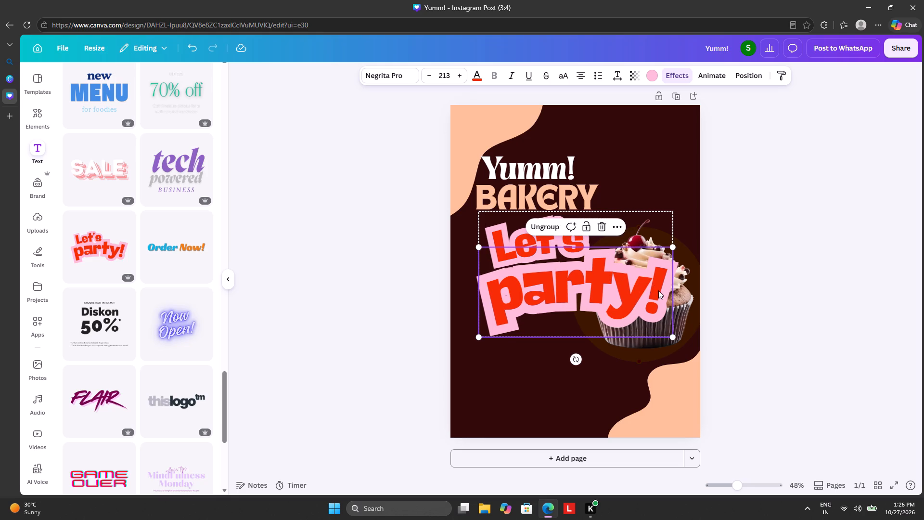
left_click(658, 290)
left_click(660, 289)
left_click(658, 289)
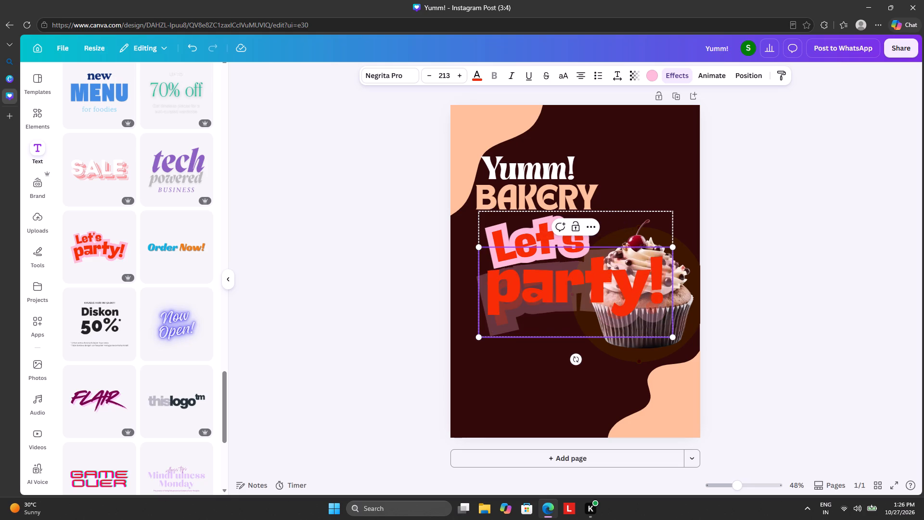
key("BackSpace")
key("BackSpace")
key("BackSpace")
key("BackSpace")
key("BackSpace")
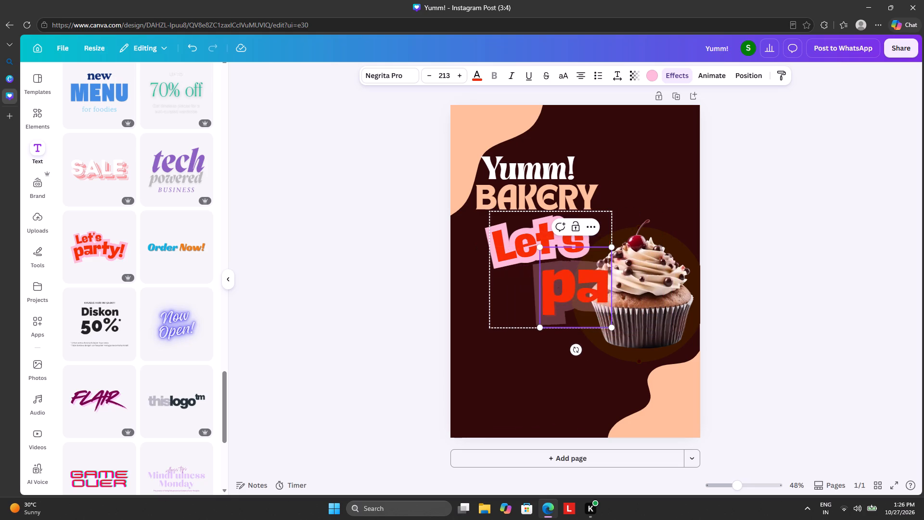
key("BackSpace")
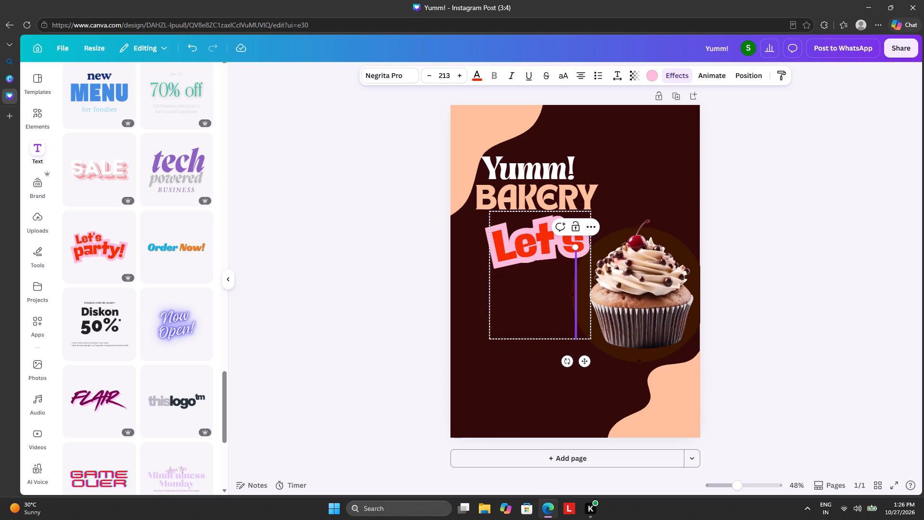
key("m")
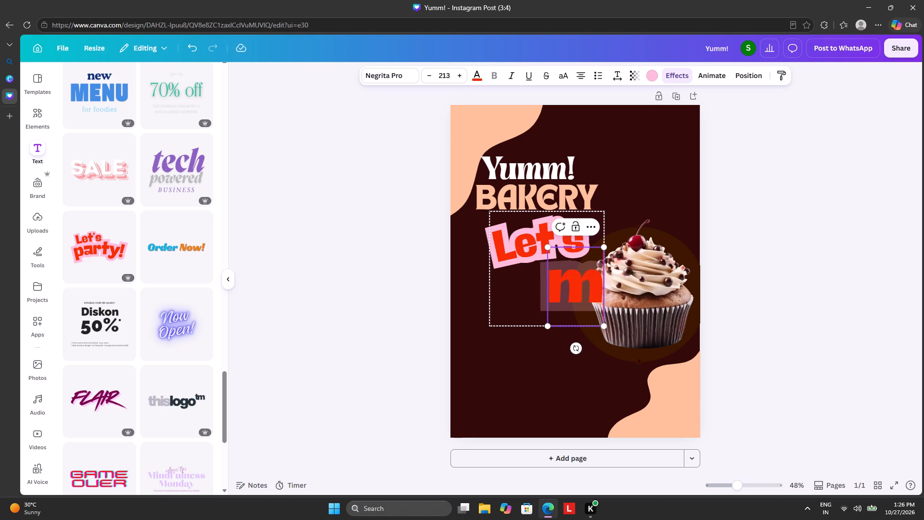
key("e")
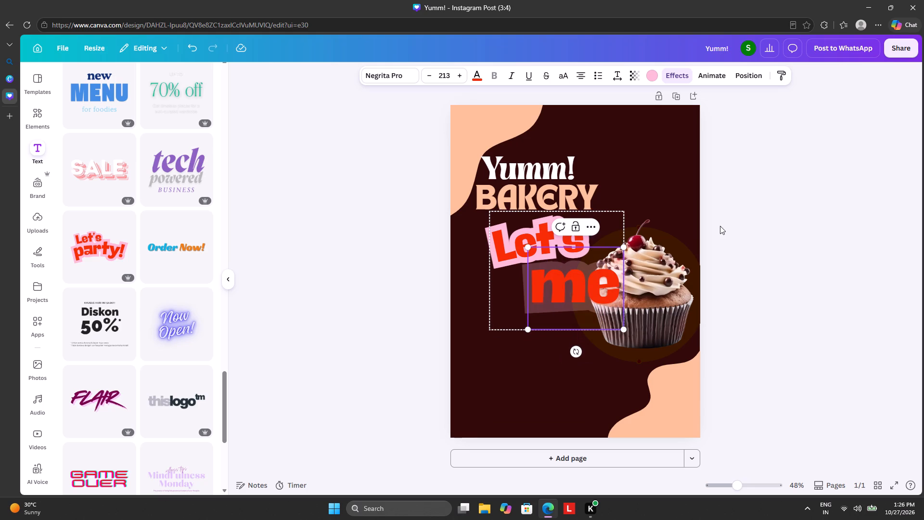
Replace the word "Let's" above "me" with "try!".
left_click(512, 243)
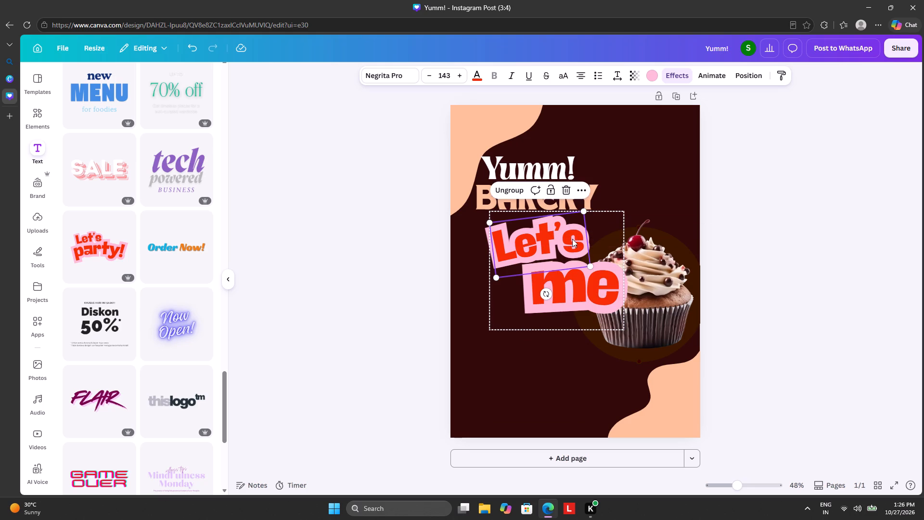
left_click(579, 234)
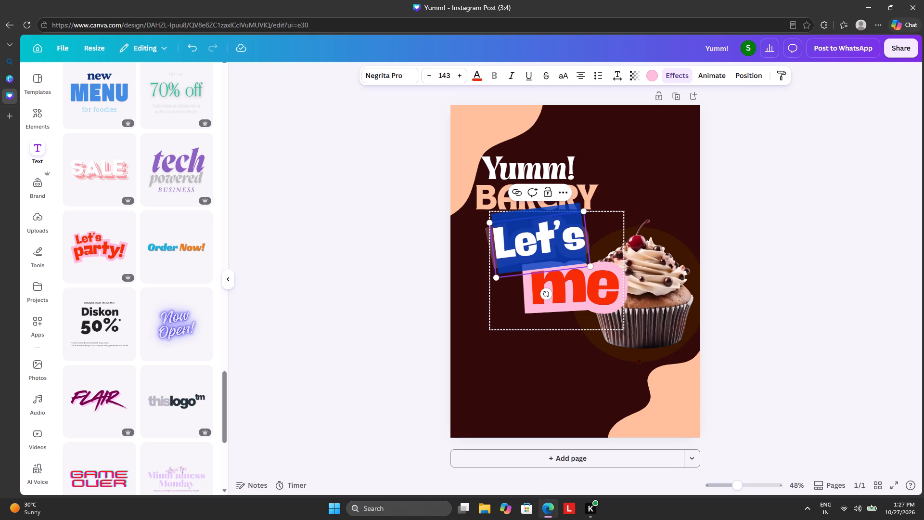
key("BackSpace")
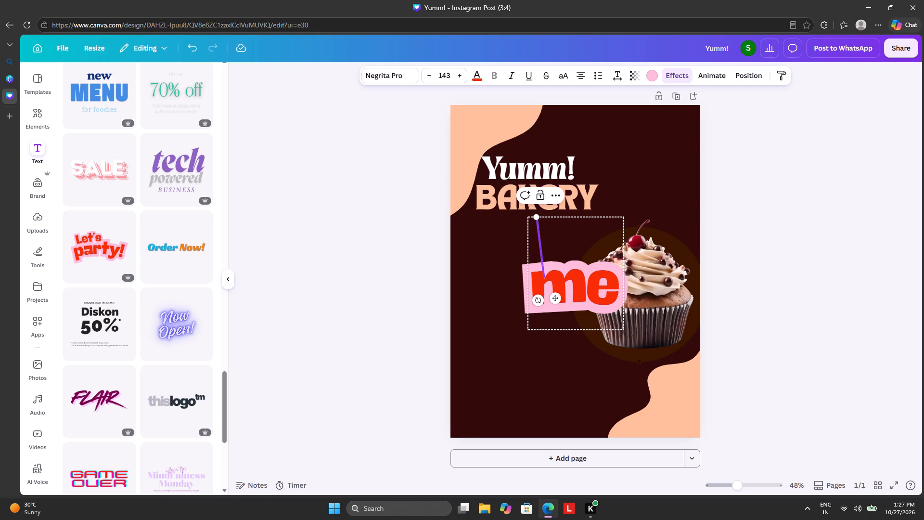
type("try")
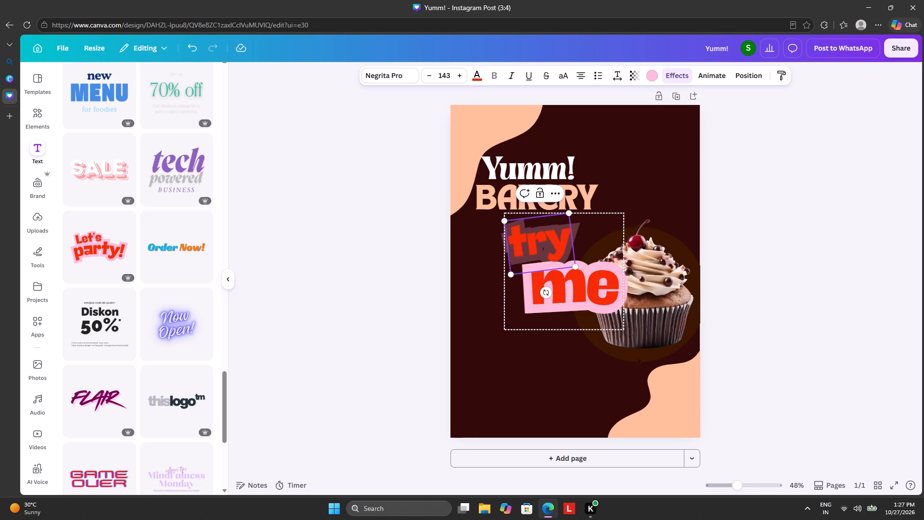
key("shift+exclam")
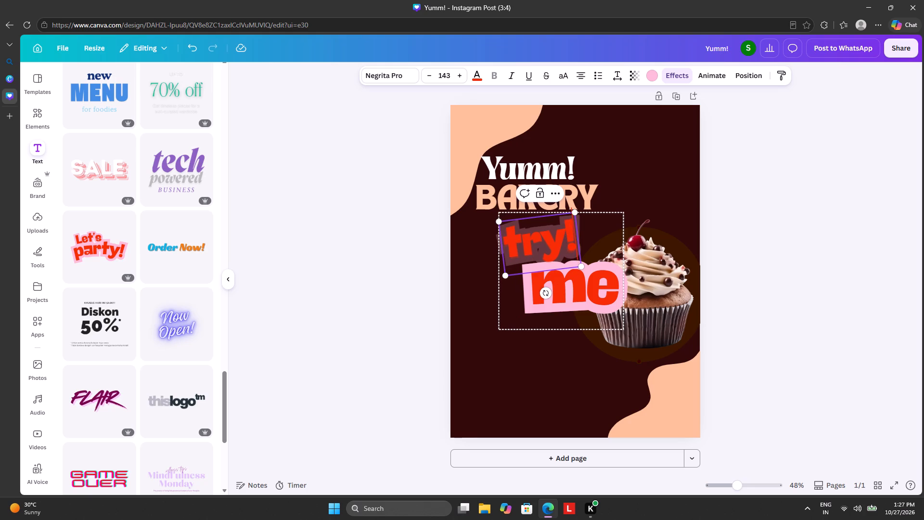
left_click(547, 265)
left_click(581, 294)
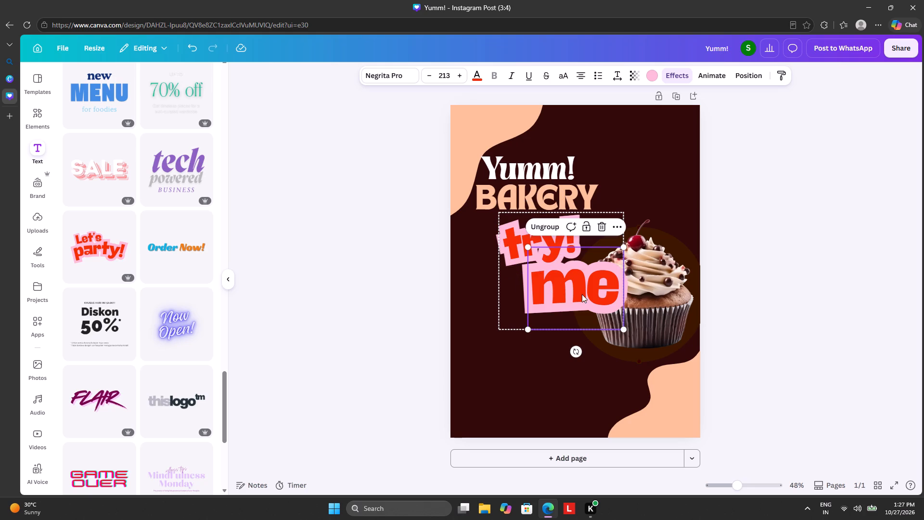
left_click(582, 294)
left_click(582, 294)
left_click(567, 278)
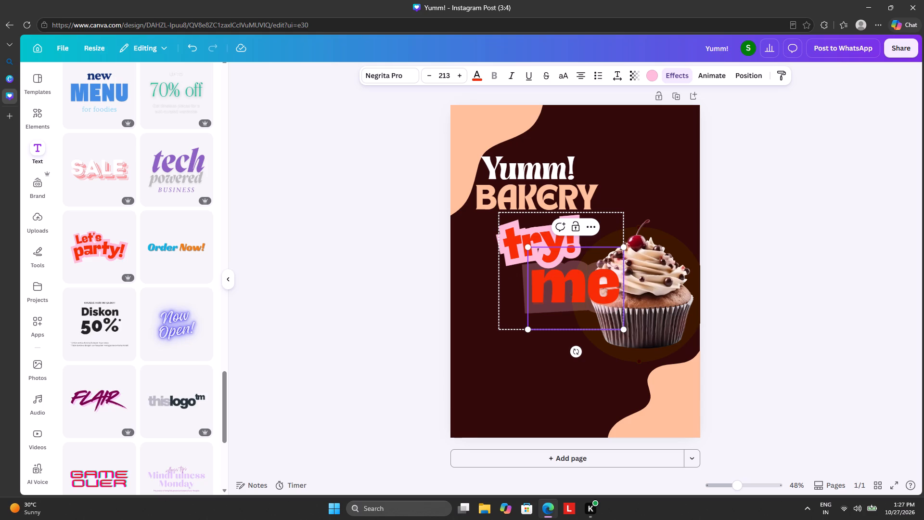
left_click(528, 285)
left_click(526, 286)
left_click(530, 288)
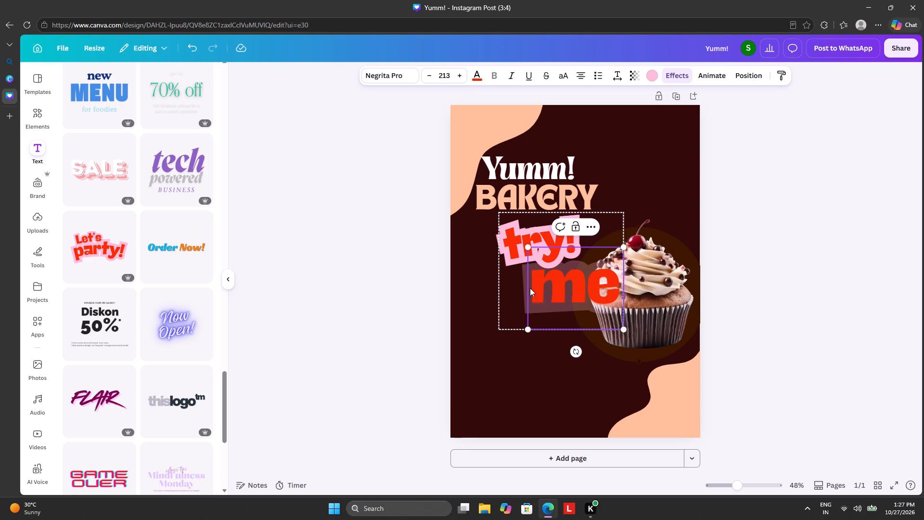
Set the pink effect colour behind both "try!" and "me" to Apricot #ffc099.
left_click(533, 277)
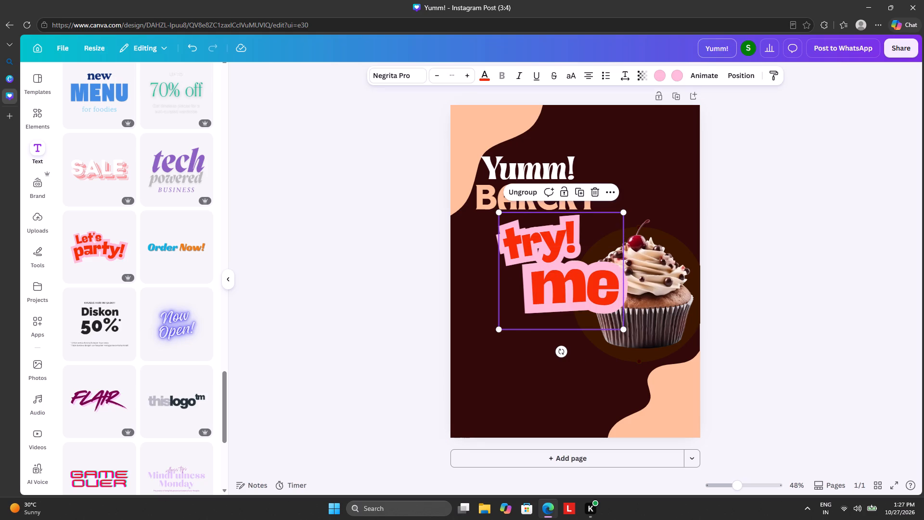
left_click(677, 76)
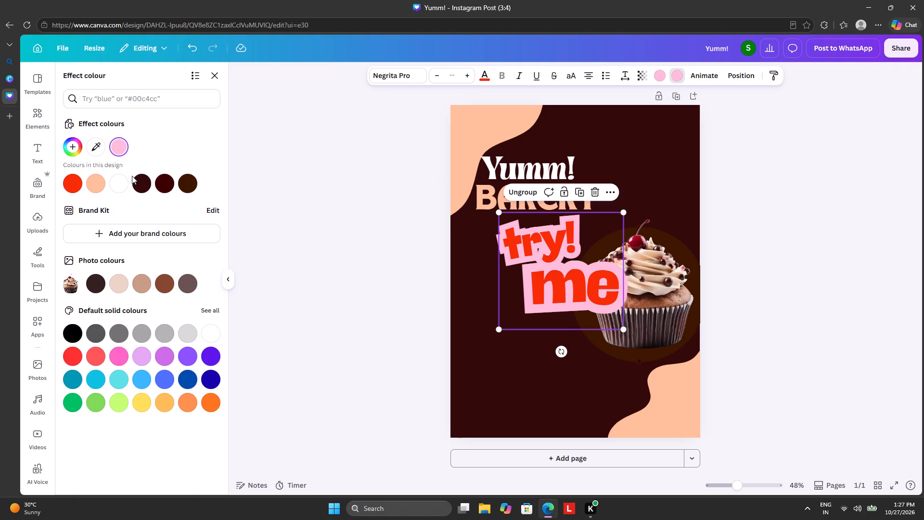
left_click(91, 182)
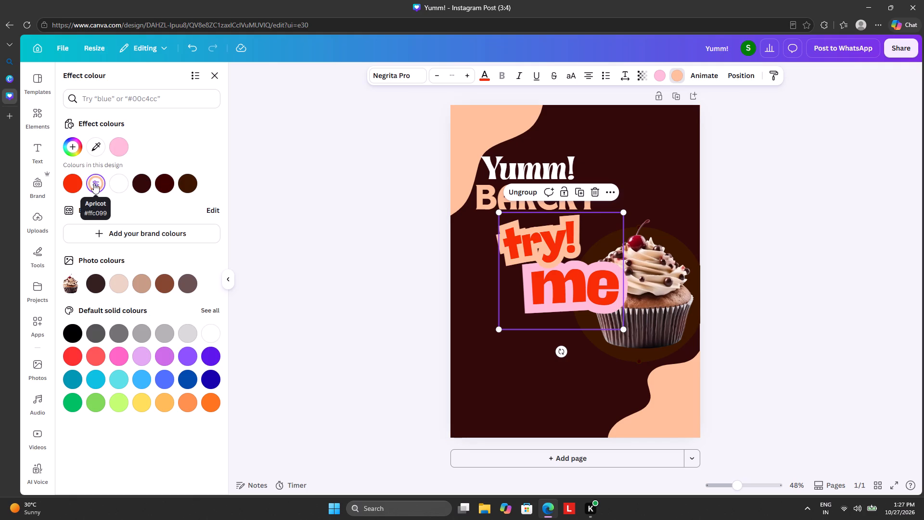
left_click(541, 291)
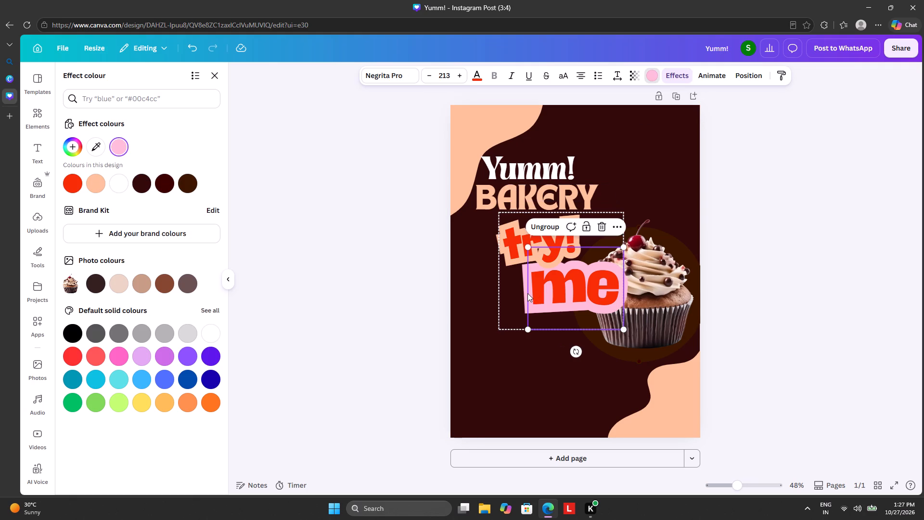
left_click(92, 181)
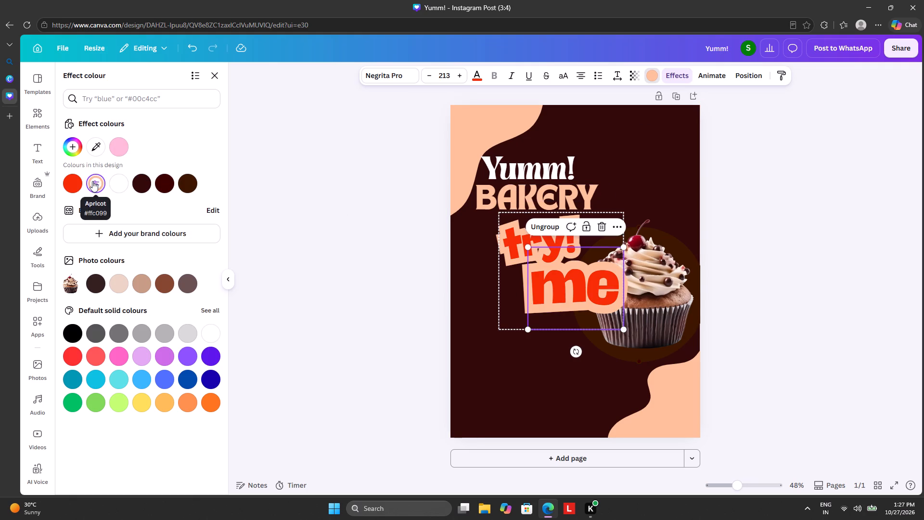
Change the text colour of both "me" and "try!" to white.
left_click(476, 78)
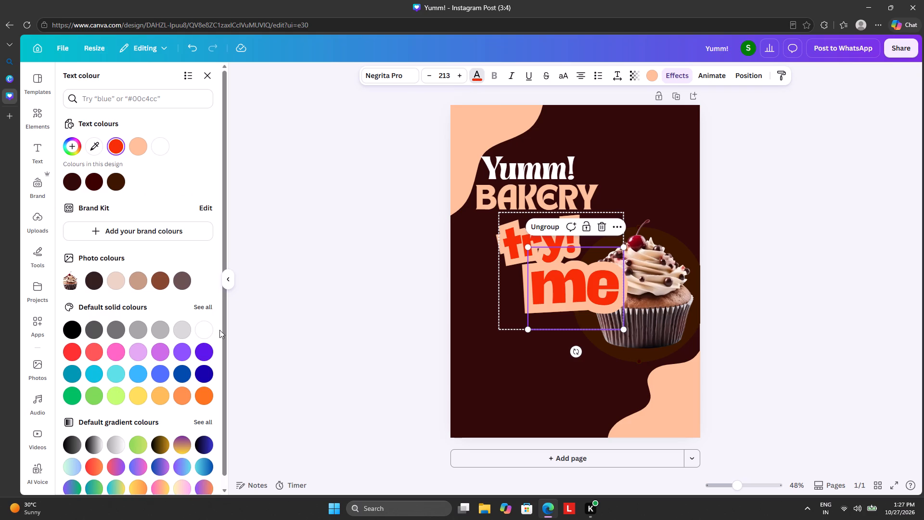
left_click(203, 324)
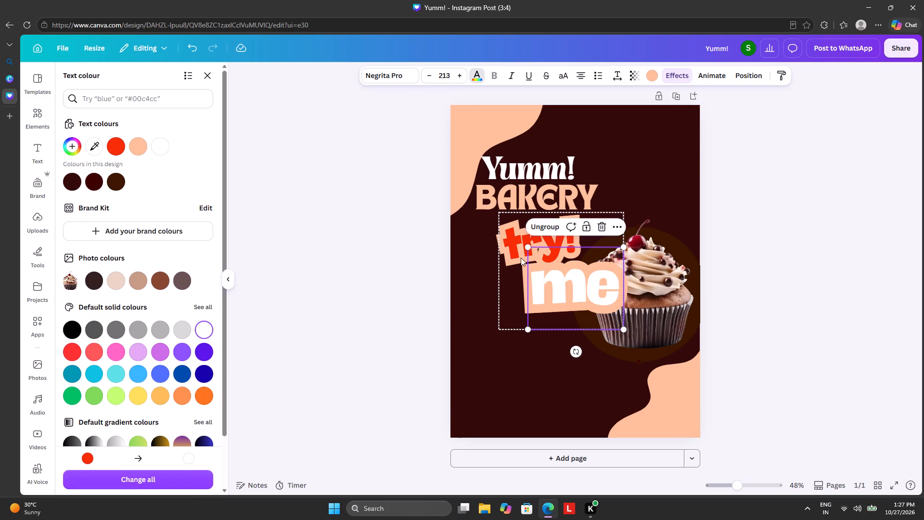
left_click(513, 236)
left_click(204, 328)
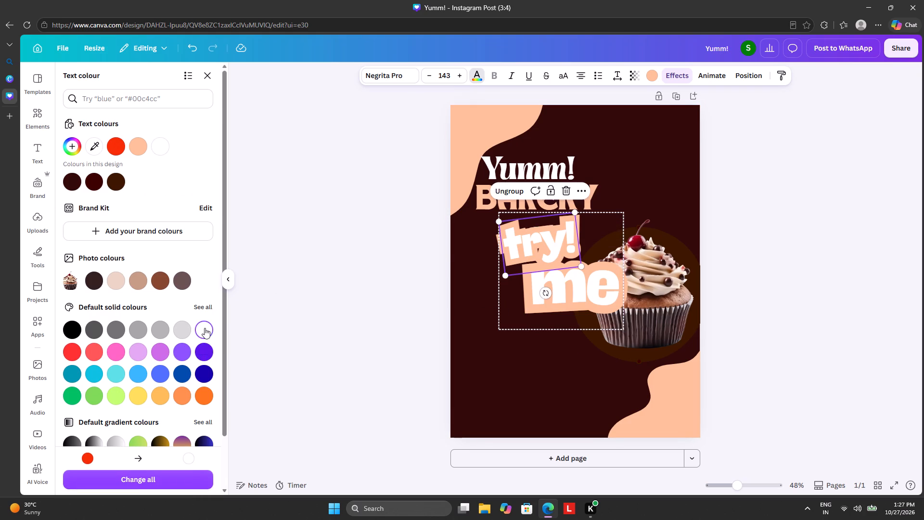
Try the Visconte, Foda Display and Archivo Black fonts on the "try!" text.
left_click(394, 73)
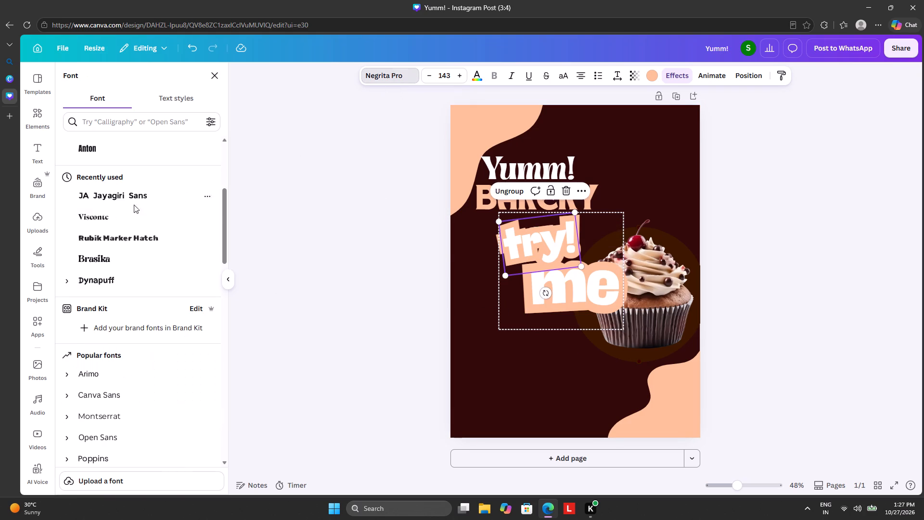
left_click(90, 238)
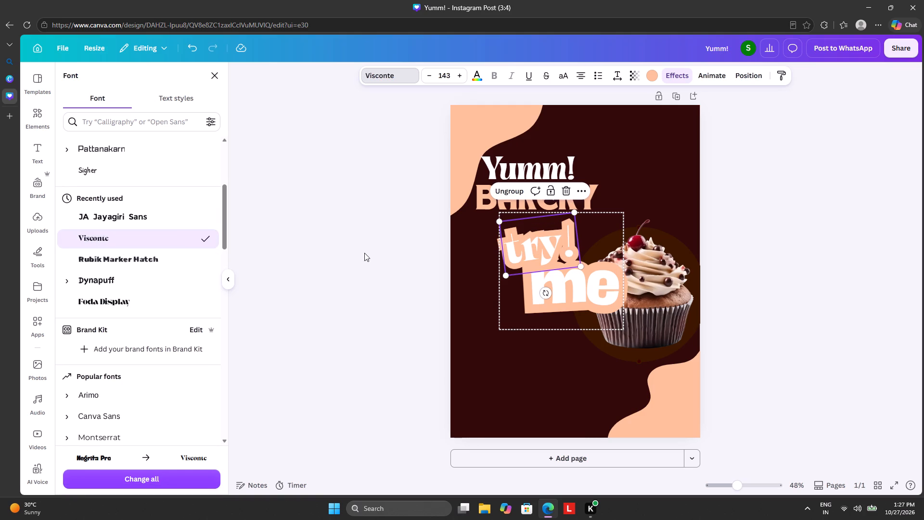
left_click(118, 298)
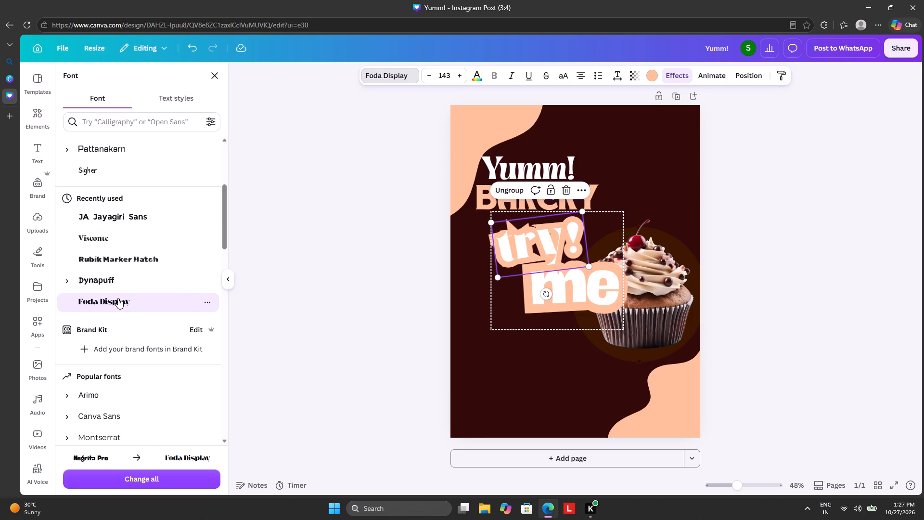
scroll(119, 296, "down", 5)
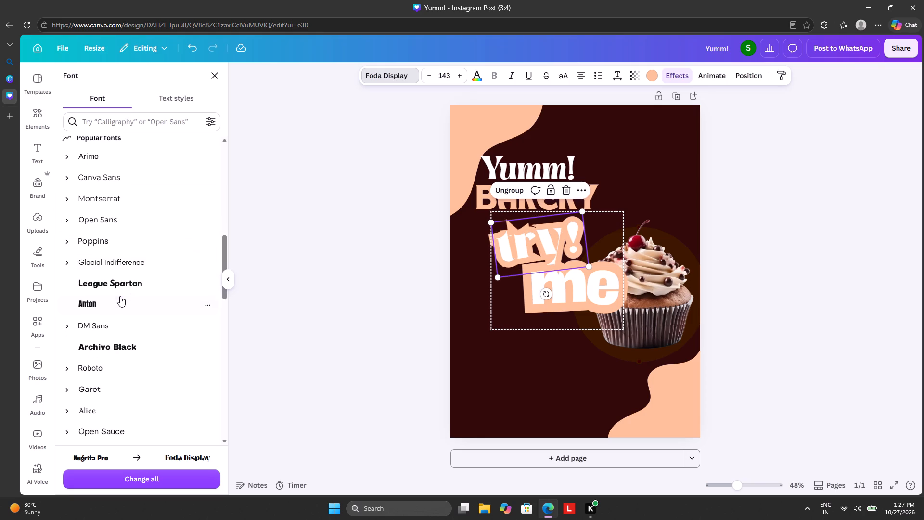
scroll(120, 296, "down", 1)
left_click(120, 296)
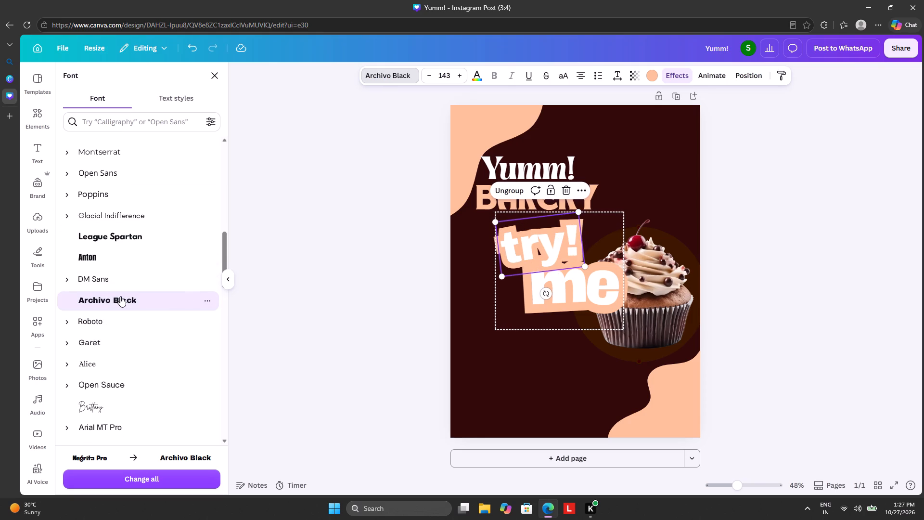
Set the font of both "try!" and "me" to Horizon.
scroll(118, 314, "down", 4)
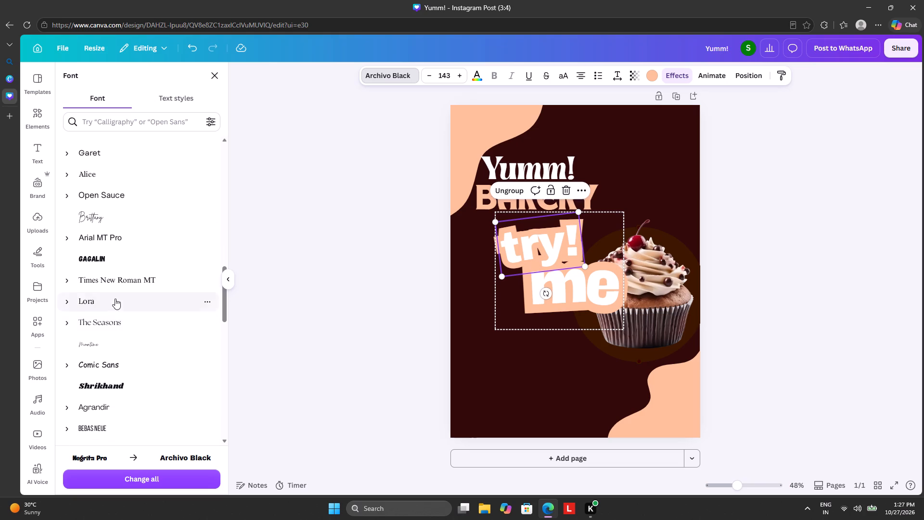
scroll(115, 299, "down", 4)
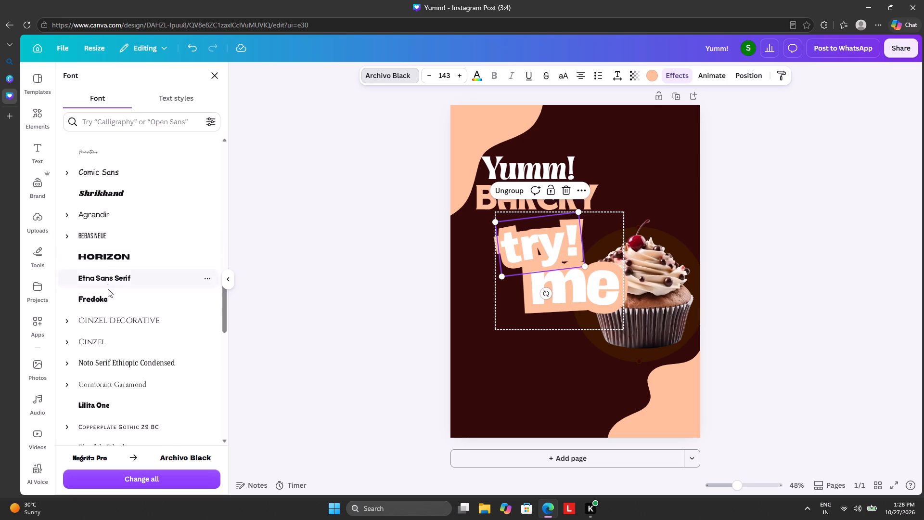
left_click(108, 255)
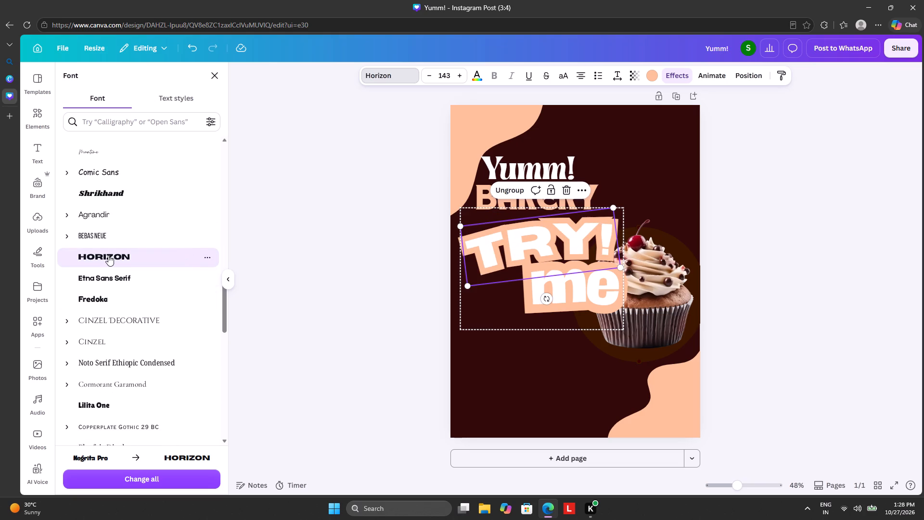
left_click(543, 305)
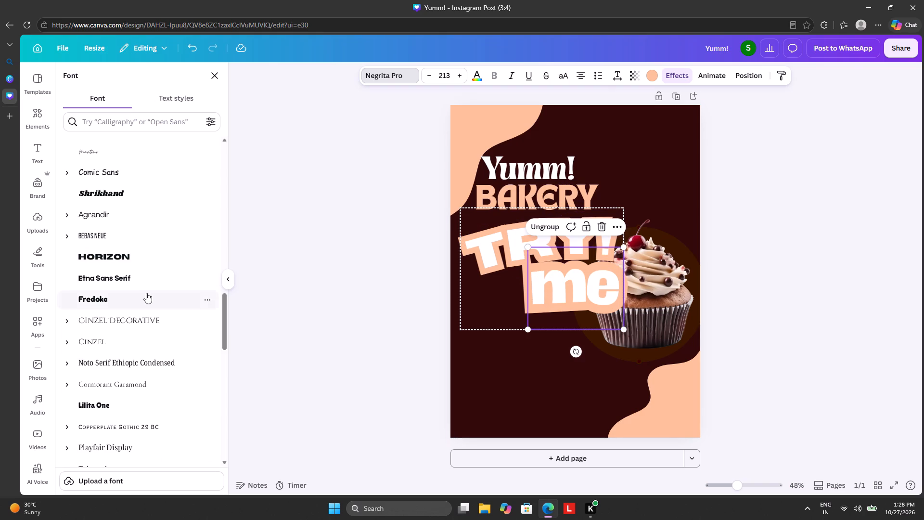
left_click(127, 262)
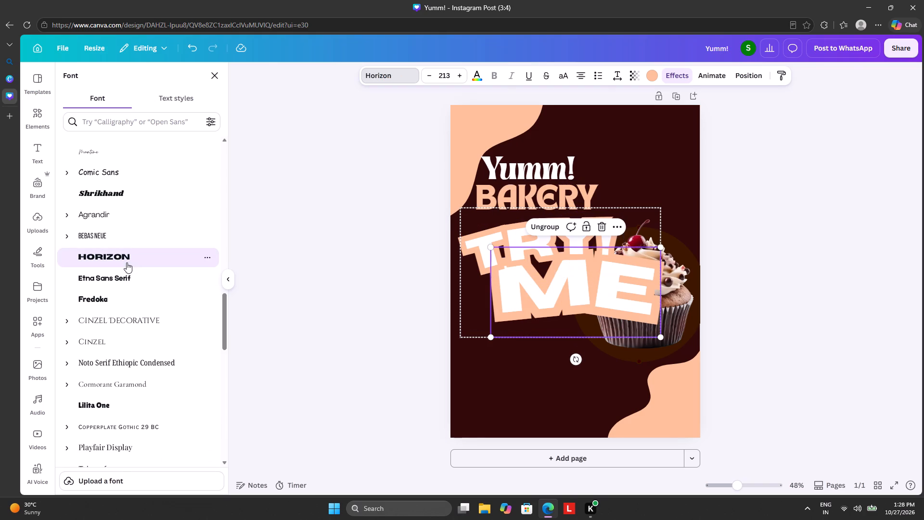
Shrink the "TRY!" text from its upper-left corner to a font size of about 90.
left_click(466, 227)
left_click_drag(458, 226, 515, 241)
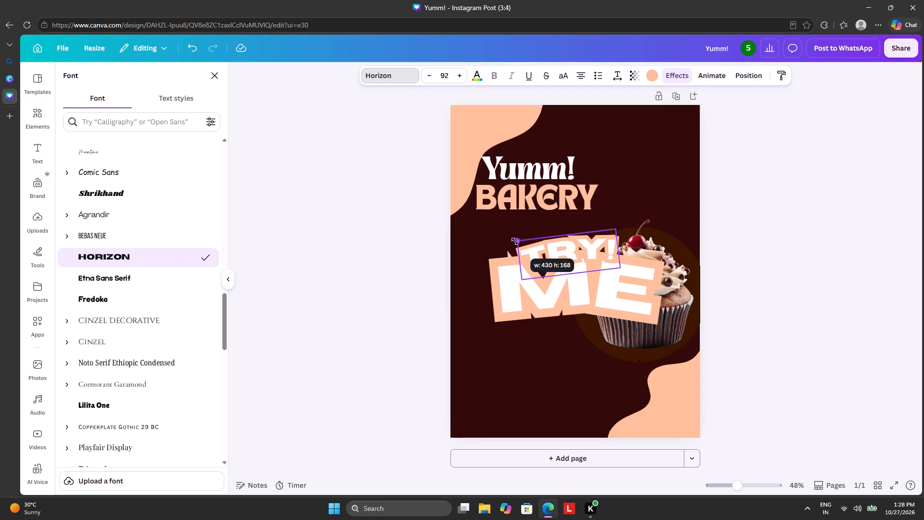
left_click_drag(515, 241, 520, 241)
Shrink the "ME" text from its upper-left corner to a font size of about 107.
left_click(531, 299)
left_click_drag(491, 247, 492, 247)
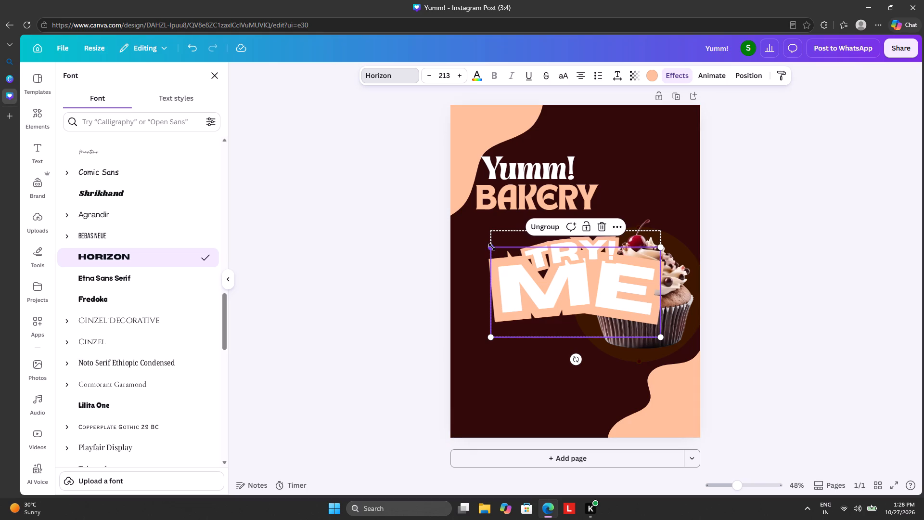
left_click_drag(492, 247, 575, 294)
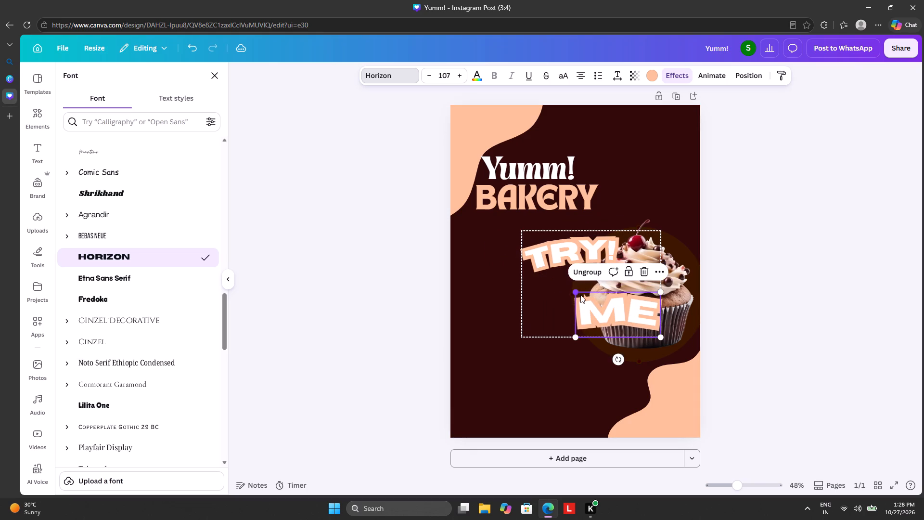
Move "ME" to the empty area beside the cupcake, below "BAKERY", and place "TRY!" directly above it, slightly overlapping.
left_click_drag(603, 309, 500, 297)
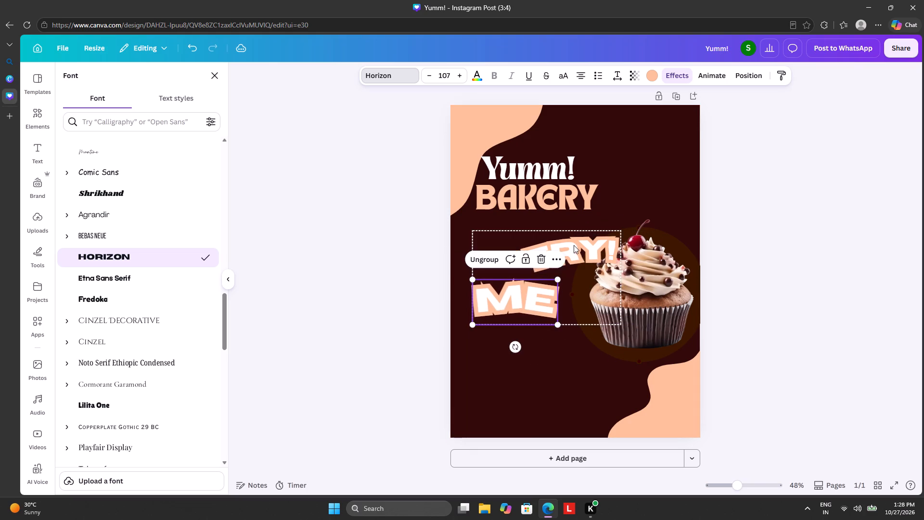
left_click_drag(574, 245, 515, 262)
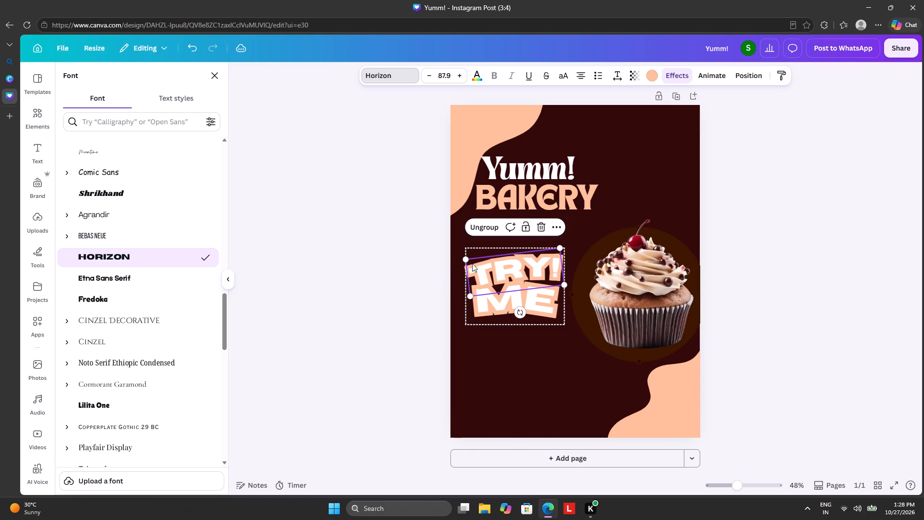
Set the font of the "TRY!" text to Abril Fatface, leaving "ME" in Horizon, and deselect the text.
scroll(143, 330, "down", 4)
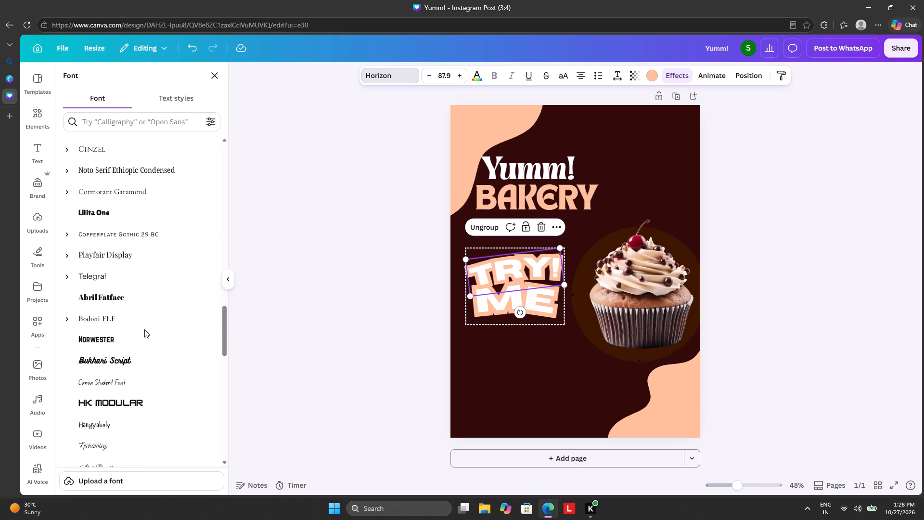
left_click(125, 293)
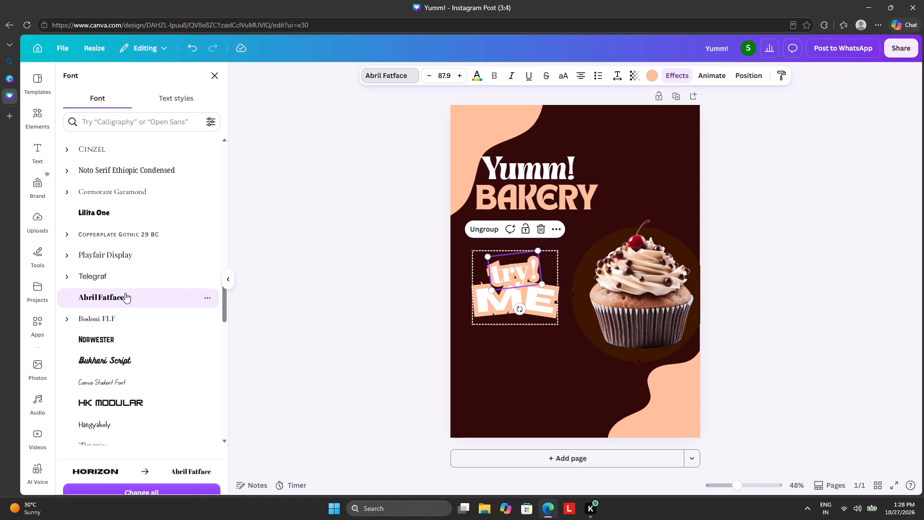
left_click(493, 306)
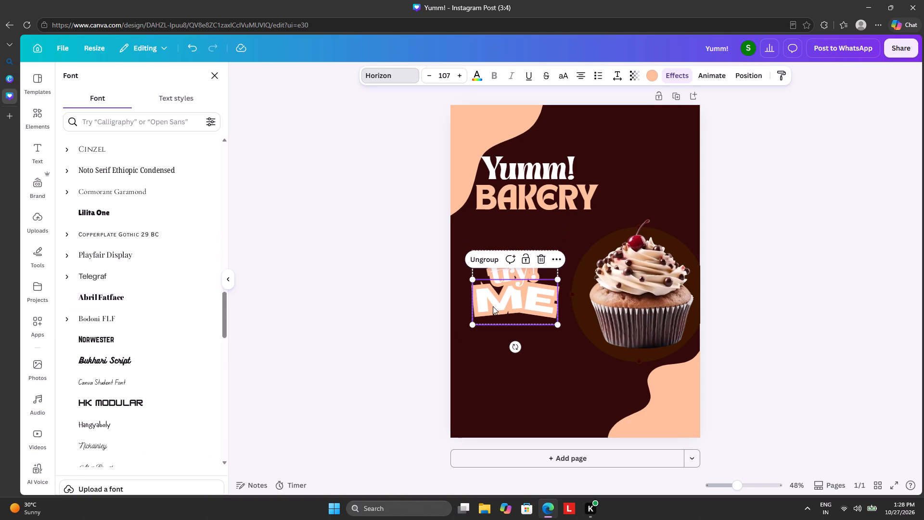
left_click(374, 301)
left_click(310, 286)
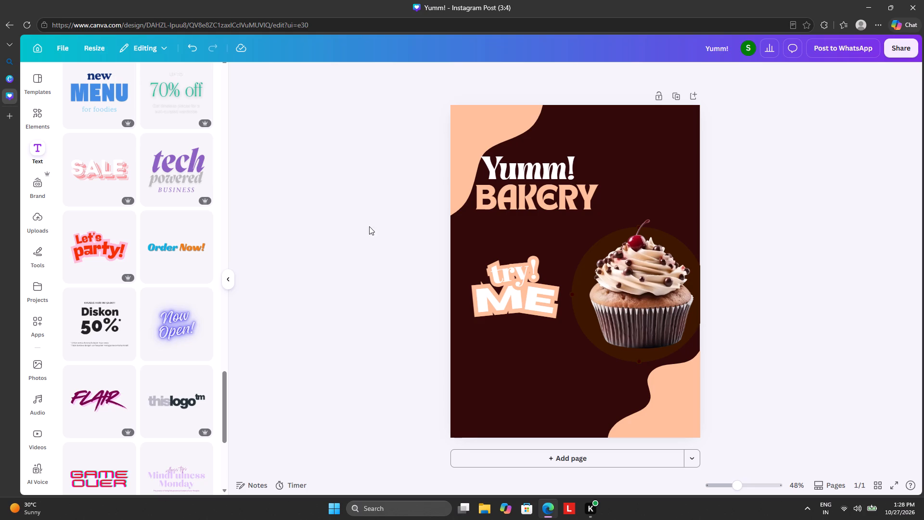
Replace the old template search with a search for "arrow".
left_click(49, 96)
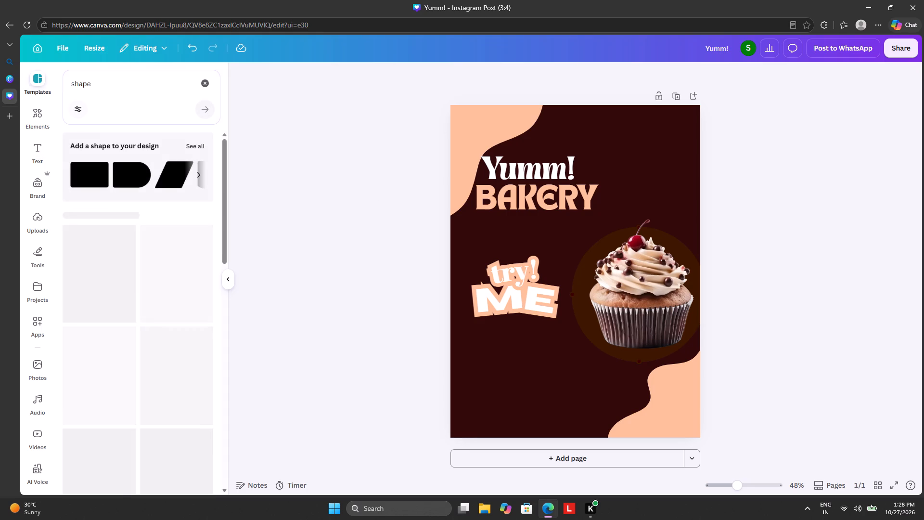
left_click(105, 91)
left_click(200, 82)
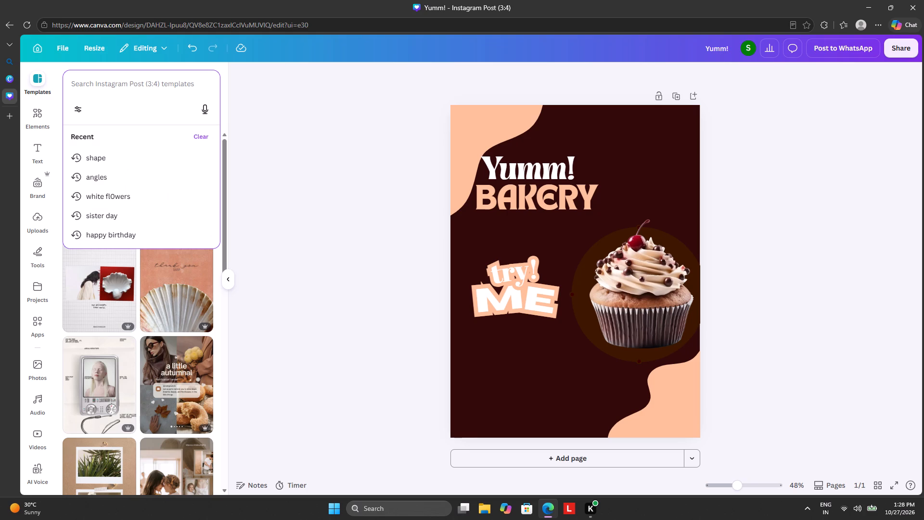
type("arr")
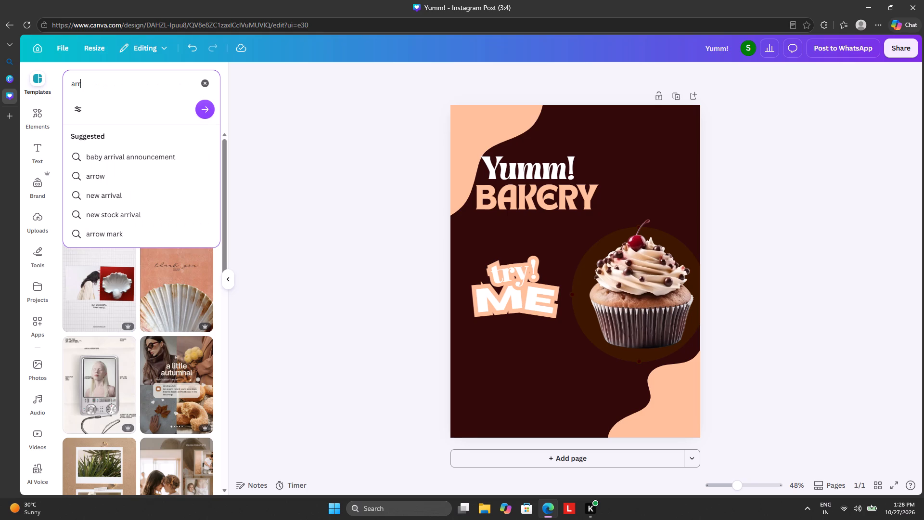
left_click(150, 167)
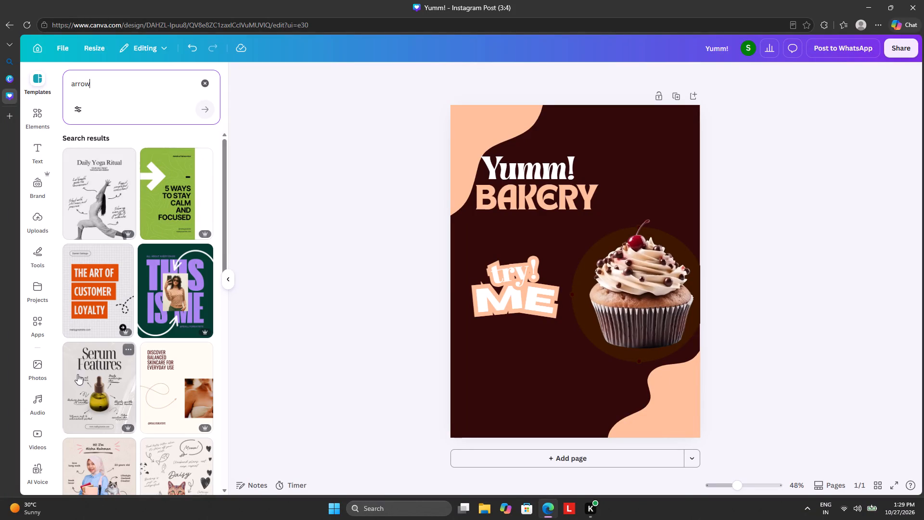
Search the photo library for "arrow" in place of the earlier cupcake search.
left_click(34, 364)
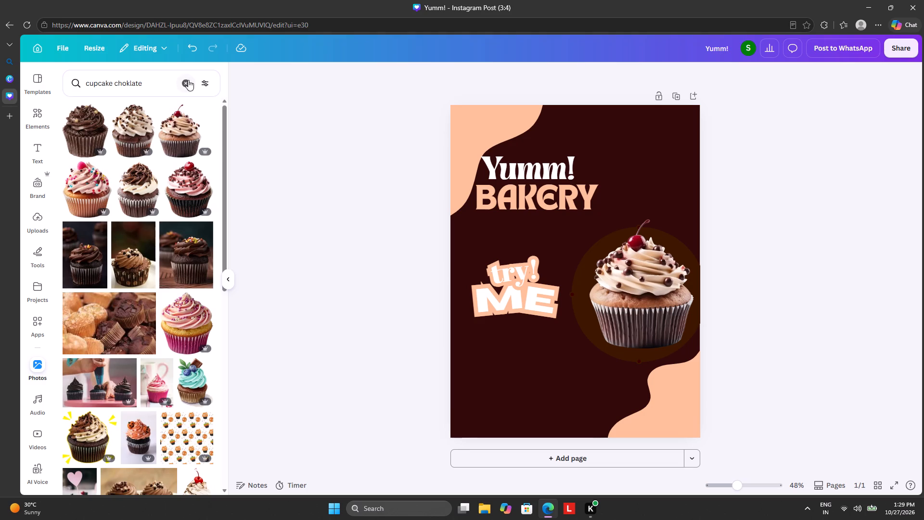
left_click(188, 80)
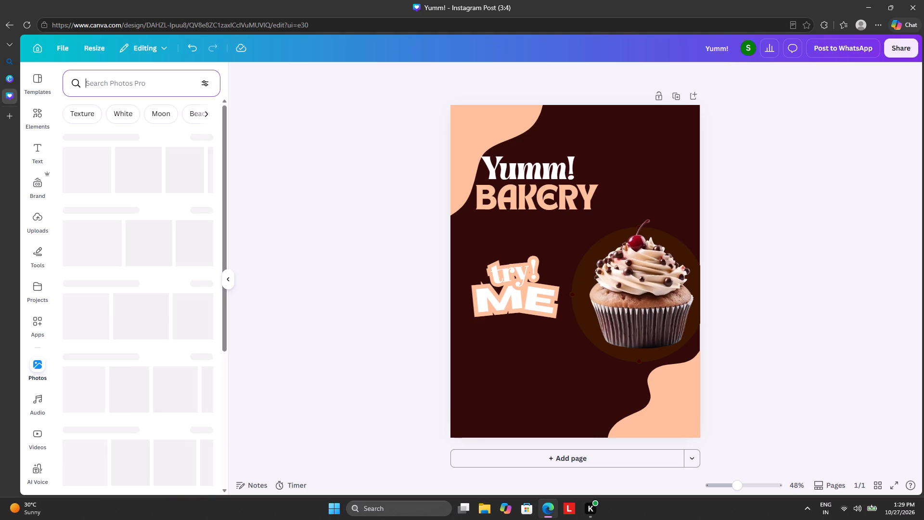
type("arr")
key("o")
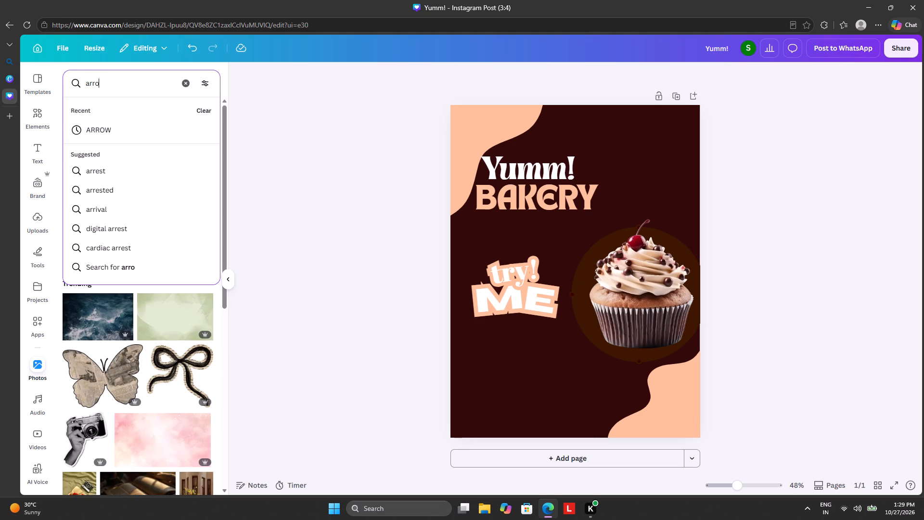
key("w")
key("Return")
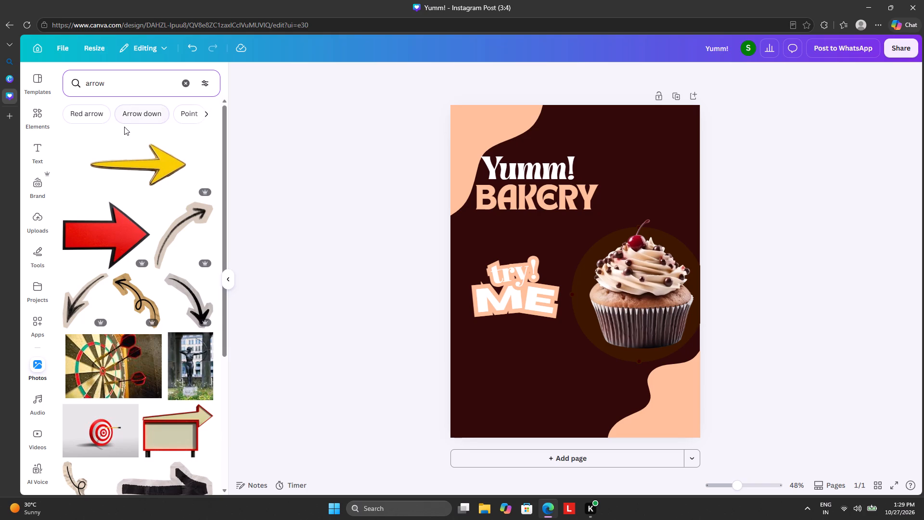
Browse the related search suggestions for arrow photos and view the Target results.
left_click(203, 114)
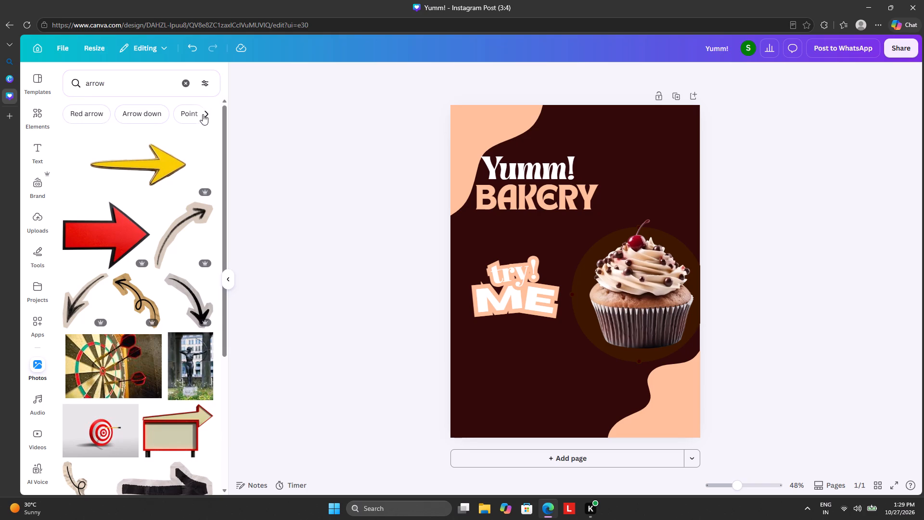
left_click(205, 112)
left_click(205, 112)
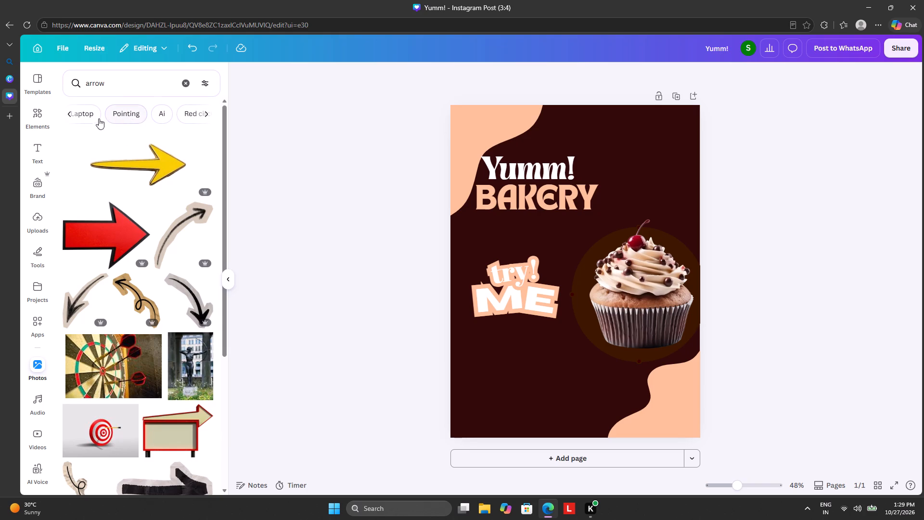
left_click(69, 114)
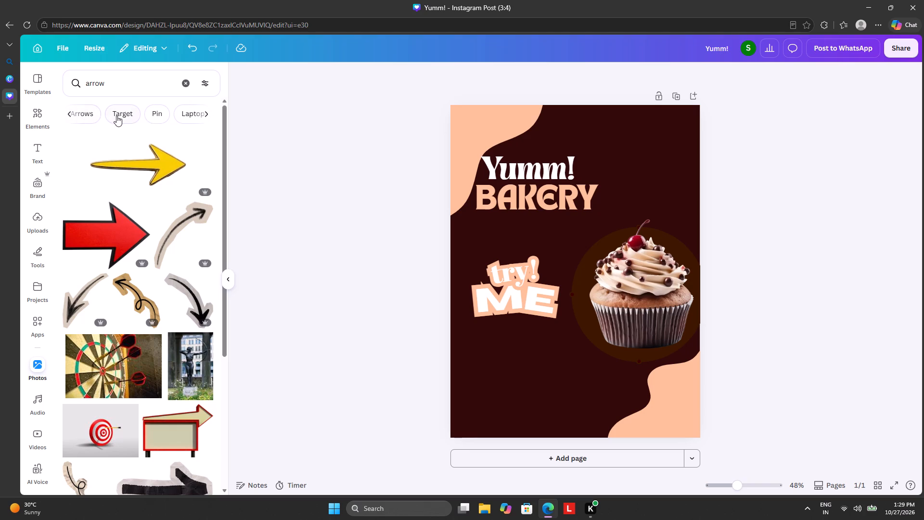
left_click(118, 115)
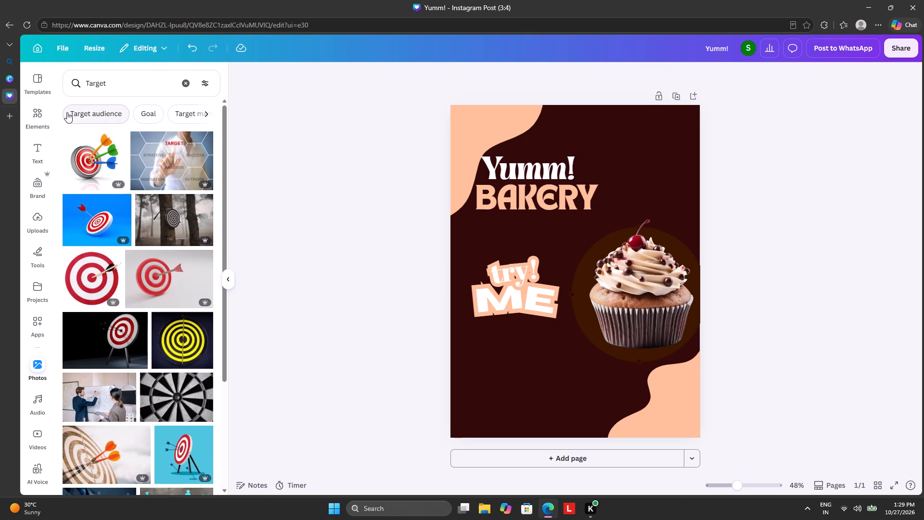
Clear the Target search and look through the full set of recently used photos for an arrow graphic.
left_click(188, 83)
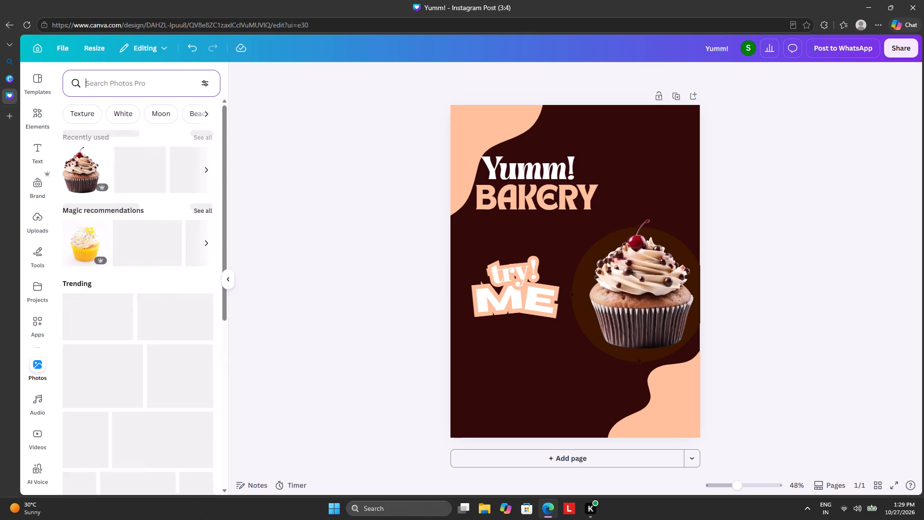
left_click(205, 137)
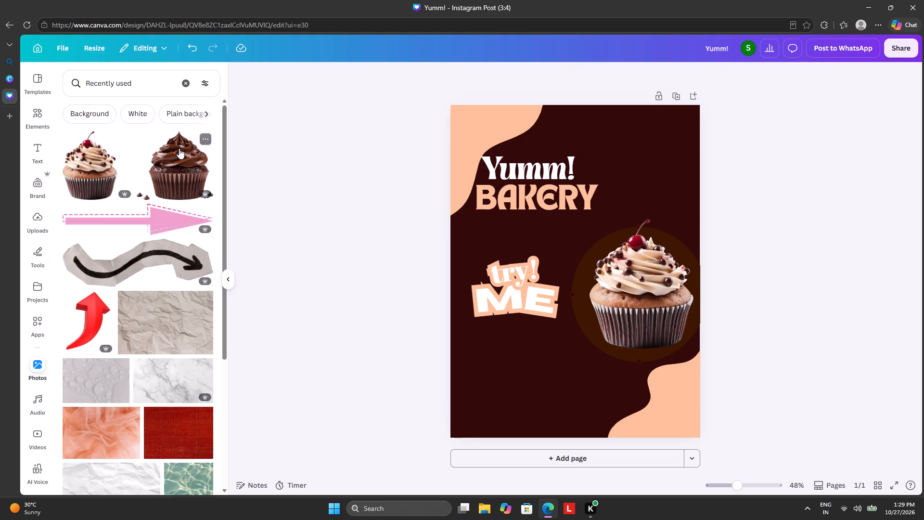
scroll(105, 255, "down", 9)
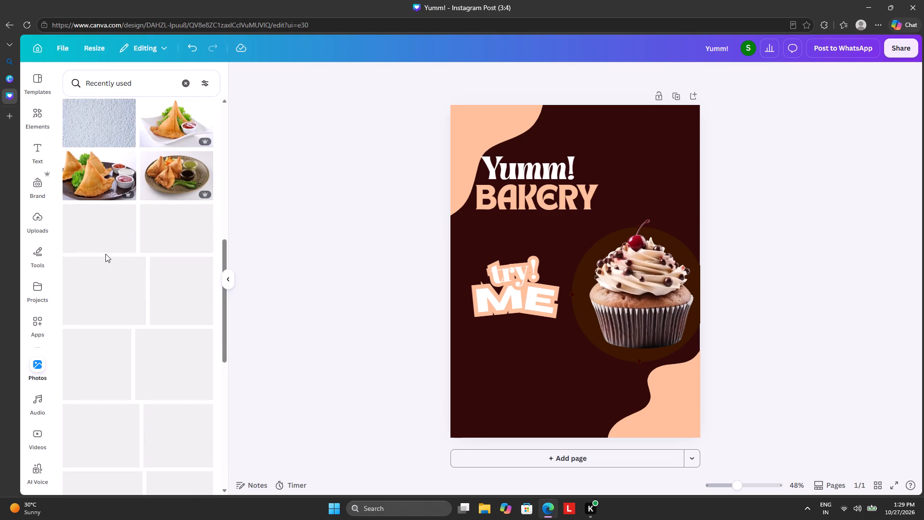
scroll(105, 252, "down", 3)
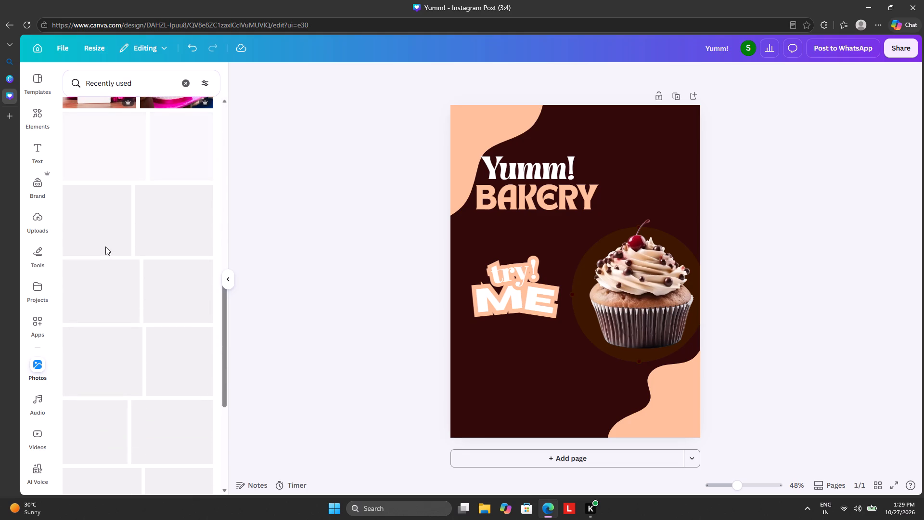
scroll(105, 245, "up", 10)
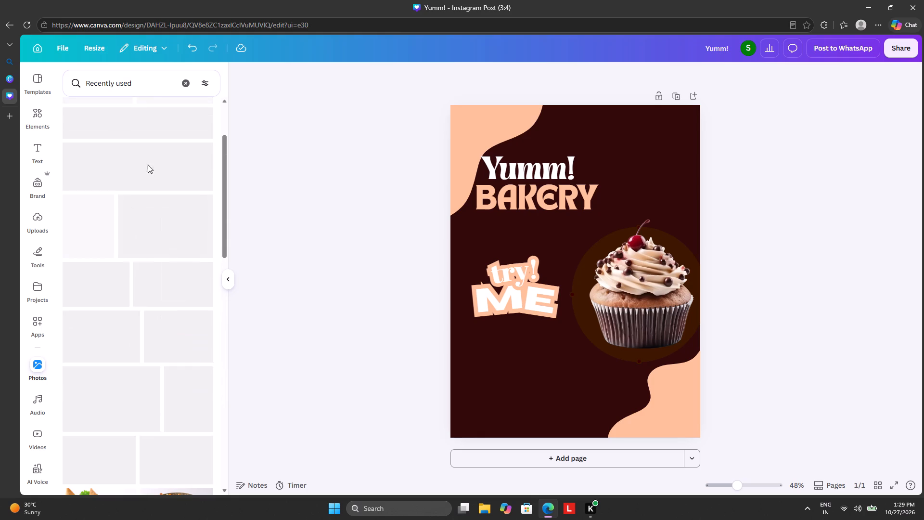
Clear the recently used listing and search the photo library for "arrow" again.
left_click(186, 80)
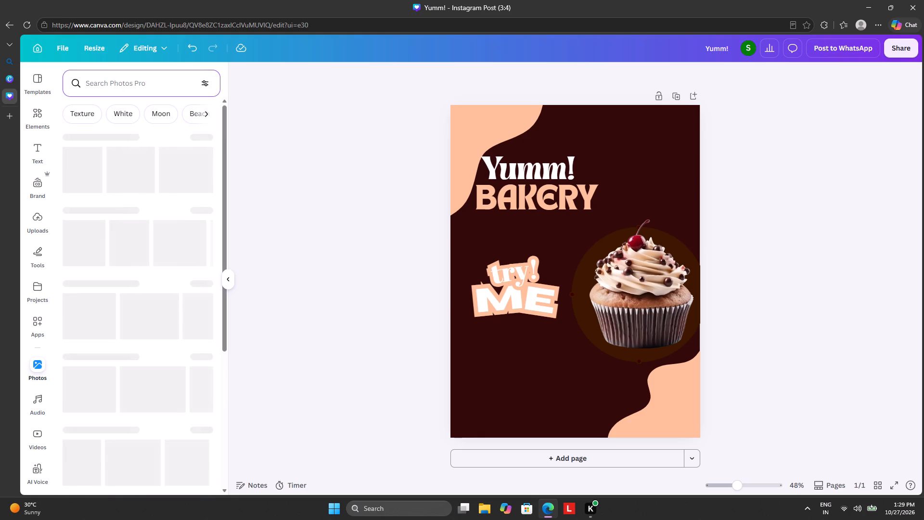
type("arr")
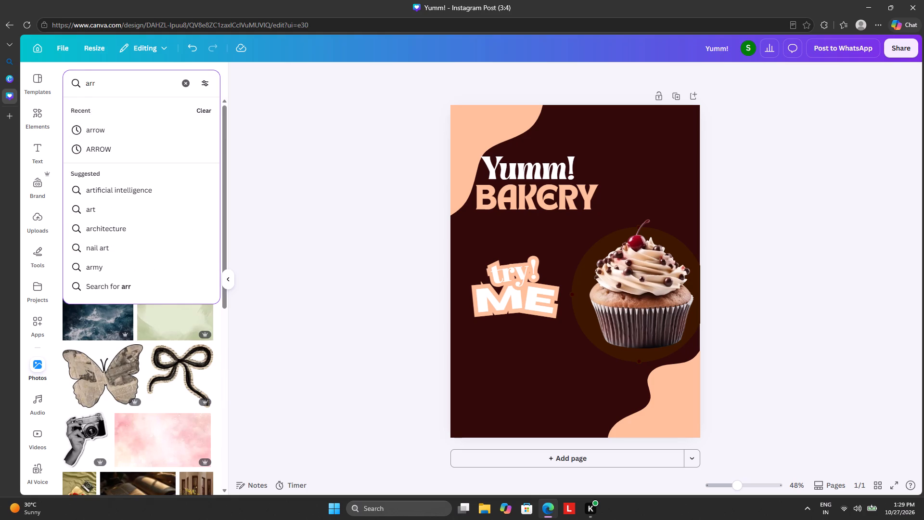
key("o")
key("w")
key("Return")
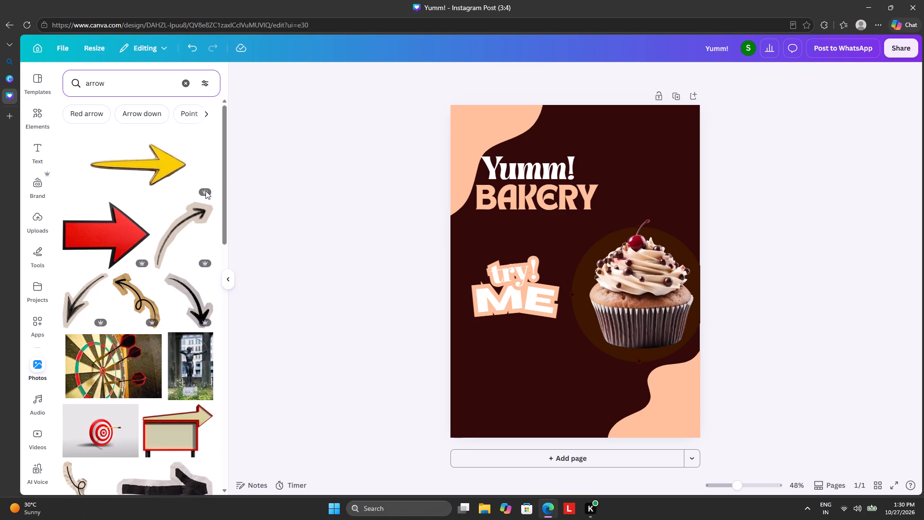
Look through the arrow photo results for an arrow graphic that suits the bakery post.
scroll(152, 241, "down", 11)
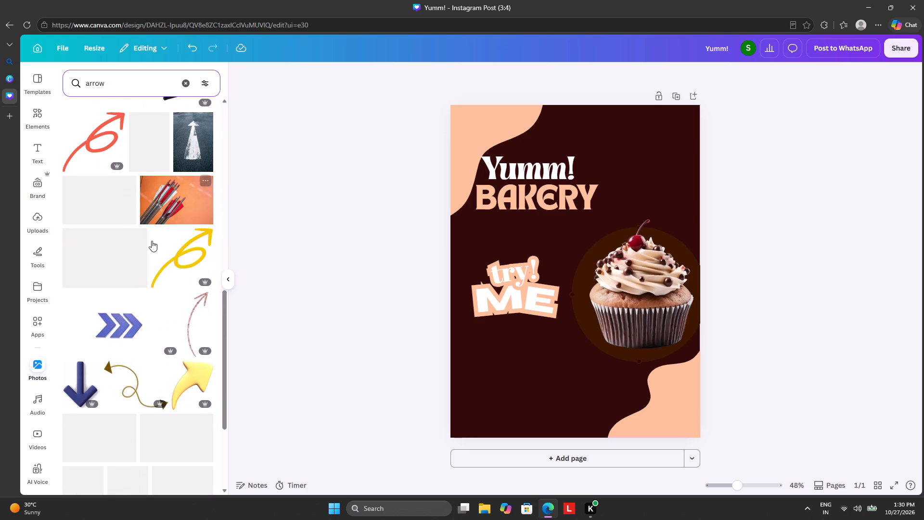
scroll(152, 241, "down", 4)
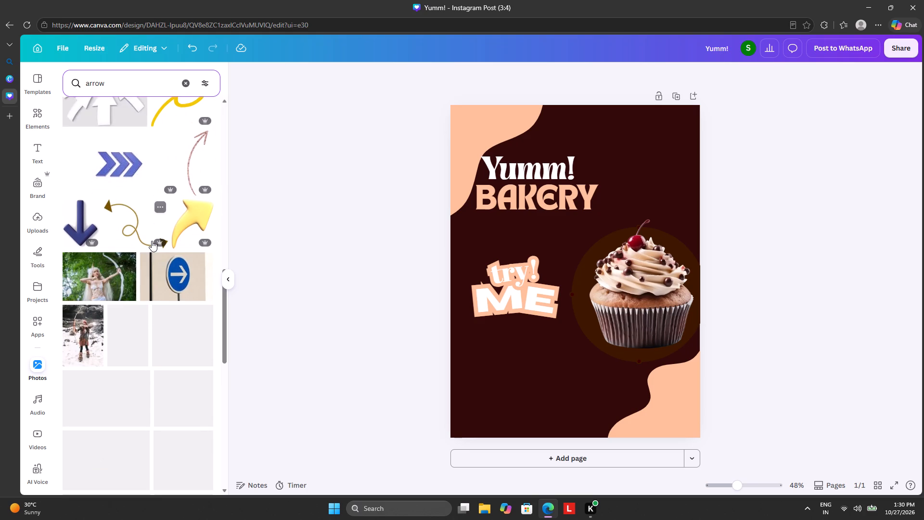
scroll(152, 241, "down", 9)
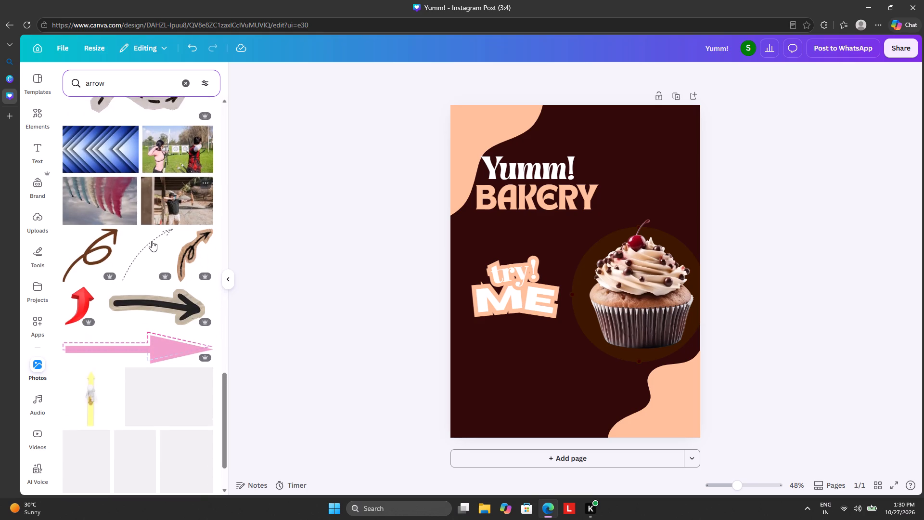
scroll(152, 241, "down", 4)
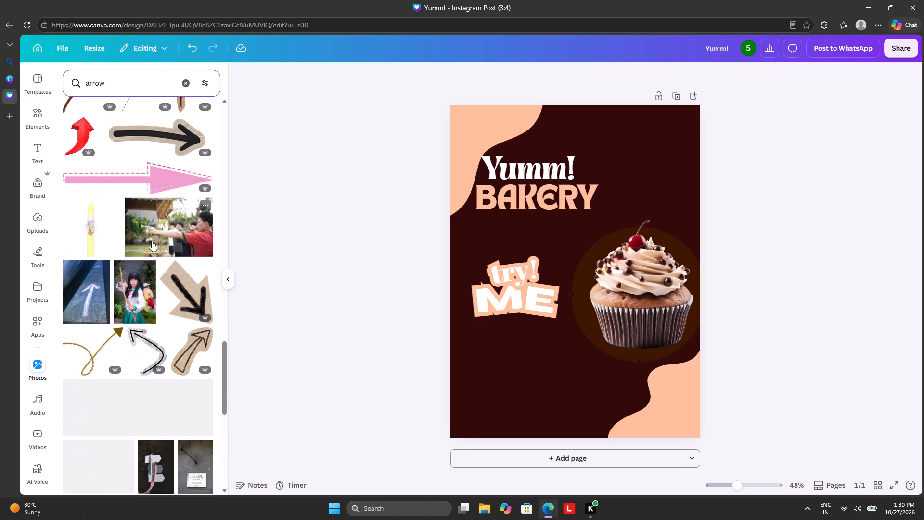
scroll(152, 241, "down", 8)
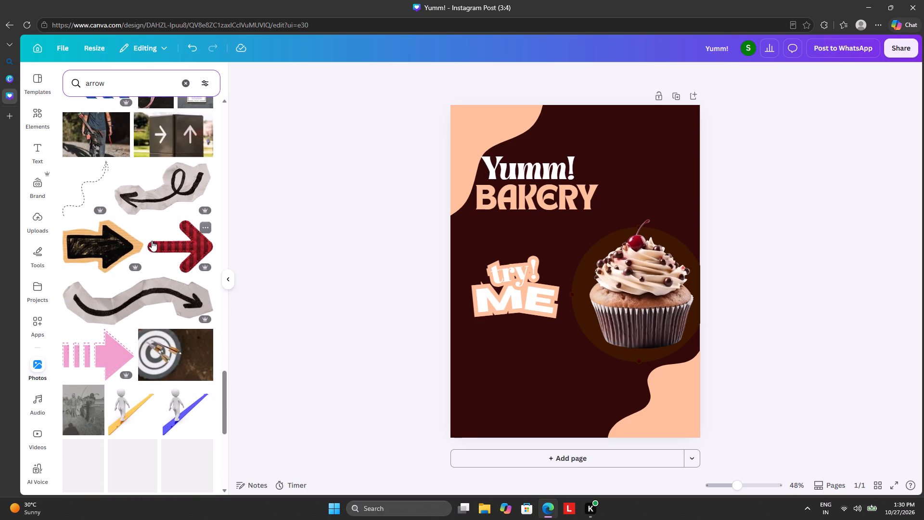
scroll(152, 241, "down", 3)
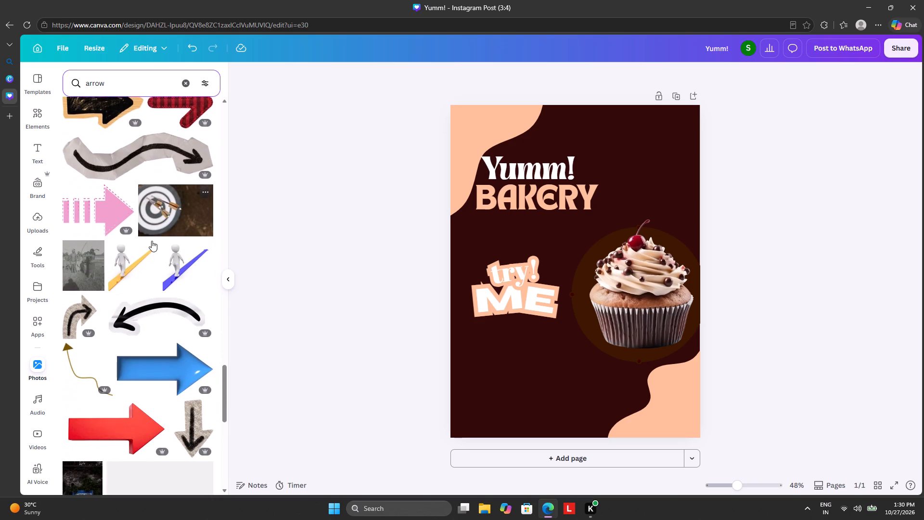
scroll(152, 241, "down", 4)
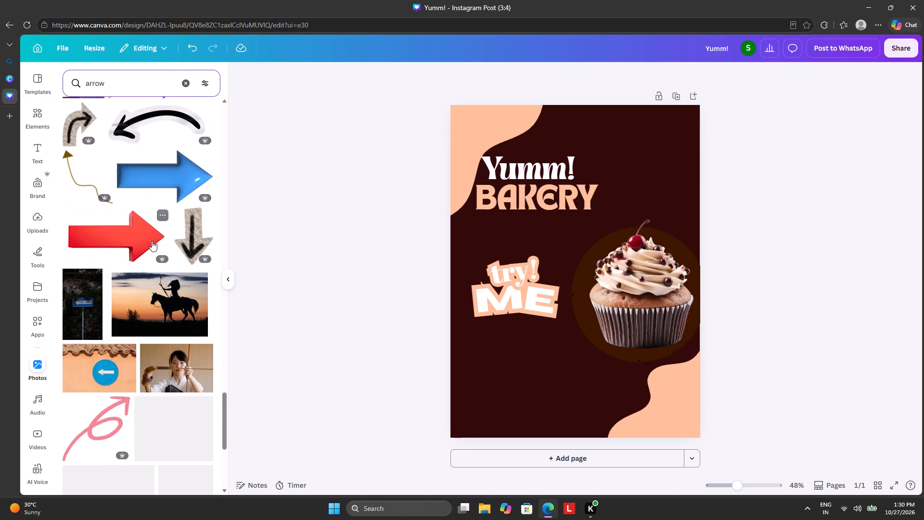
scroll(152, 241, "down", 7)
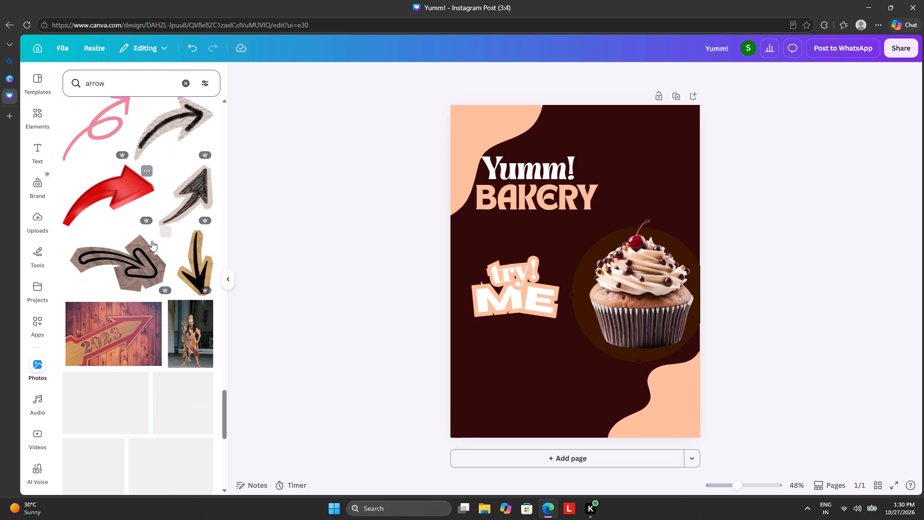
scroll(152, 241, "down", 7)
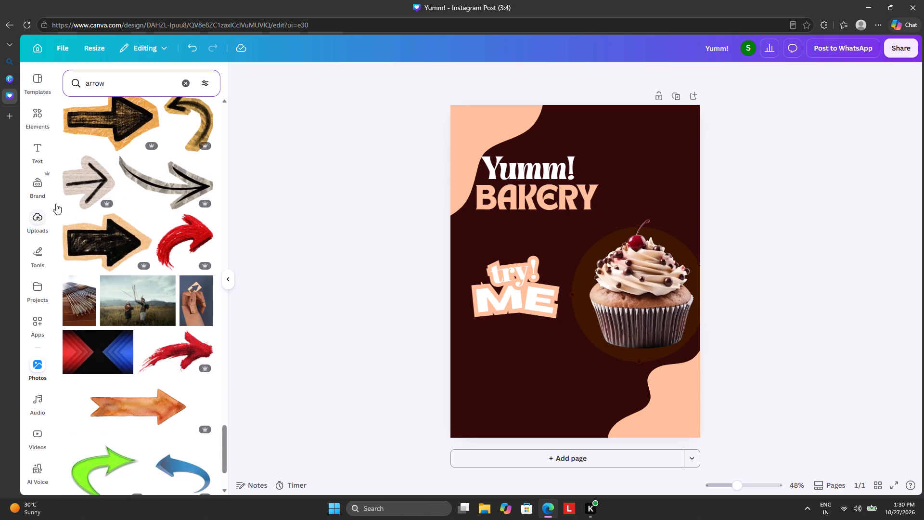
scroll(197, 338, "down", 11)
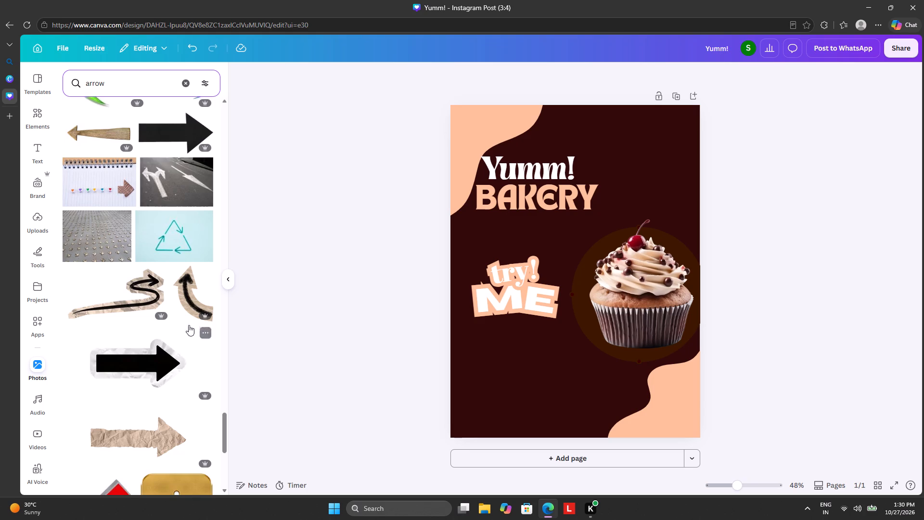
scroll(163, 294, "down", 8)
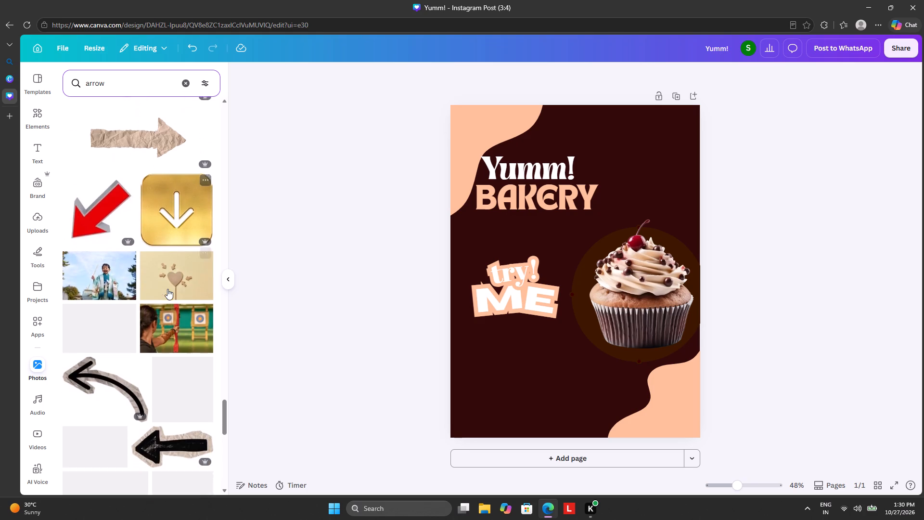
scroll(167, 289, "down", 5)
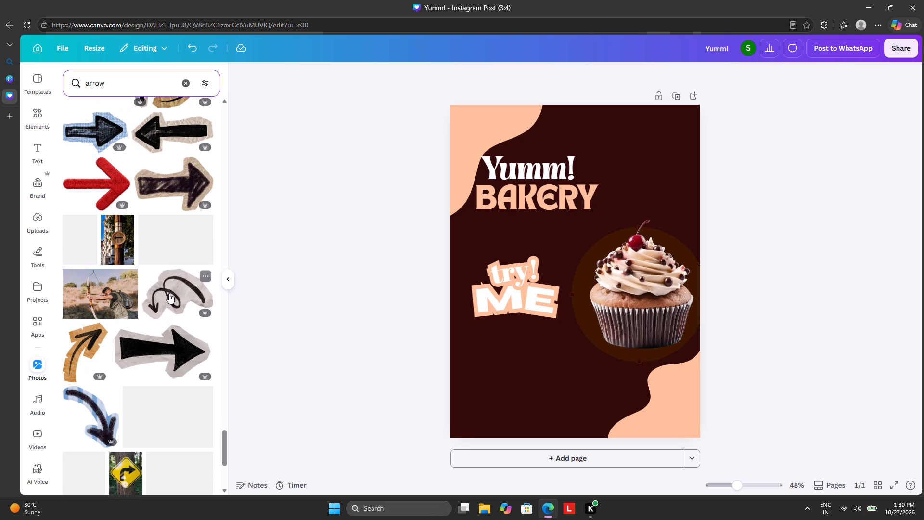
scroll(169, 293, "down", 5)
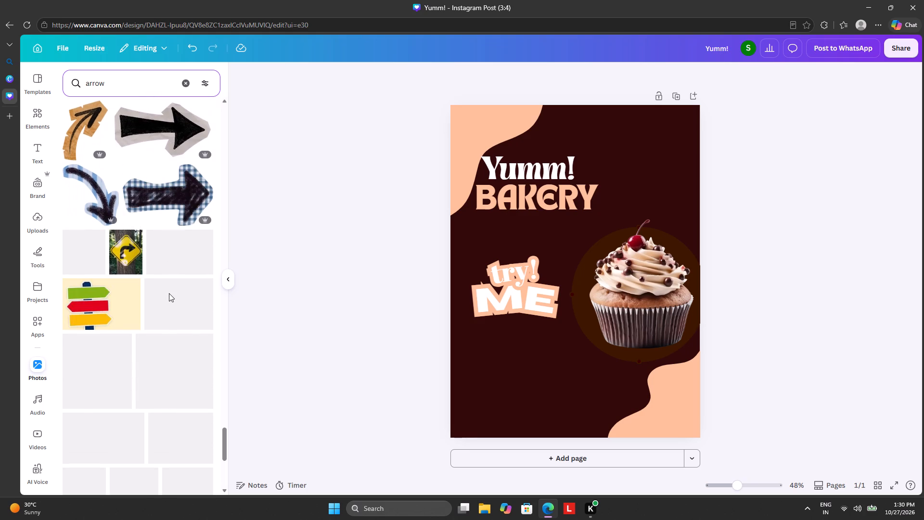
scroll(169, 293, "down", 3)
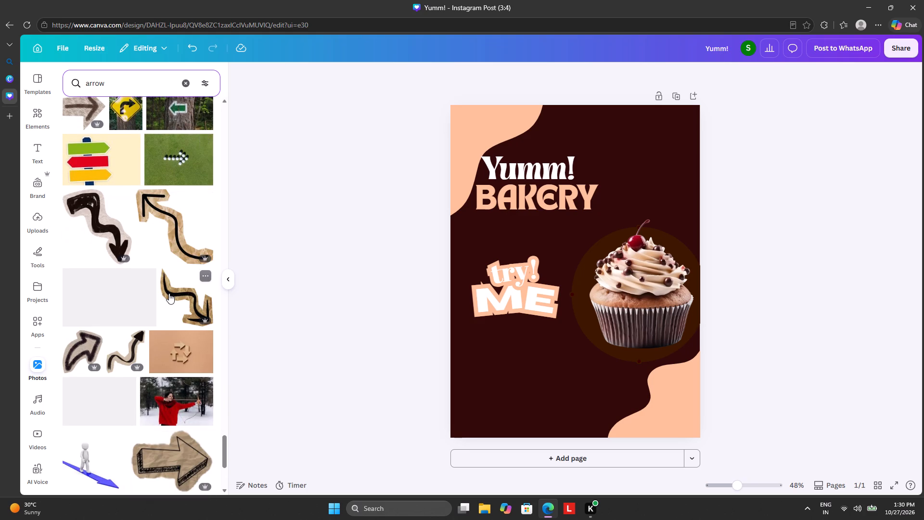
scroll(169, 293, "down", 5)
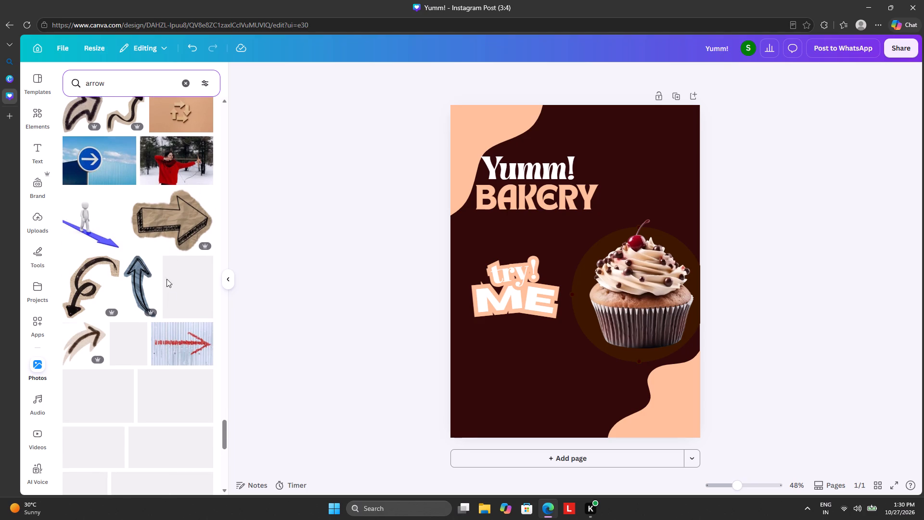
Refine the photo search to "arrow dot" and look through the results for a dotted arrow.
left_click(127, 84)
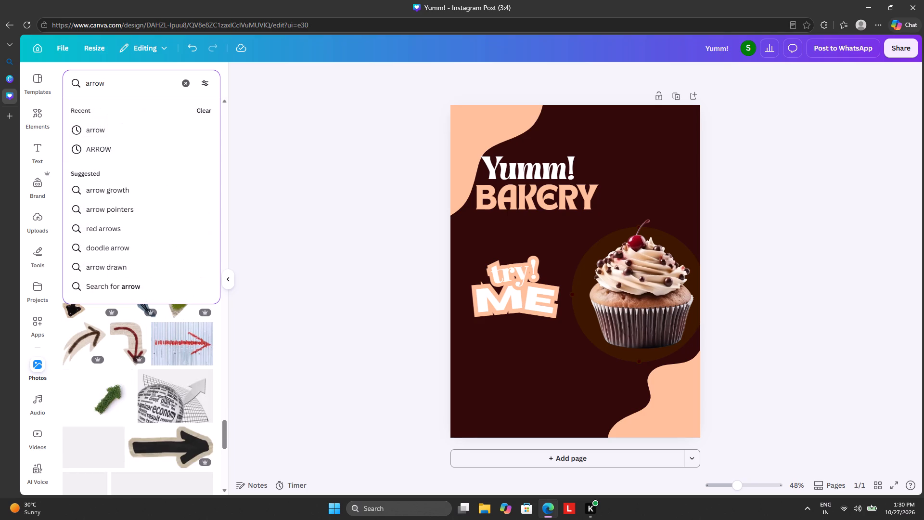
key("space")
type("d")
type("ot")
key("Return")
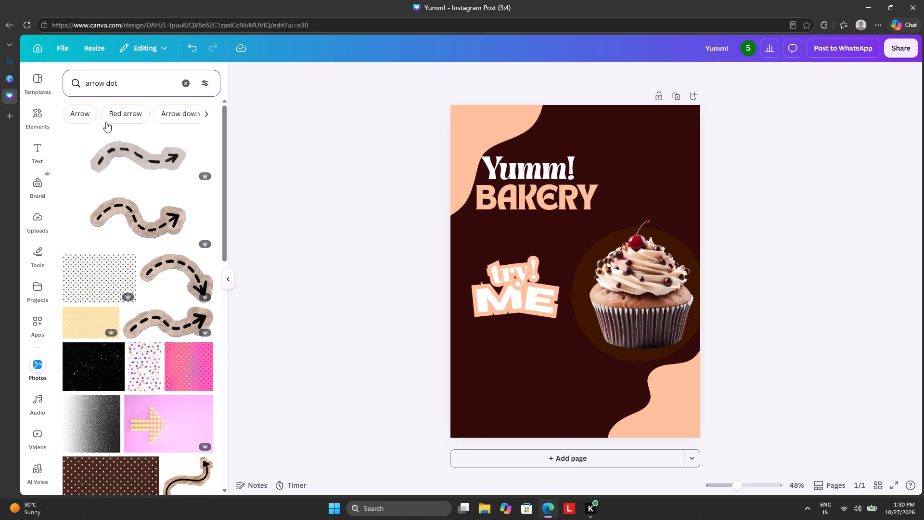
scroll(114, 176, "down", 5)
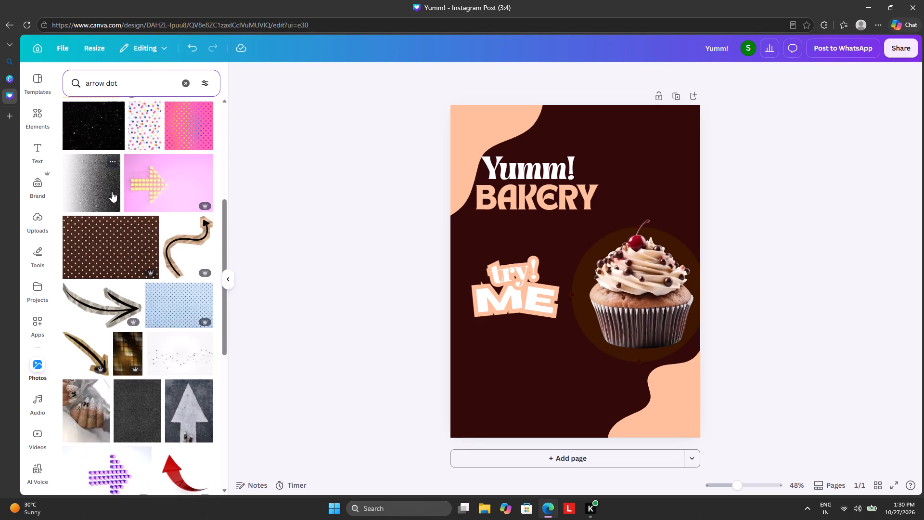
scroll(112, 192, "down", 5)
scroll(112, 192, "up", 6)
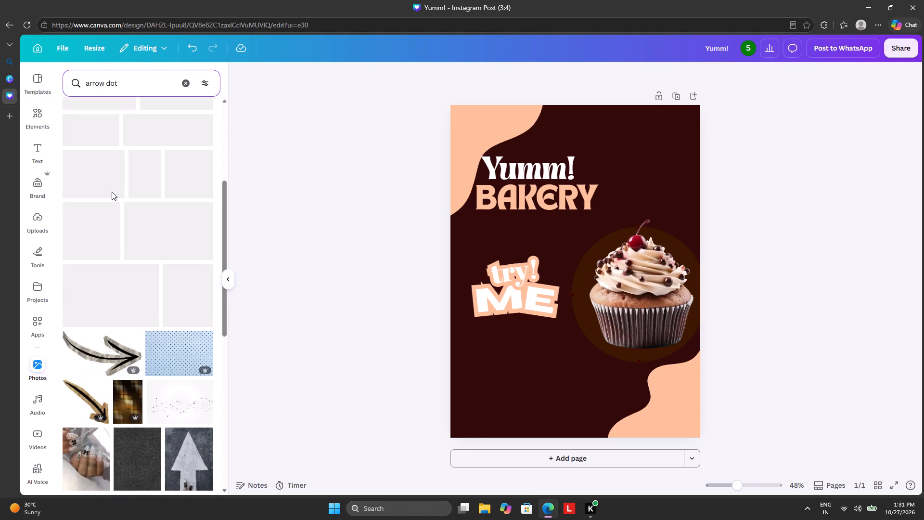
scroll(112, 192, "up", 8)
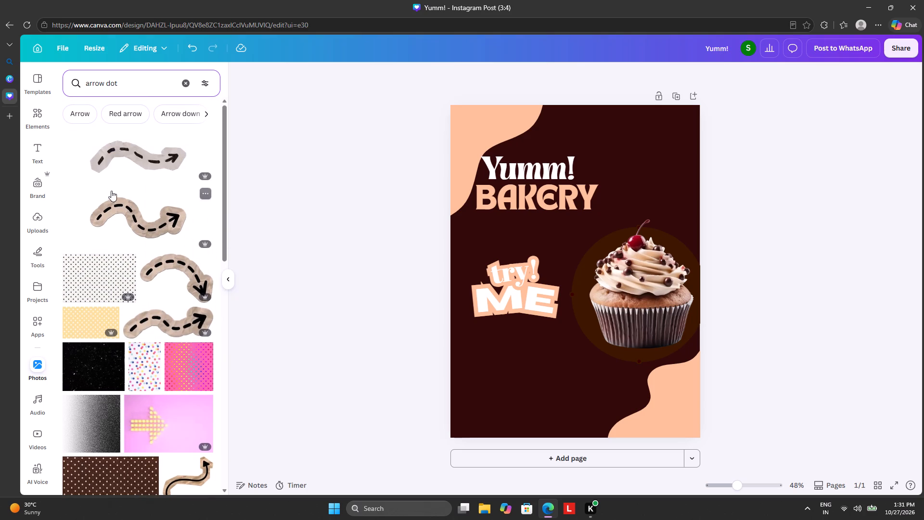
View the related Red arrow and Red circle photo suggestions, and clear the search.
left_click(107, 113)
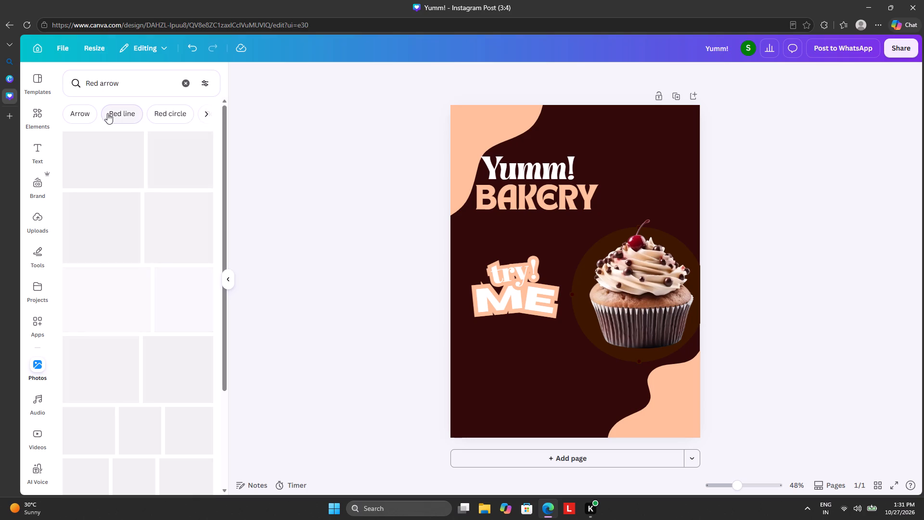
left_click(165, 107)
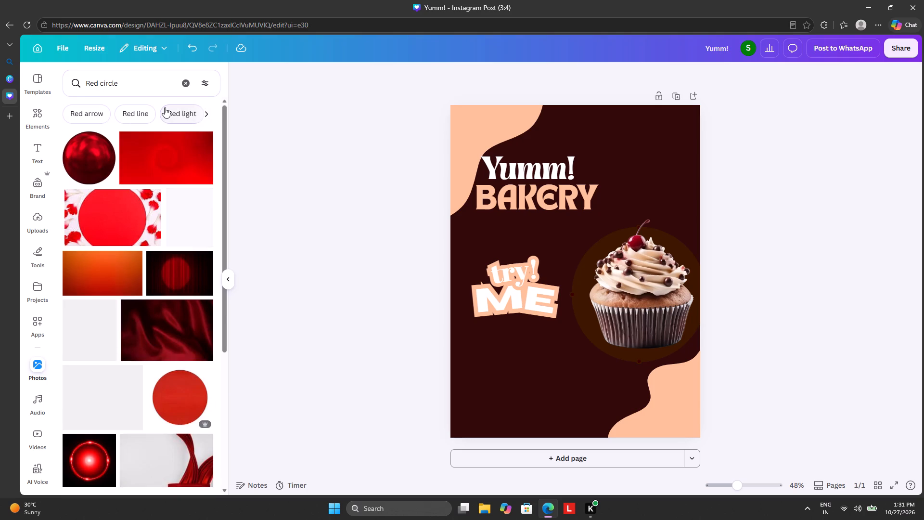
left_click(188, 82)
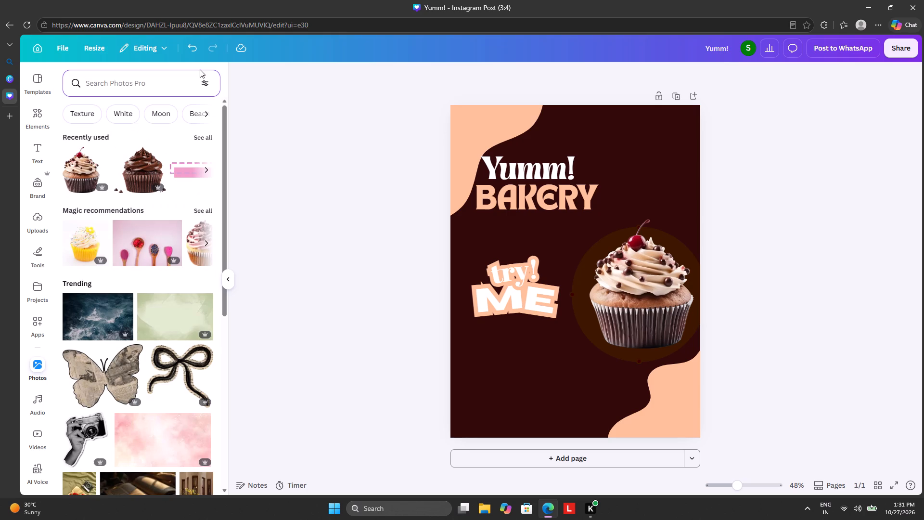
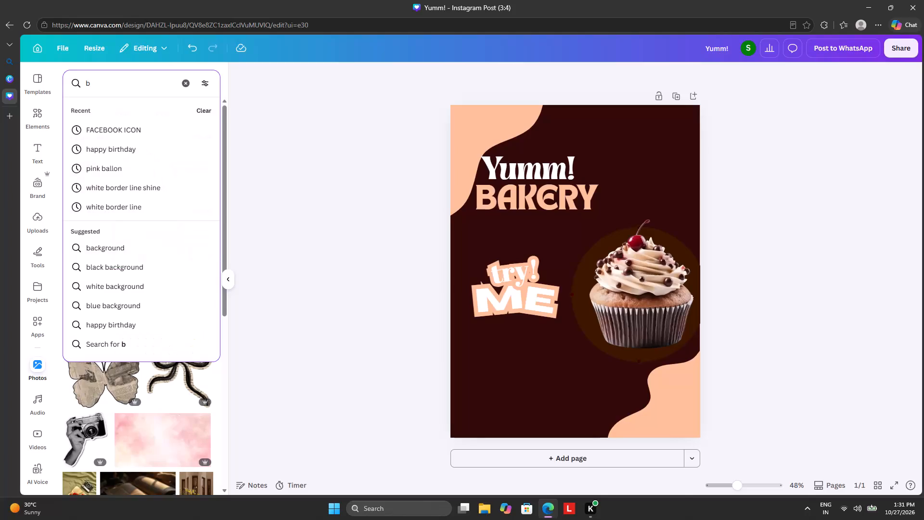
Search the photo library for "barking dog" and clear the search.
type("arking")
key("space")
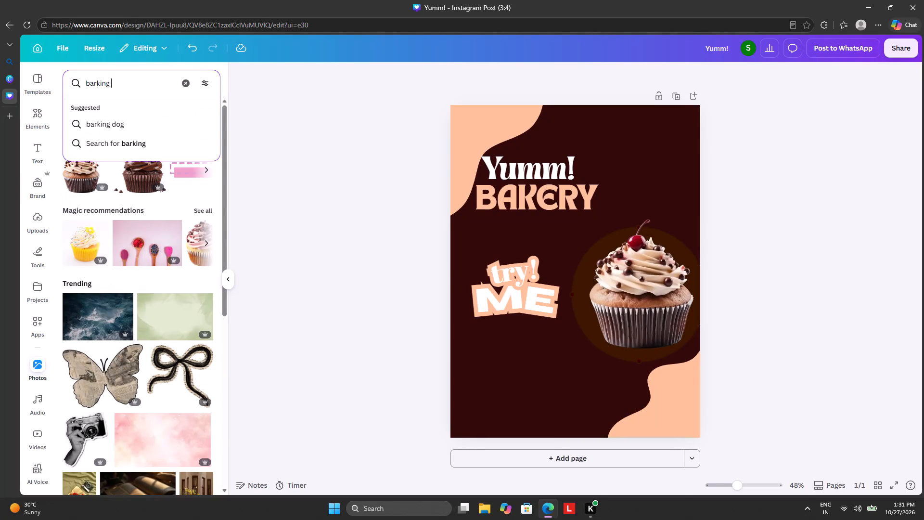
type("dog")
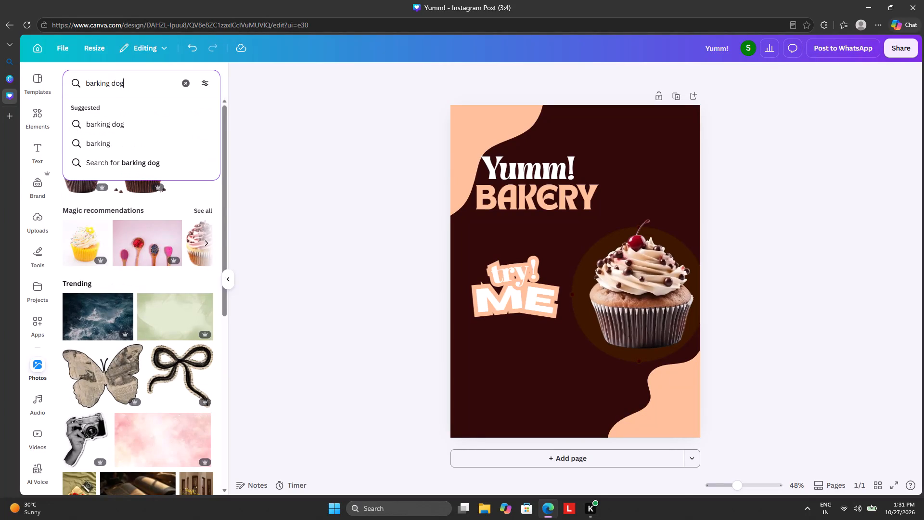
key("Return")
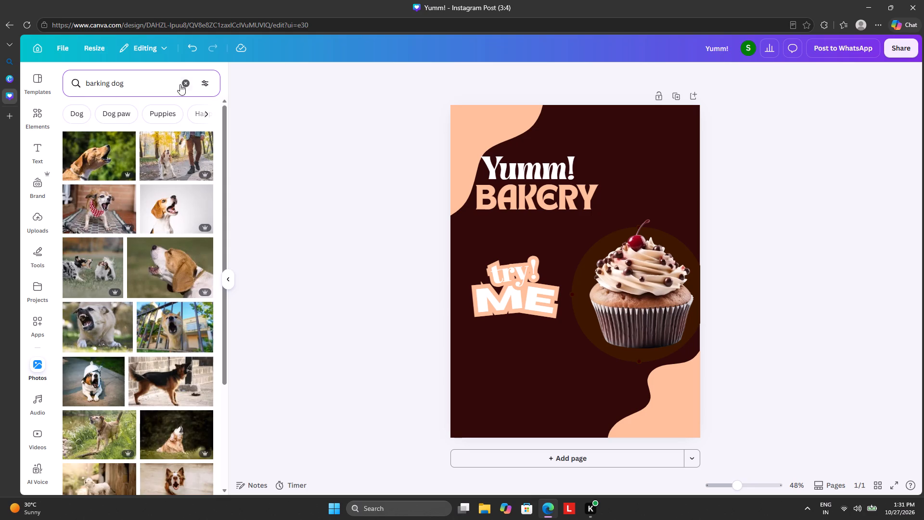
left_click(190, 81)
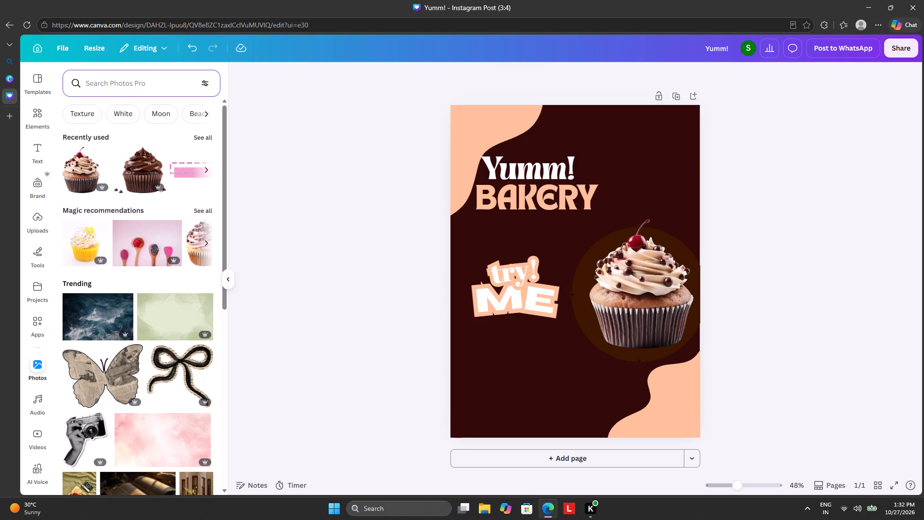
Search the photo library for "dashed line arrow" and look through the results for a suitable arrow.
key("d")
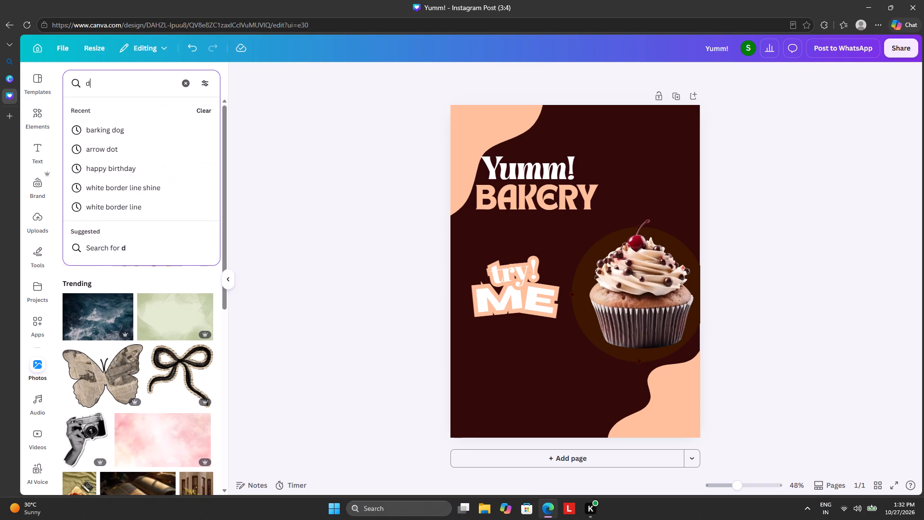
type("ashed")
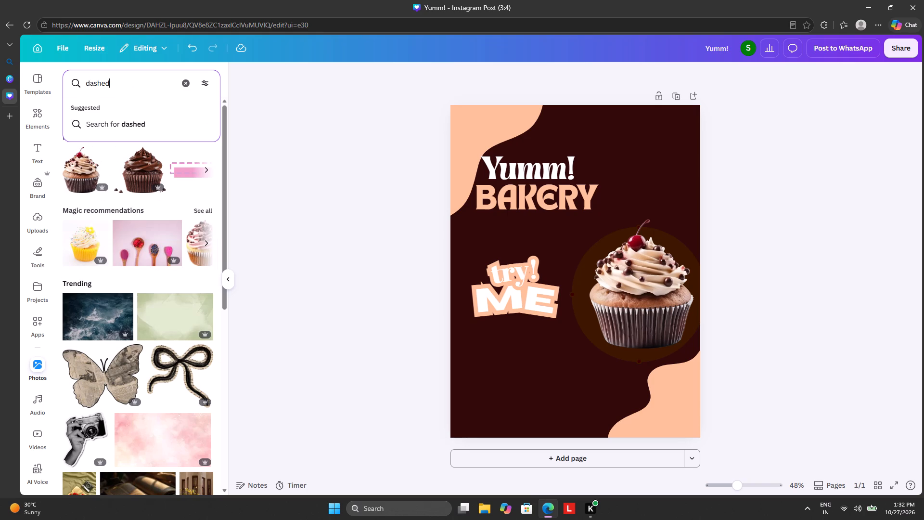
key("space")
type("line arr")
key("o")
key("w")
key("Return")
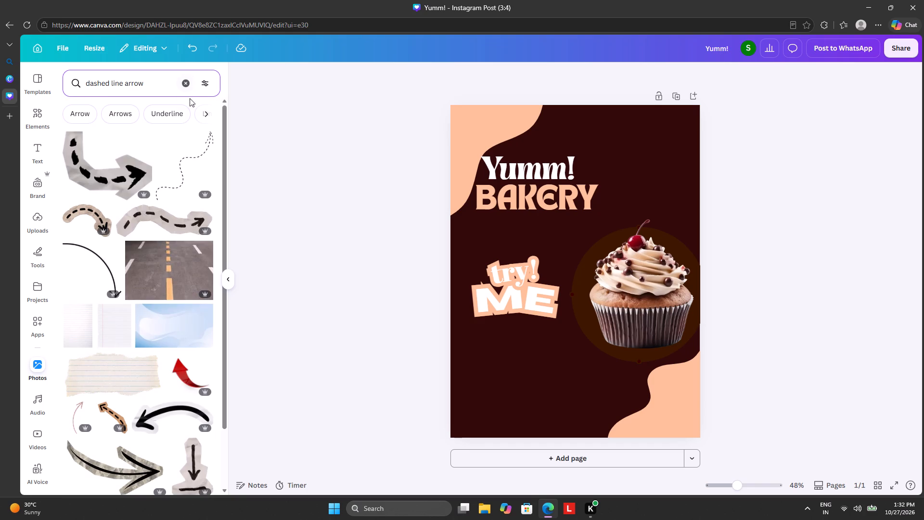
scroll(97, 196, "down", 6)
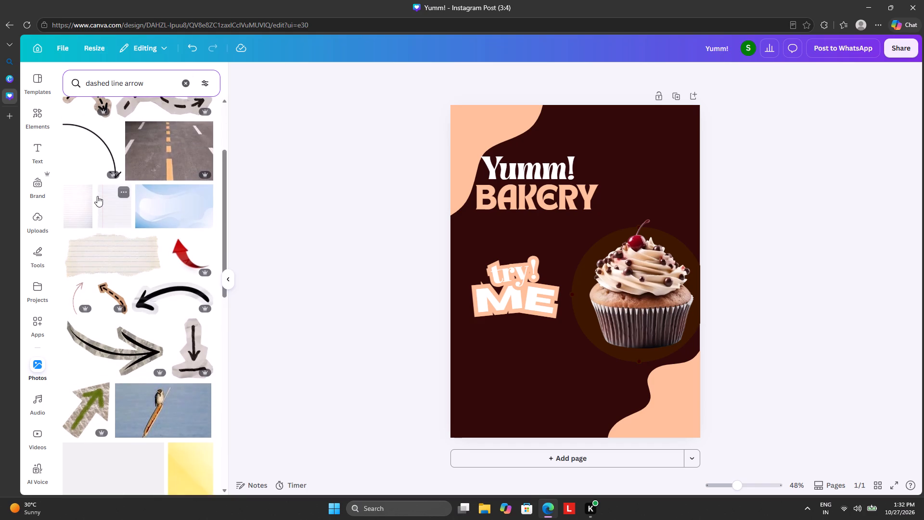
scroll(97, 196, "down", 3)
scroll(97, 196, "up", 10)
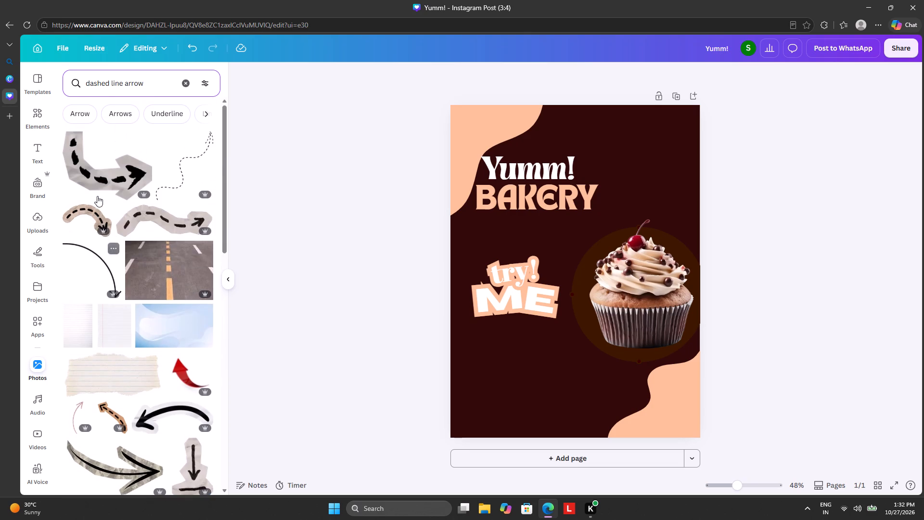
View the related Arrows photo suggestion, look through its results for a suitable arrow graphic, and clear the search.
left_click(122, 117)
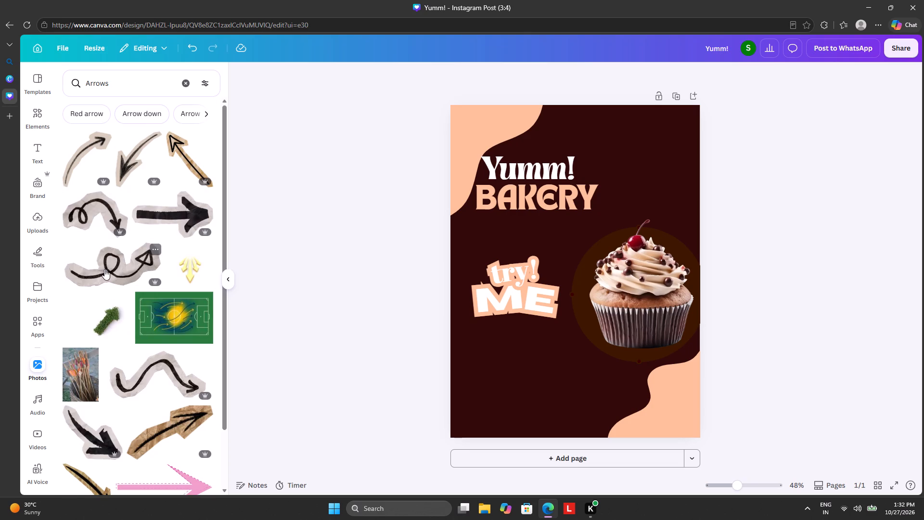
scroll(104, 269, "down", 5)
scroll(104, 268, "up", 5)
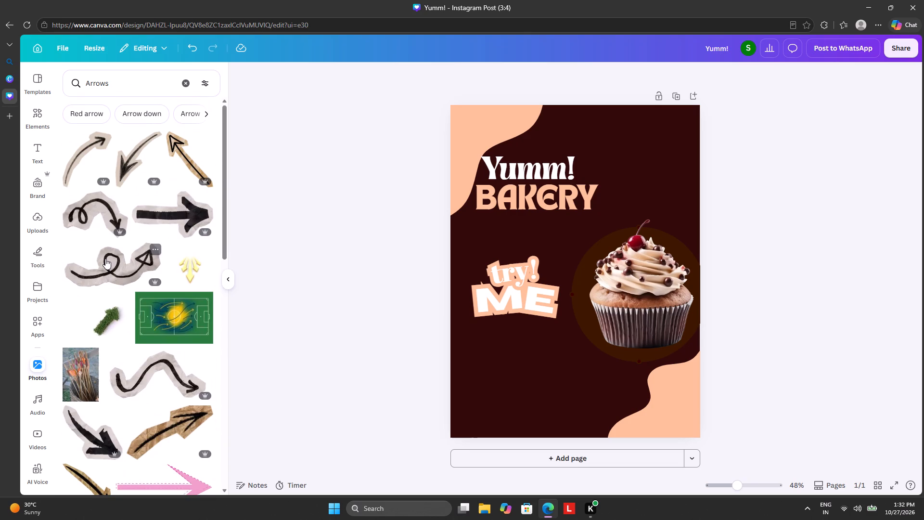
scroll(106, 256, "down", 17)
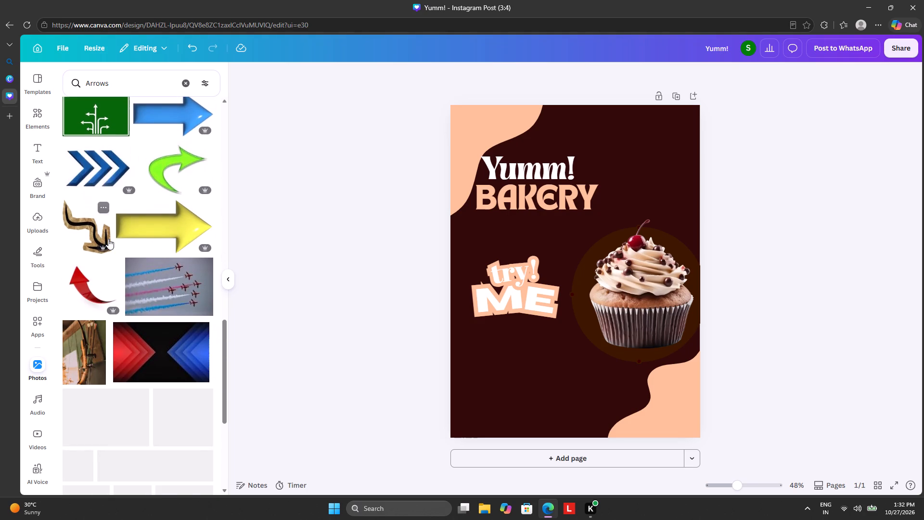
scroll(108, 239, "down", 10)
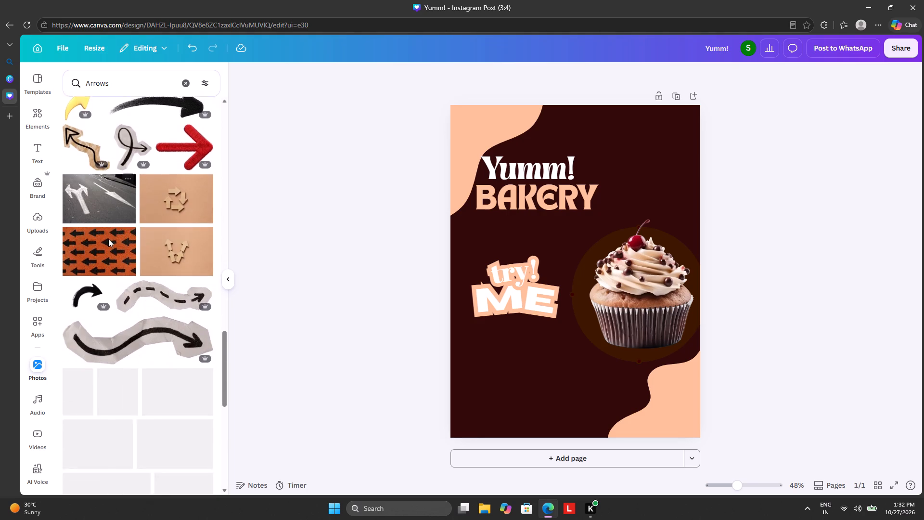
scroll(108, 239, "down", 6)
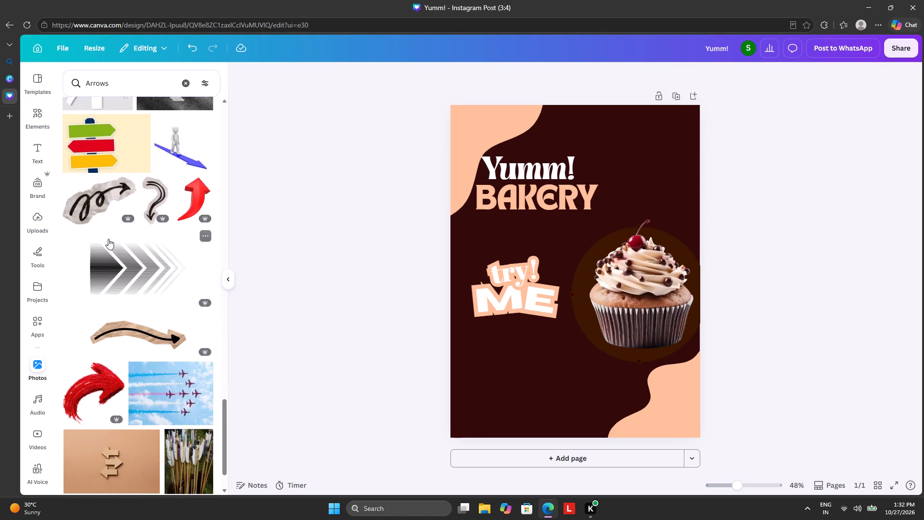
scroll(108, 239, "down", 6)
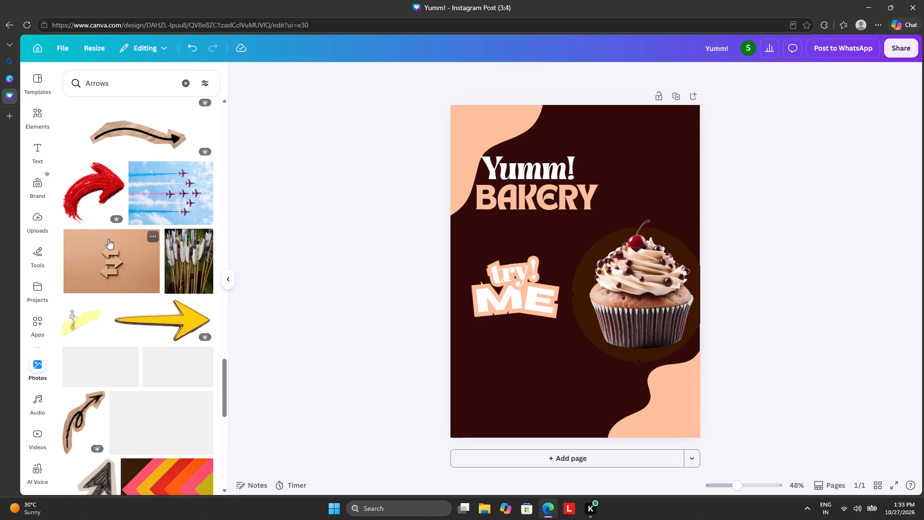
scroll(108, 239, "down", 6)
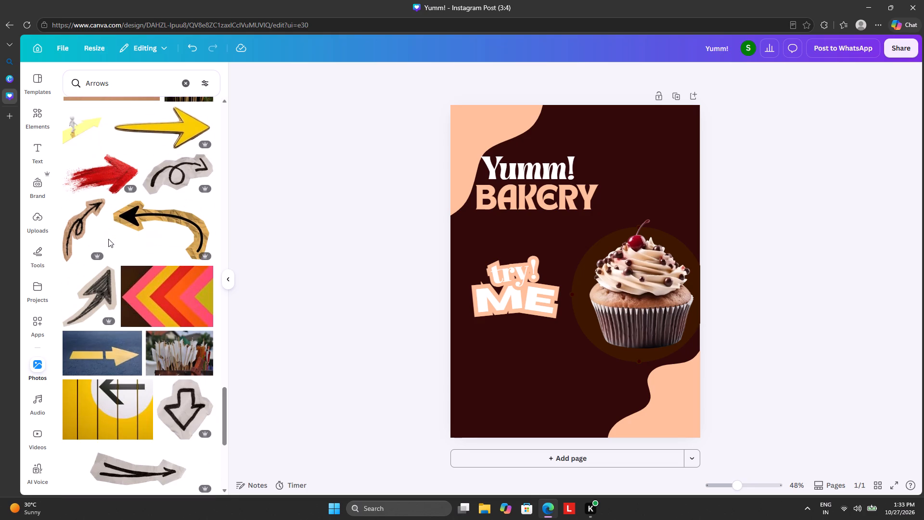
scroll(108, 239, "down", 11)
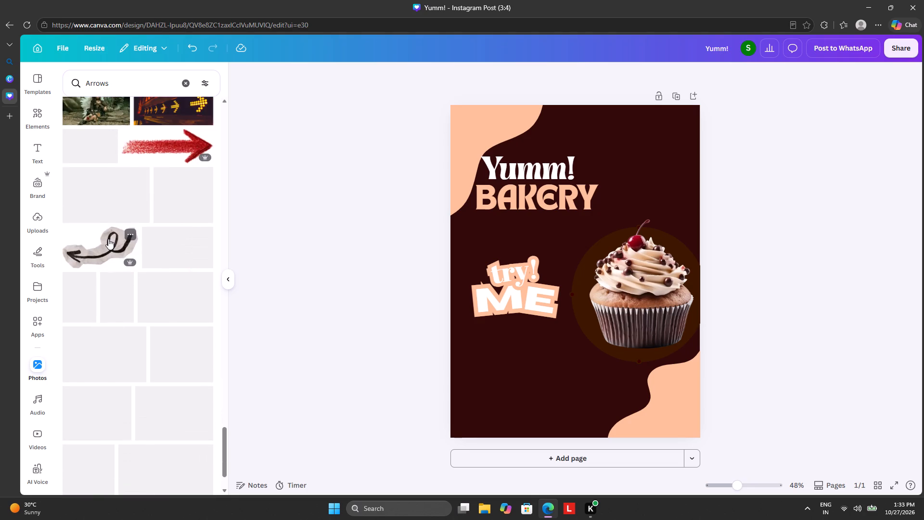
scroll(108, 239, "up", 6)
scroll(108, 239, "up", 19)
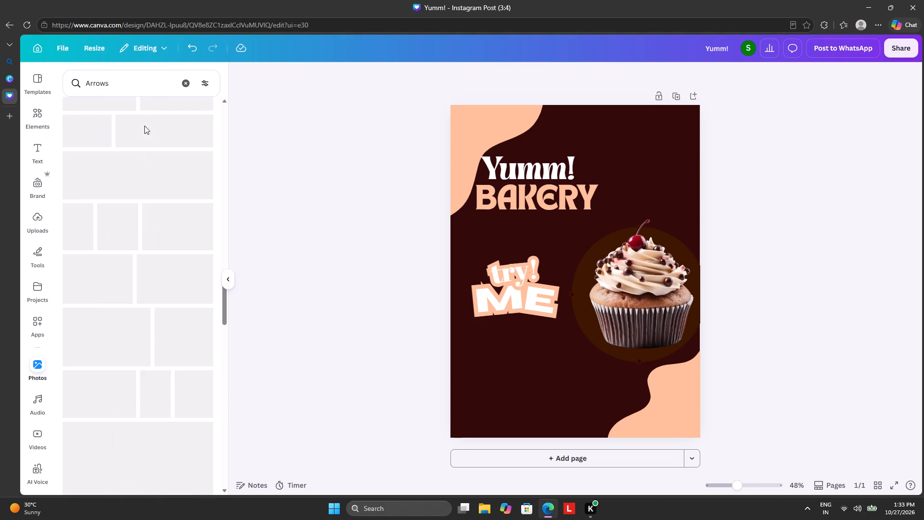
left_click(184, 77)
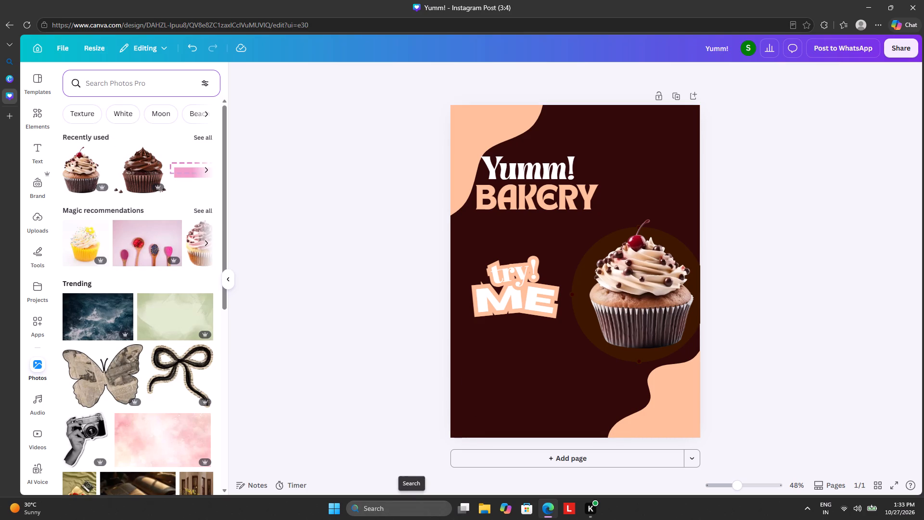
Open a new browser tab and search the web for "arrow png".
left_click(10, 113)
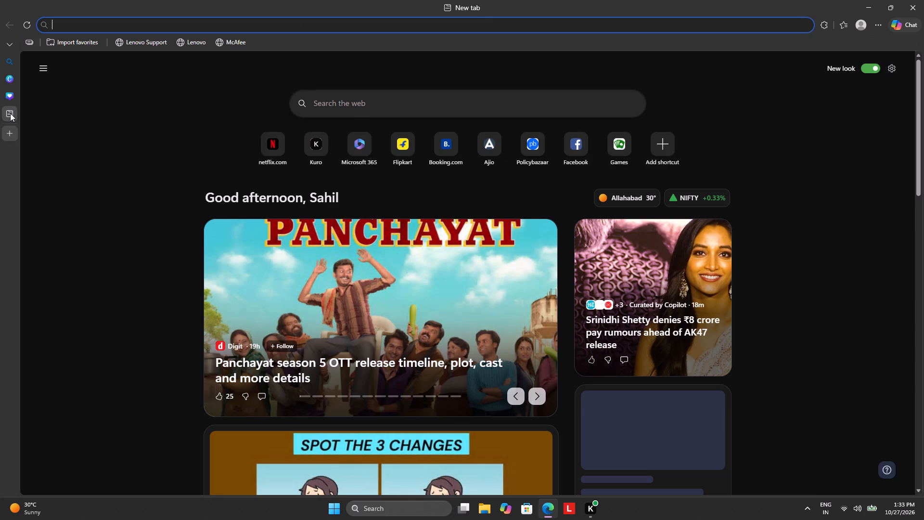
left_click(329, 101)
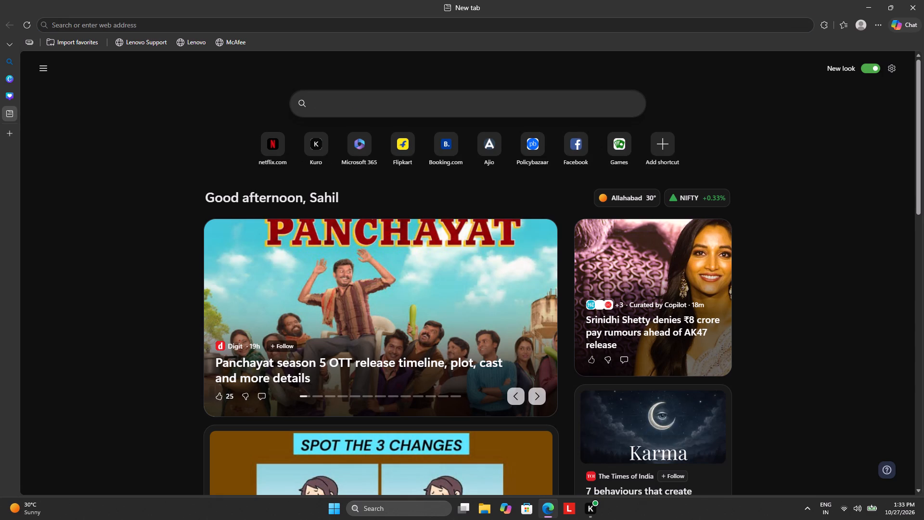
type("arro")
type("w o")
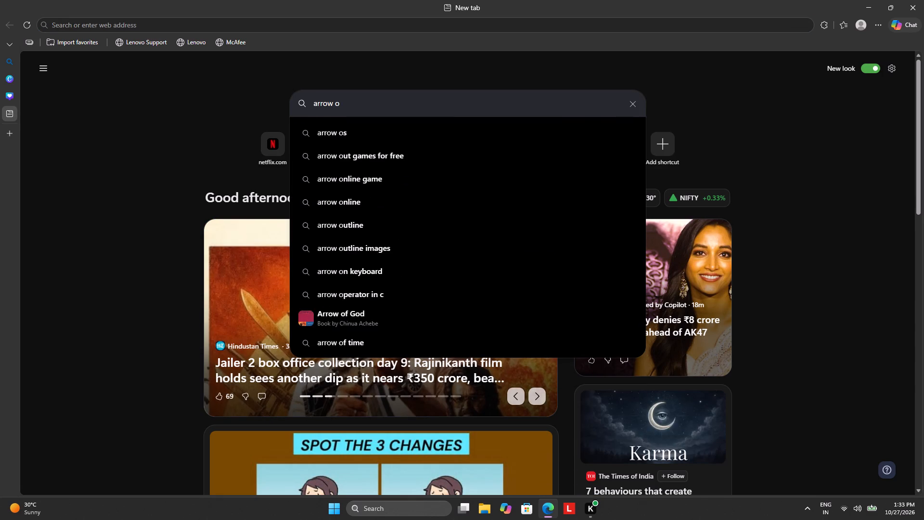
key("BackSpace")
type("png")
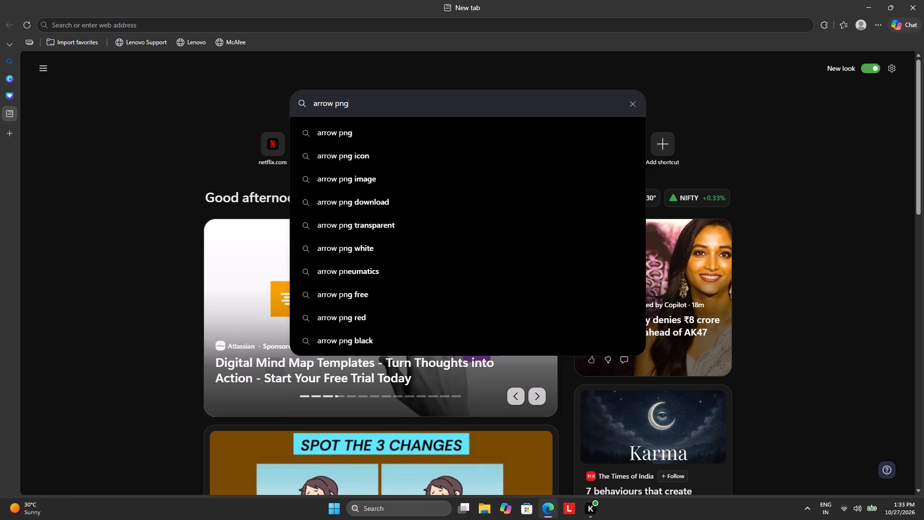
key("Return")
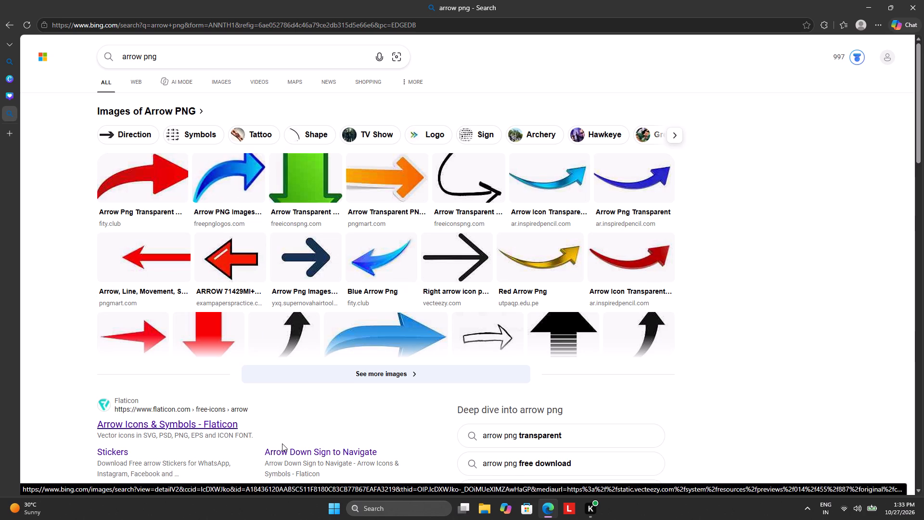
Expand the arrow PNG image results and examine them, along with the web results and related searches, for a suitable arrow.
left_click(361, 377)
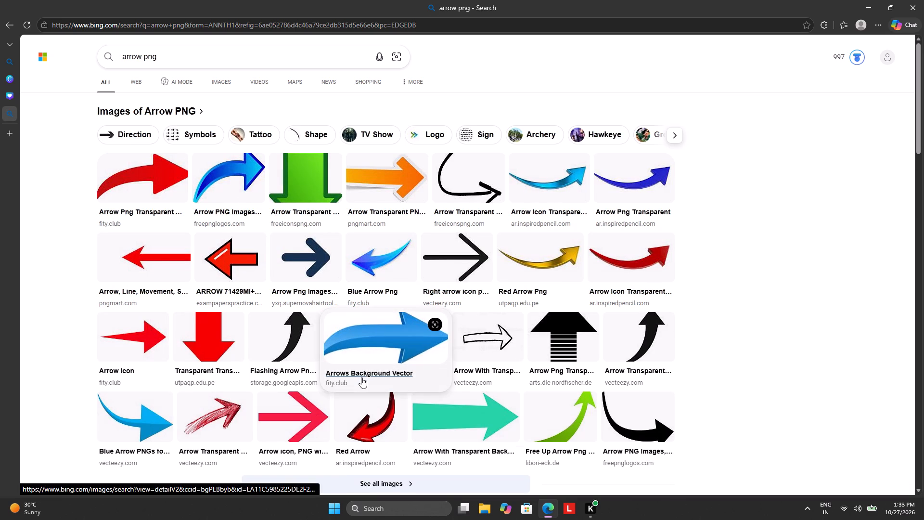
scroll(438, 341, "down", 6)
scroll(439, 339, "up", 5)
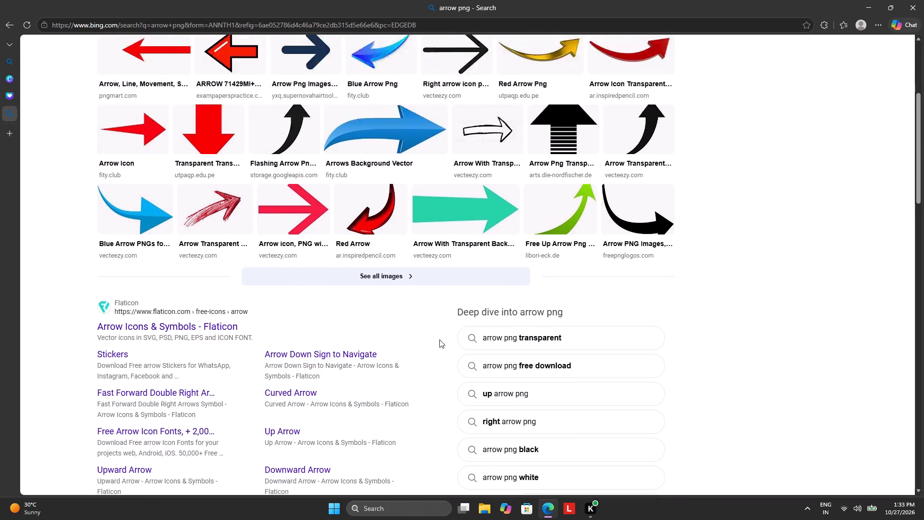
scroll(439, 339, "up", 3)
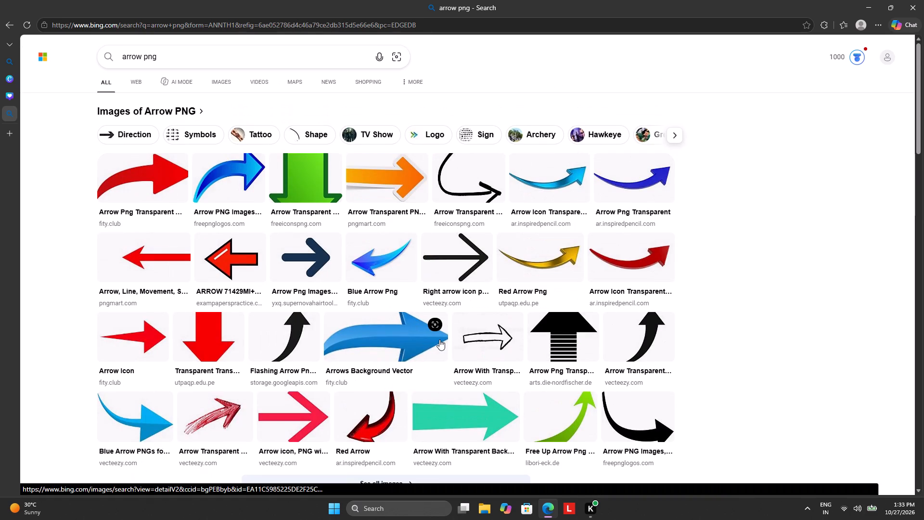
scroll(439, 339, "up", 6)
scroll(439, 339, "down", 2)
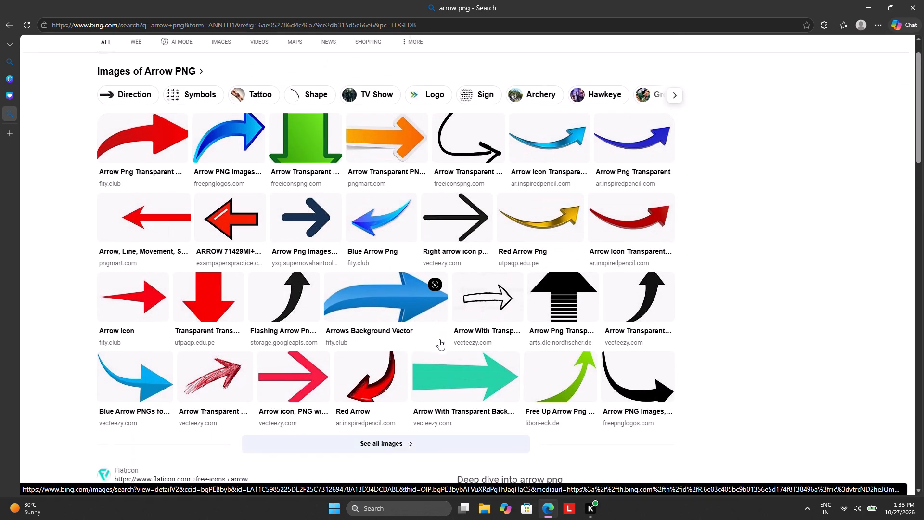
scroll(439, 339, "down", 8)
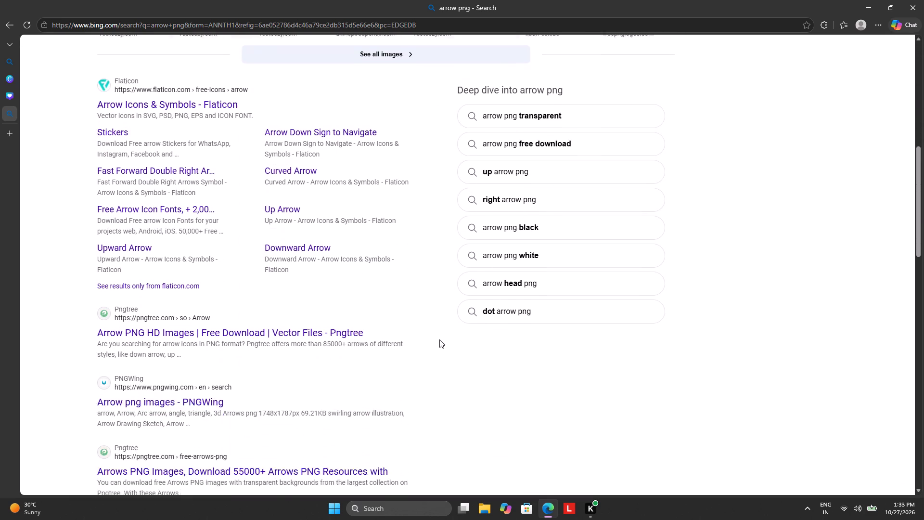
scroll(439, 339, "down", 8)
scroll(439, 339, "up", 15)
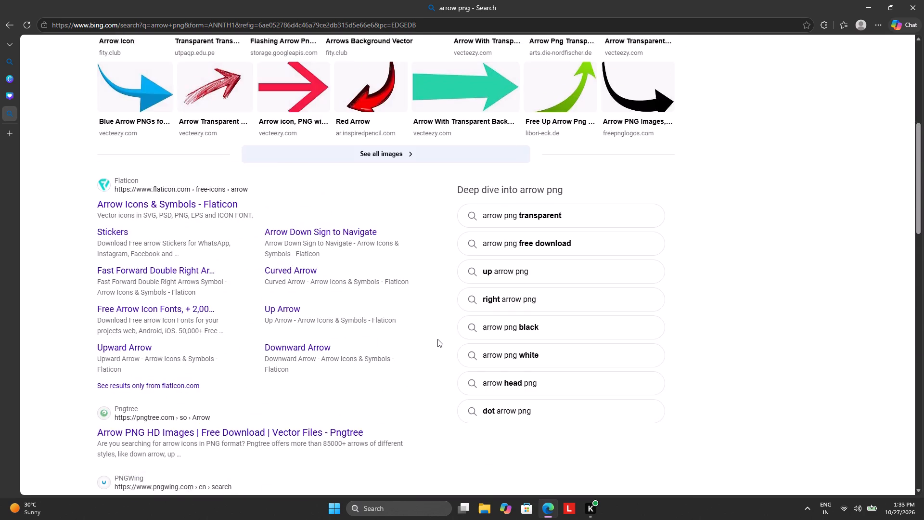
scroll(437, 339, "up", 11)
scroll(437, 339, "down", 2)
scroll(437, 339, "up", 2)
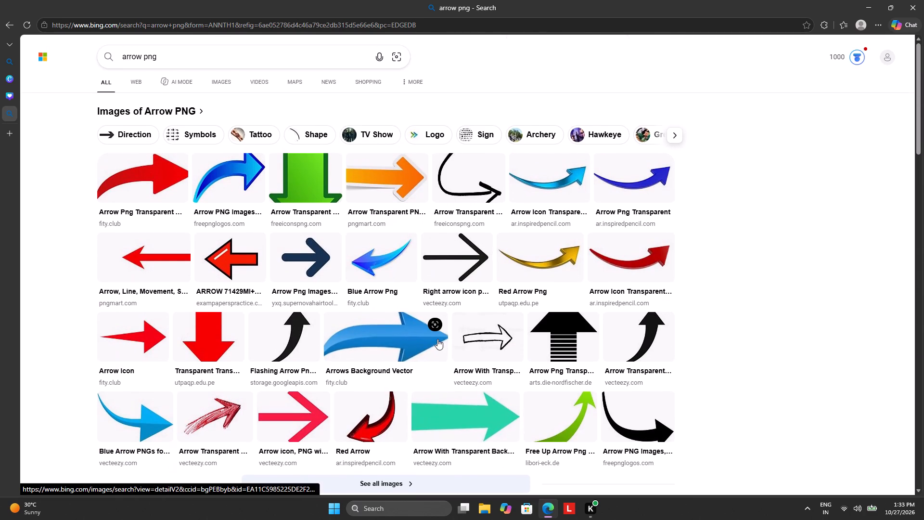
scroll(436, 335, "up", 5)
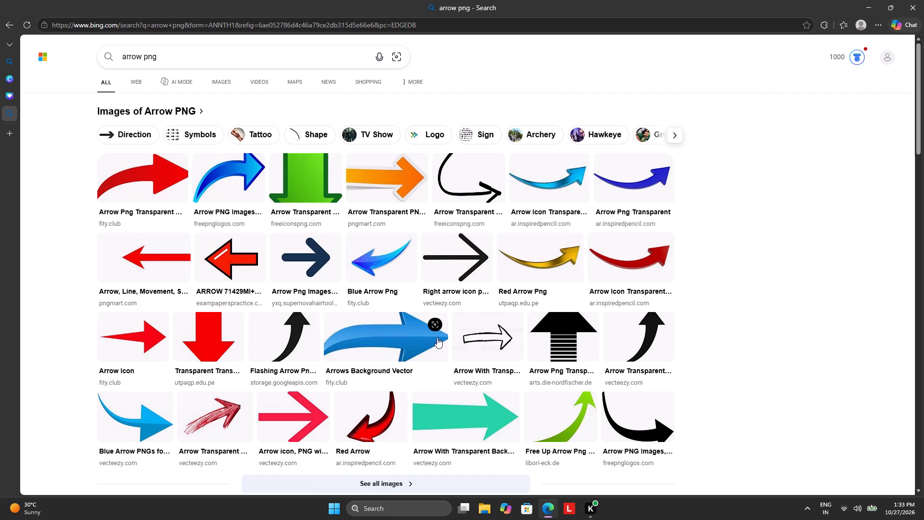
Replace the web search query with "dahed line arrow" and run the search.
left_click(330, 61)
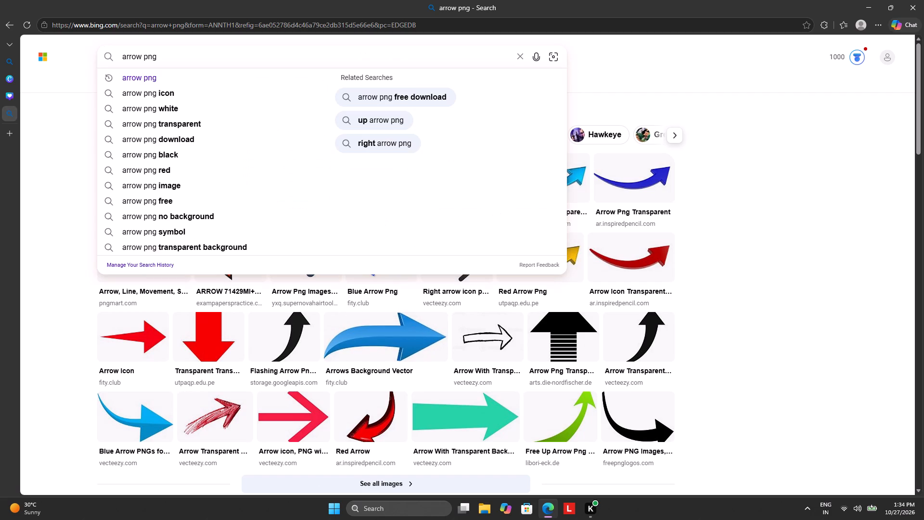
key("BackSpace")
key("BackSpace")
key("BackSpace")
key("BackSpace")
key("BackSpace")
key("BackSpace")
key("BackSpace")
key("BackSpace")
key("BackSpace")
key("BackSpace")
key("BackSpace")
key("BackSpace")
key("BackSpace")
key("BackSpace")
key("BackSpace")
key("BackSpace")
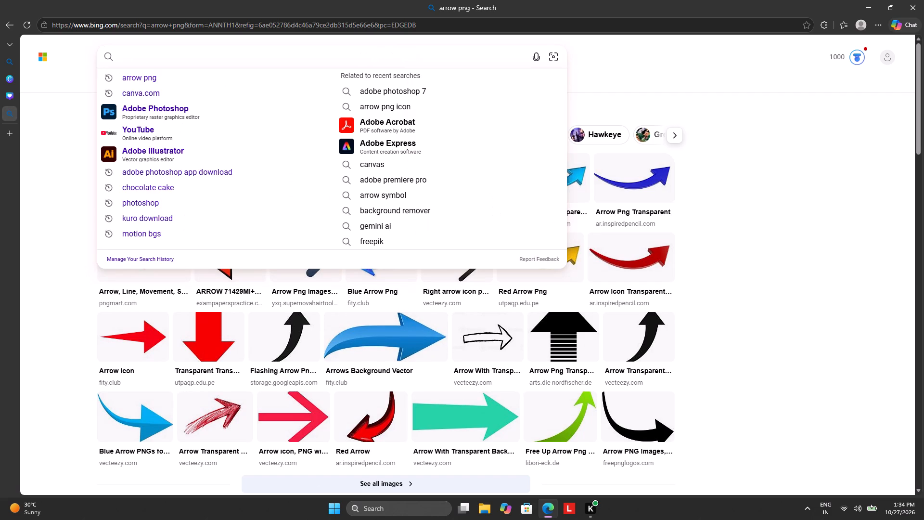
key("d")
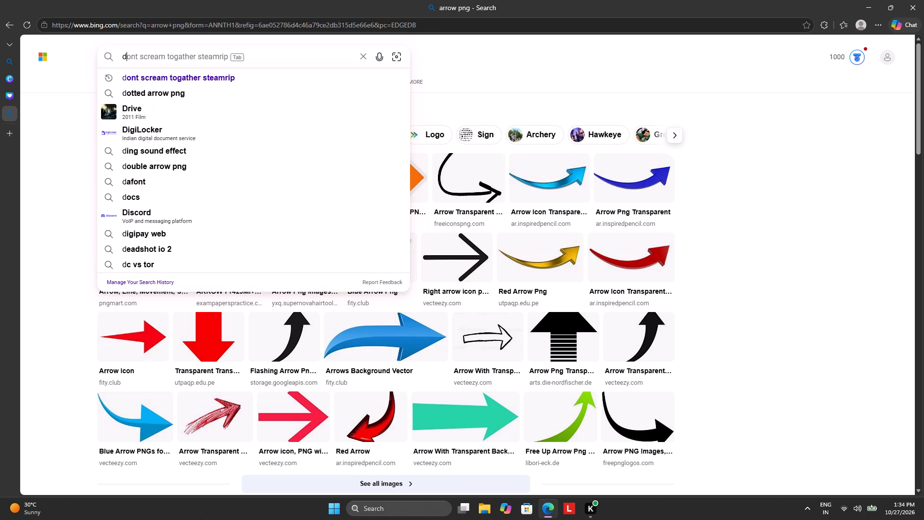
key("a")
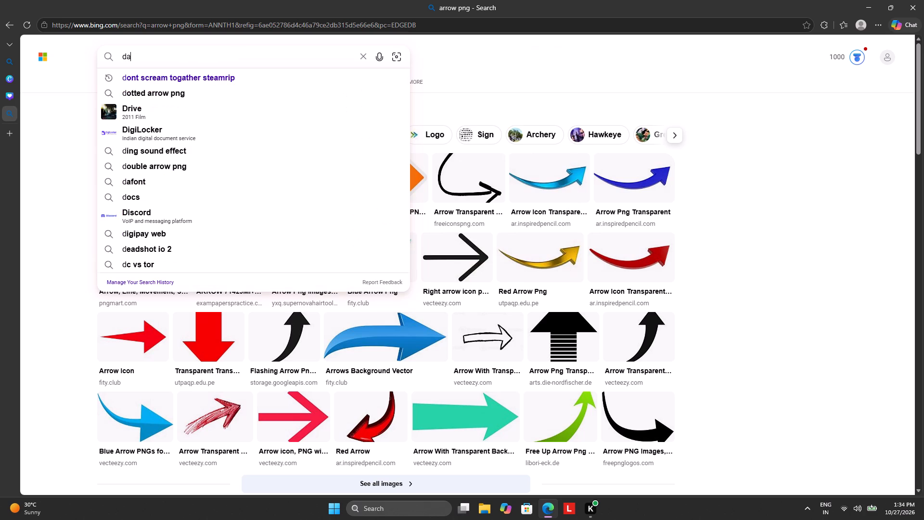
type("hed line")
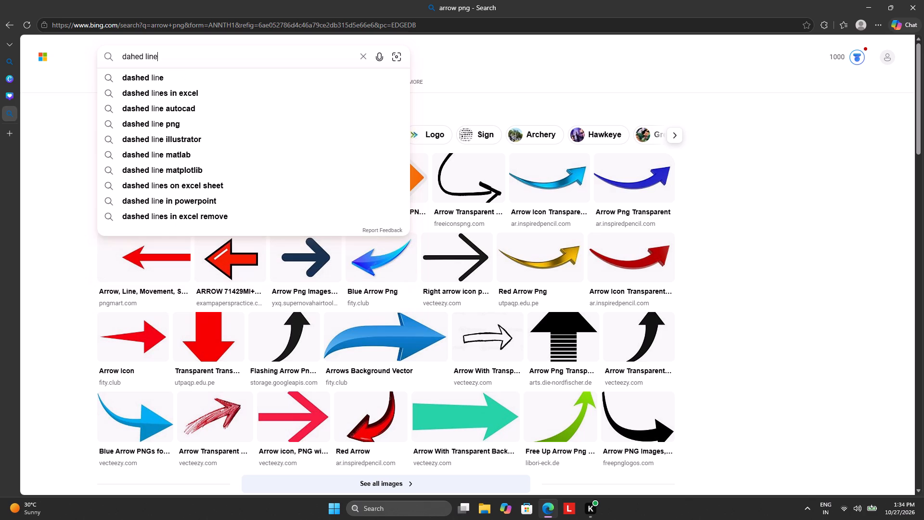
key("space")
type("arro")
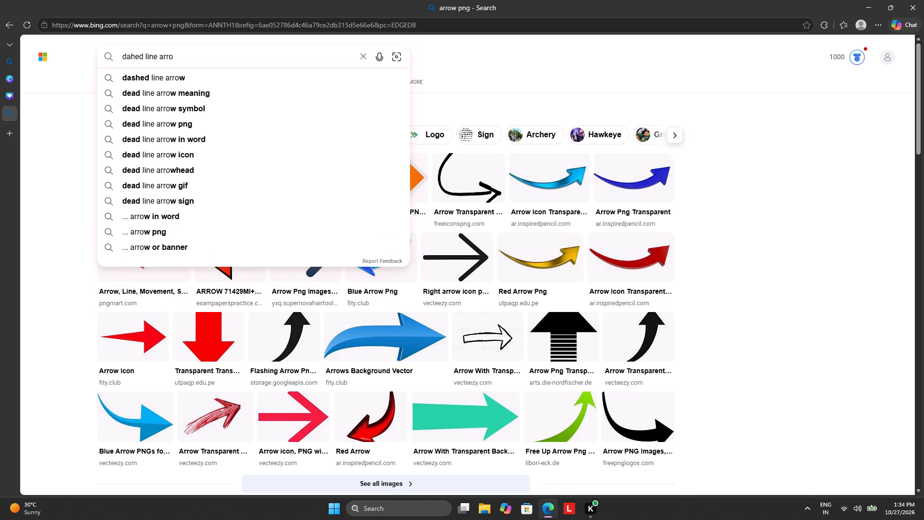
key("w")
key("Return")
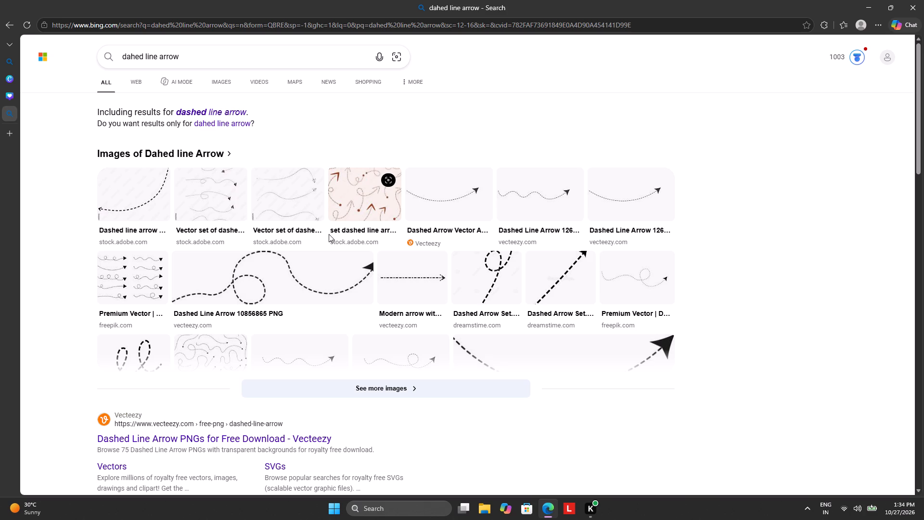
Expand the dashed line arrow image results, open the full image search, and look through it for a suitable arrow.
left_click(480, 382)
scroll(454, 322, "down", 4)
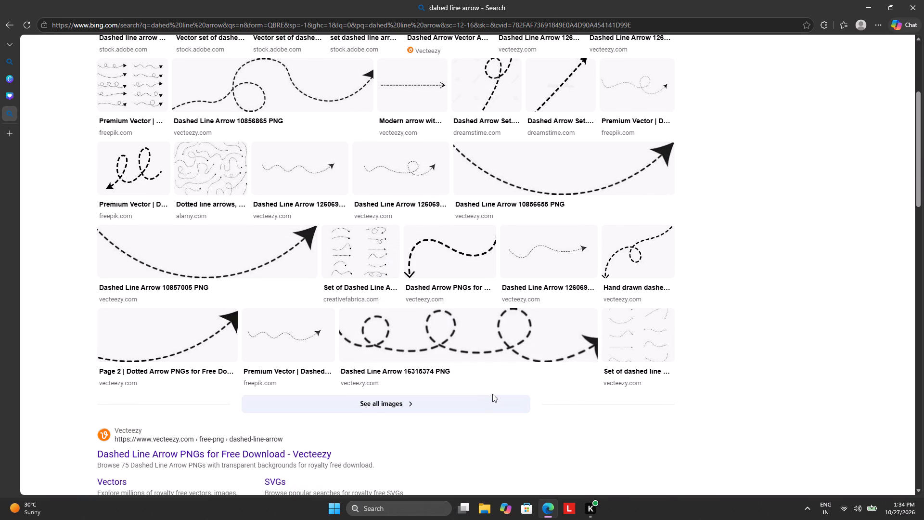
scroll(473, 301, "down", 3)
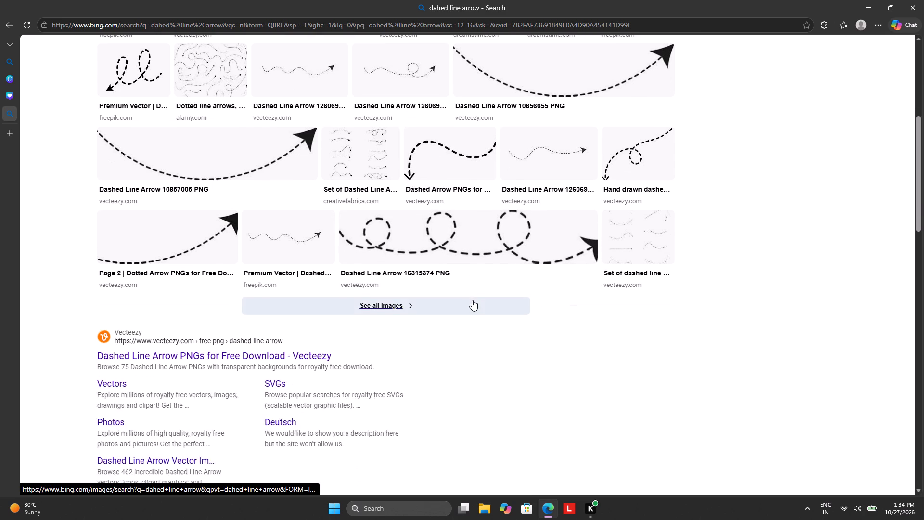
scroll(472, 300, "down", 1)
scroll(472, 299, "up", 2)
left_click(456, 314)
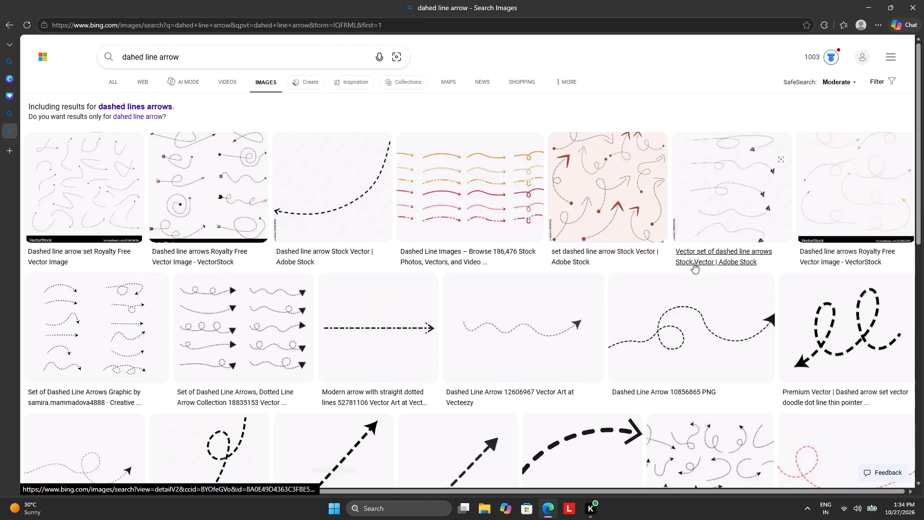
scroll(769, 260, "down", 7)
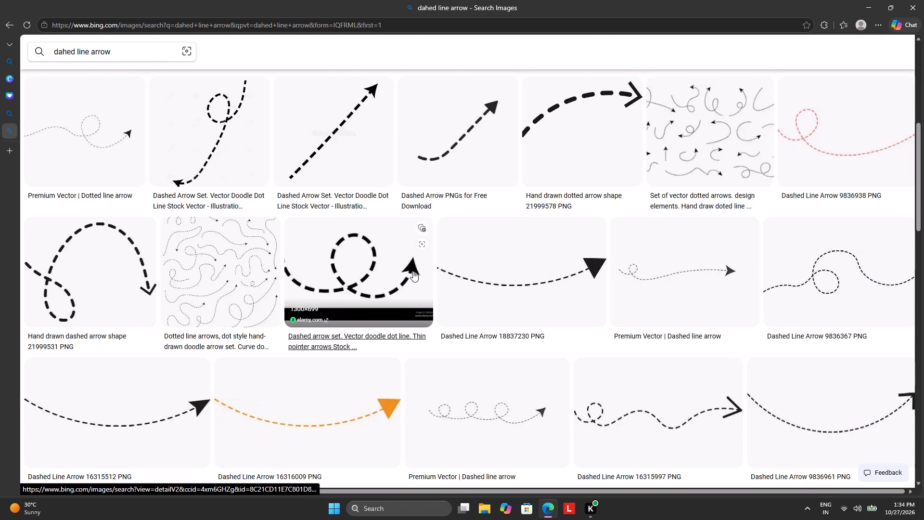
Copy the thick black looped dashed arrow image from the search results and paste it onto the Yumm! Instagram Post page in Canva.
right_click(383, 277)
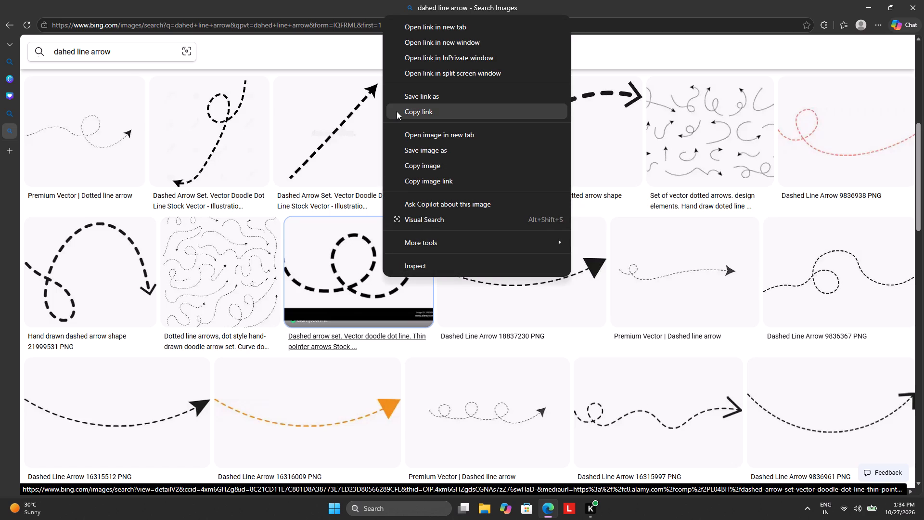
left_click(414, 164)
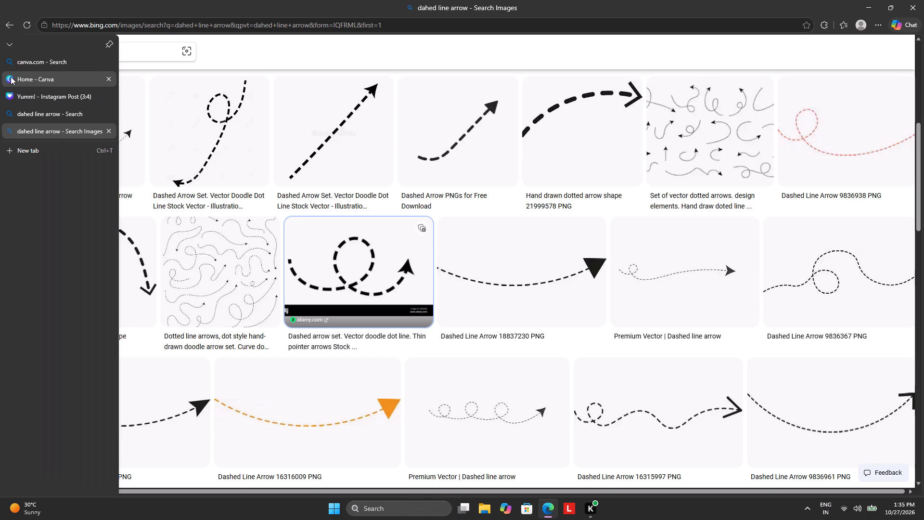
left_click(27, 79)
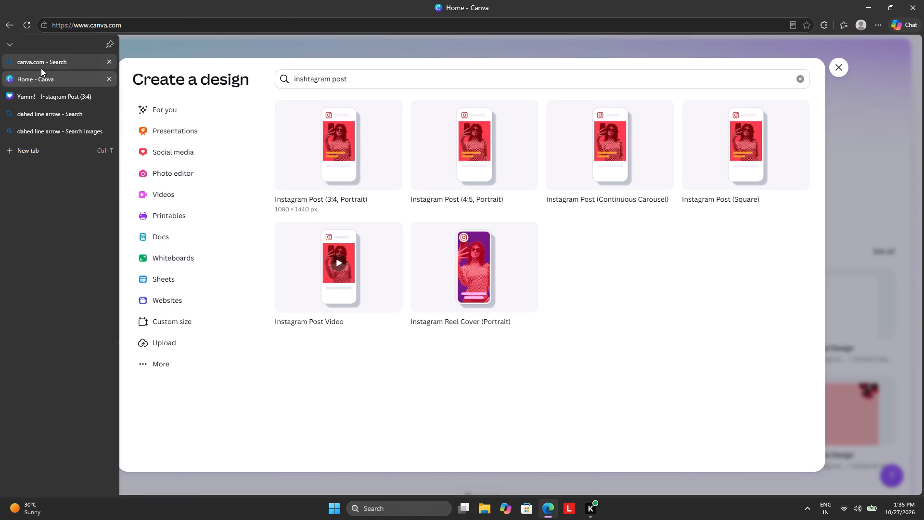
left_click(49, 96)
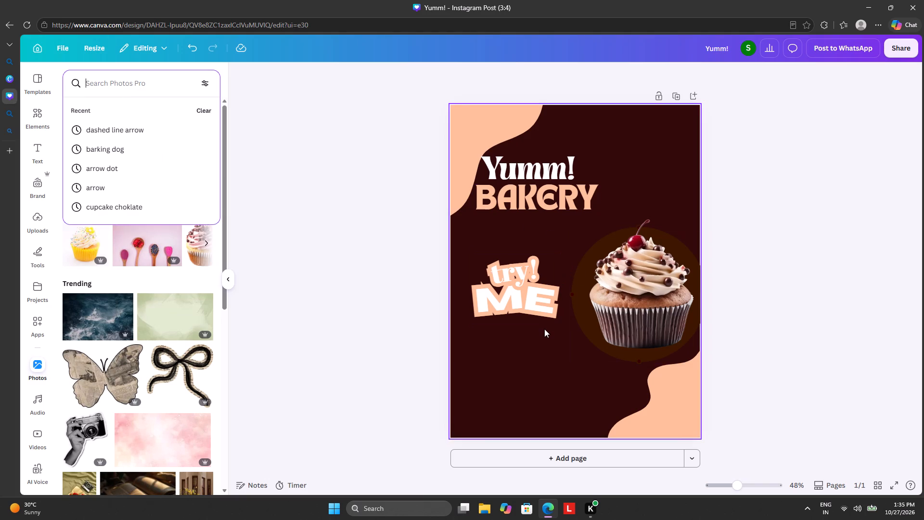
key("ctrl+v")
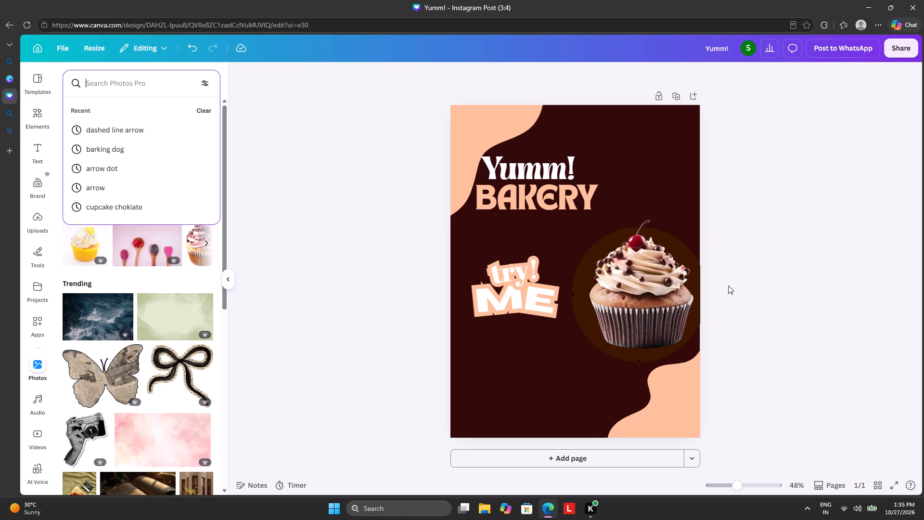
left_click(673, 142)
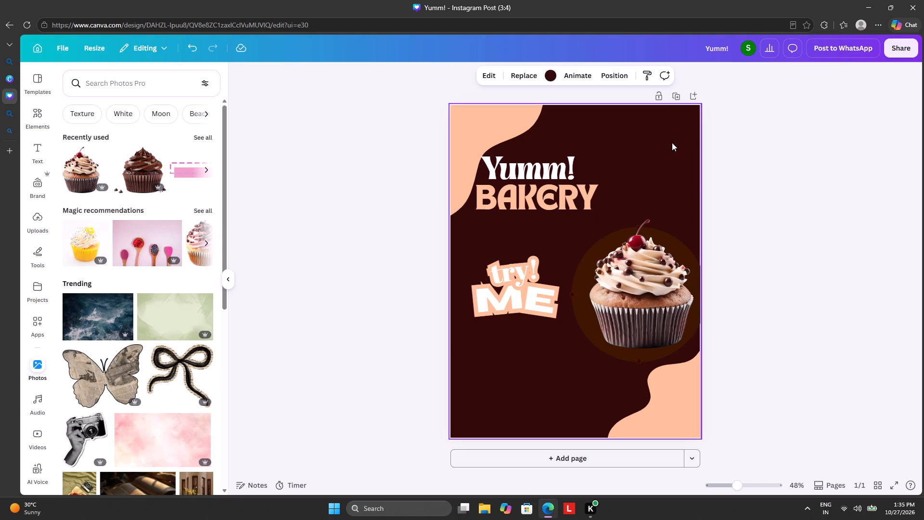
Paste the copied looping dashed arrow image into the Canva bakery design and remove its background.
key("ctrl+v")
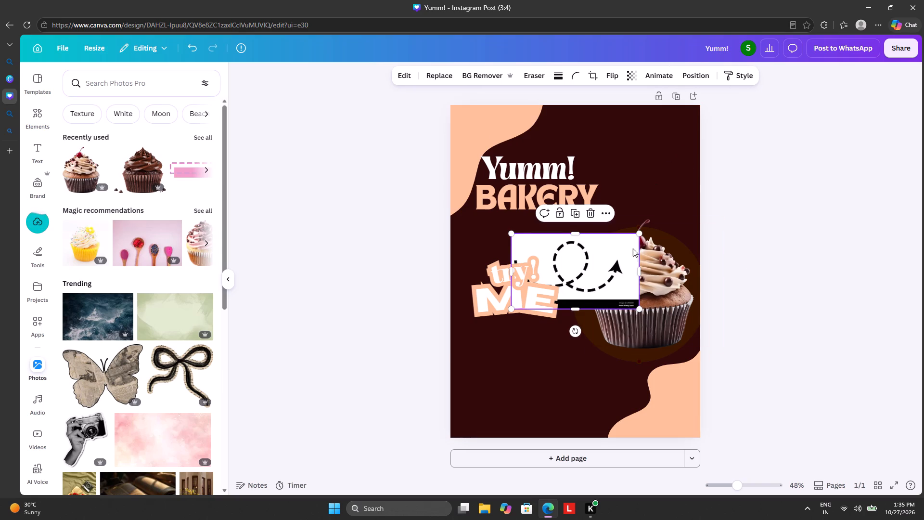
left_click(474, 71)
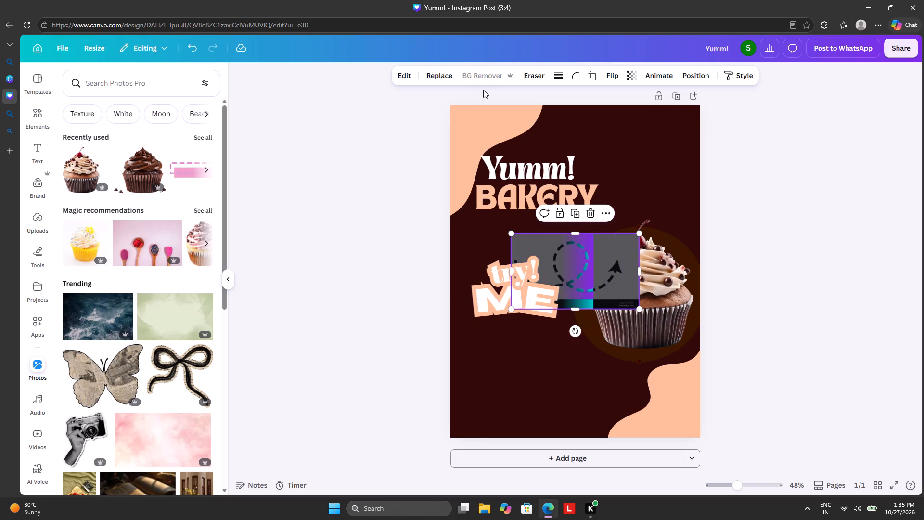
Move the dashed arrow image just below the "try! ME" tagline with its tip toward the cupcake.
left_click_drag(598, 245, 560, 310)
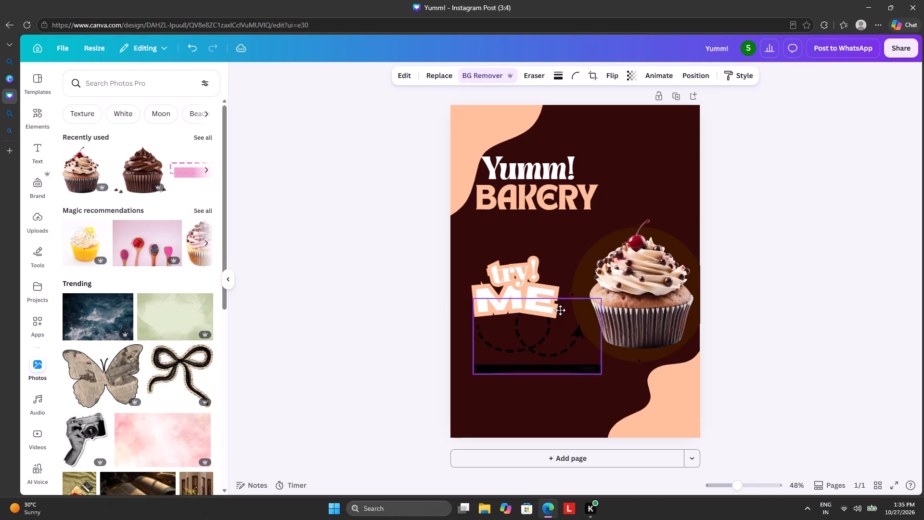
left_click_drag(560, 310, 579, 322)
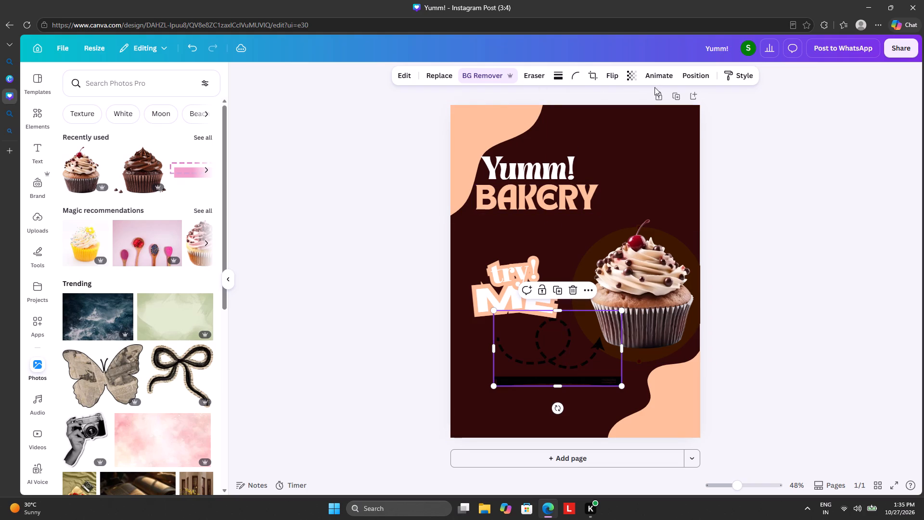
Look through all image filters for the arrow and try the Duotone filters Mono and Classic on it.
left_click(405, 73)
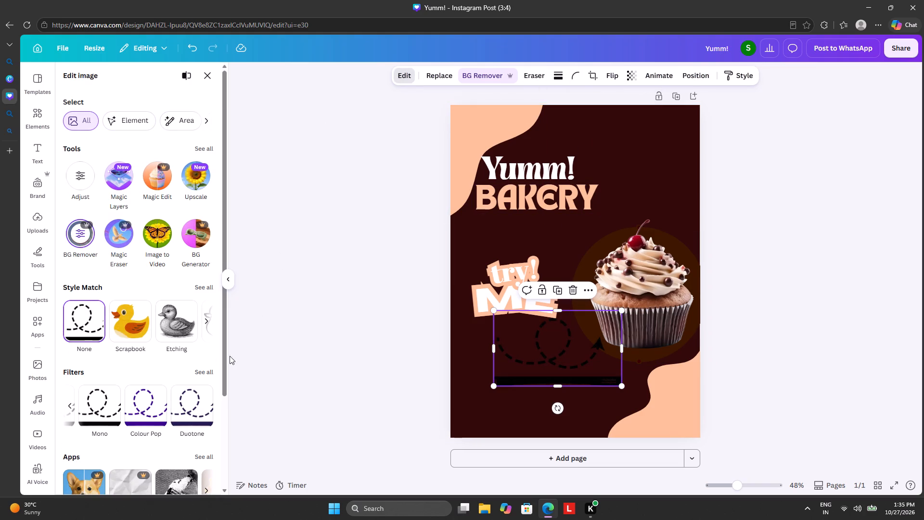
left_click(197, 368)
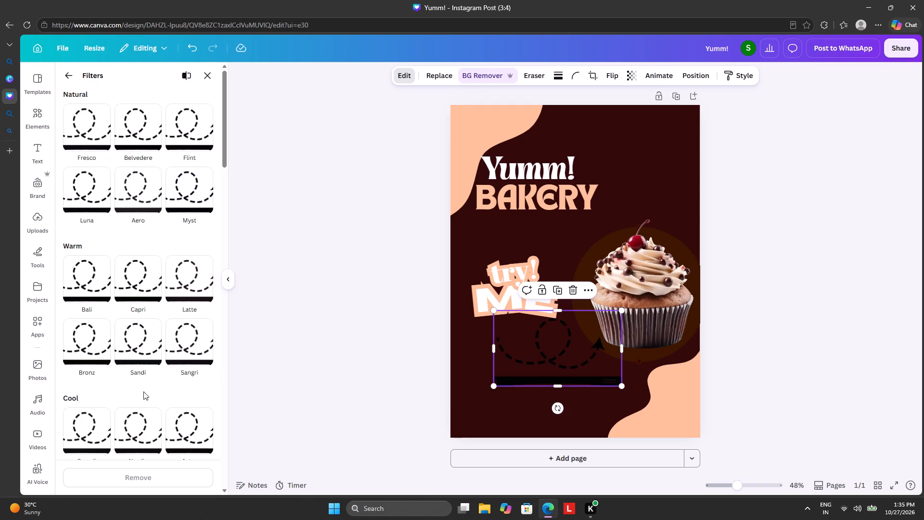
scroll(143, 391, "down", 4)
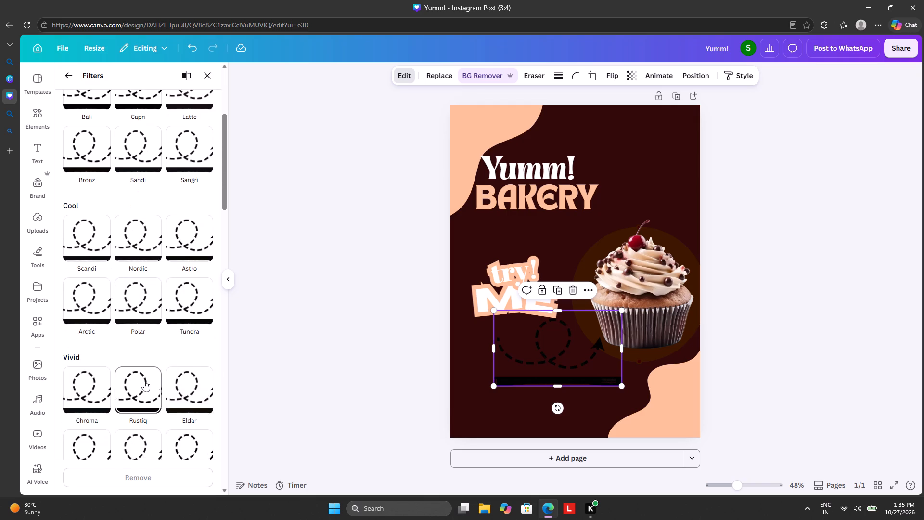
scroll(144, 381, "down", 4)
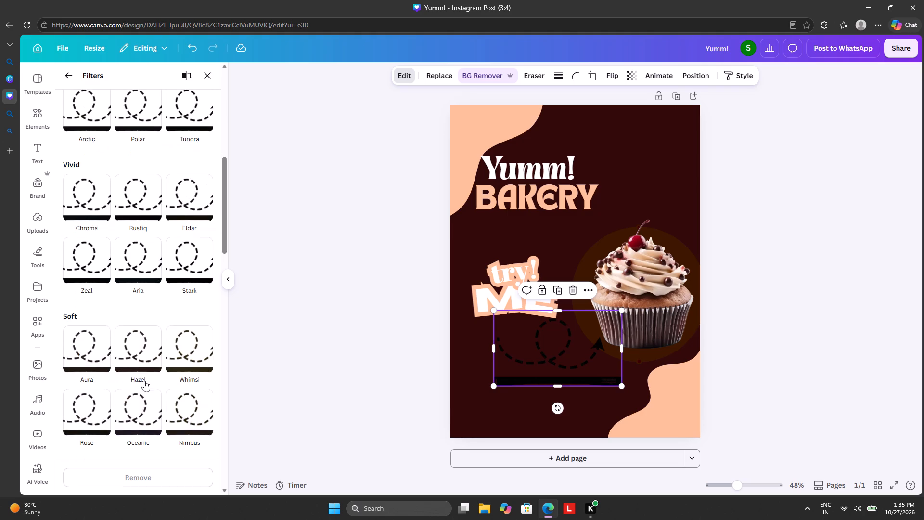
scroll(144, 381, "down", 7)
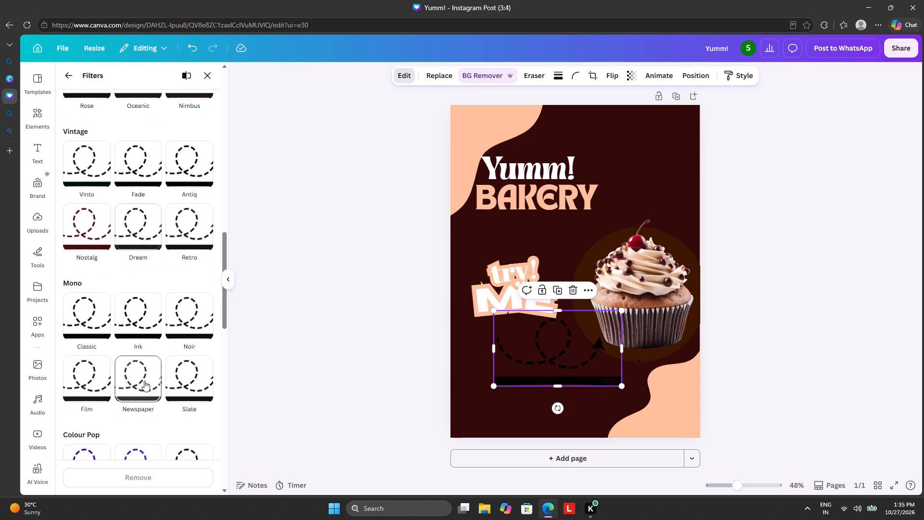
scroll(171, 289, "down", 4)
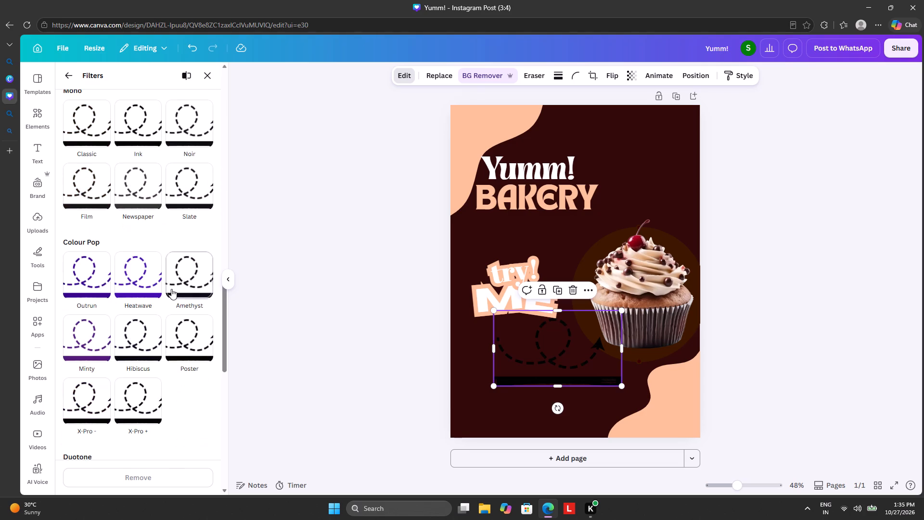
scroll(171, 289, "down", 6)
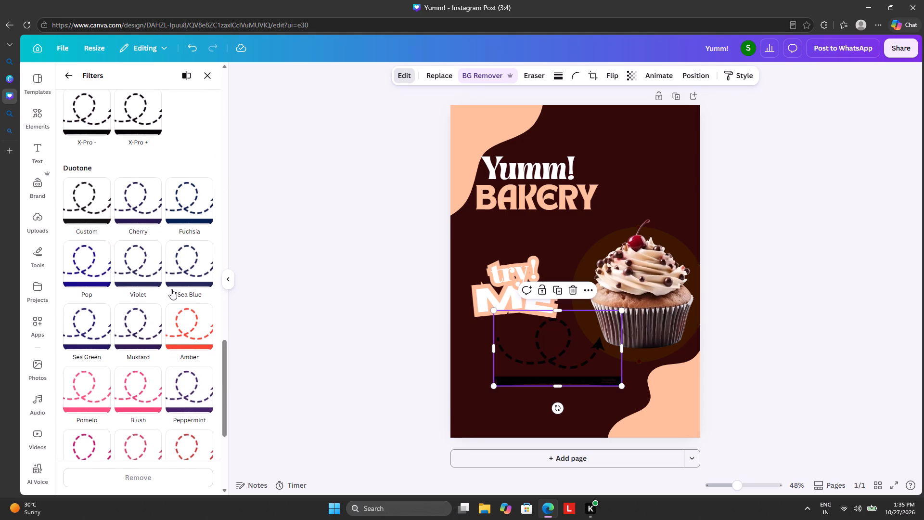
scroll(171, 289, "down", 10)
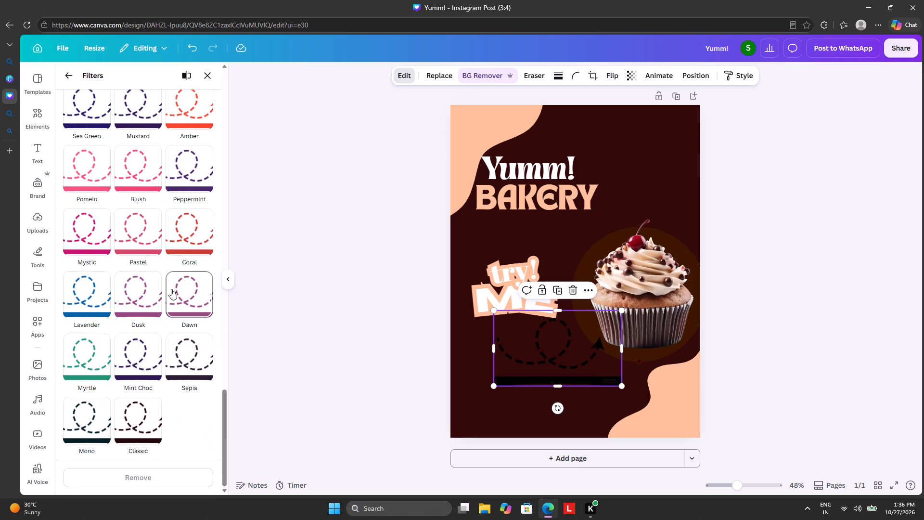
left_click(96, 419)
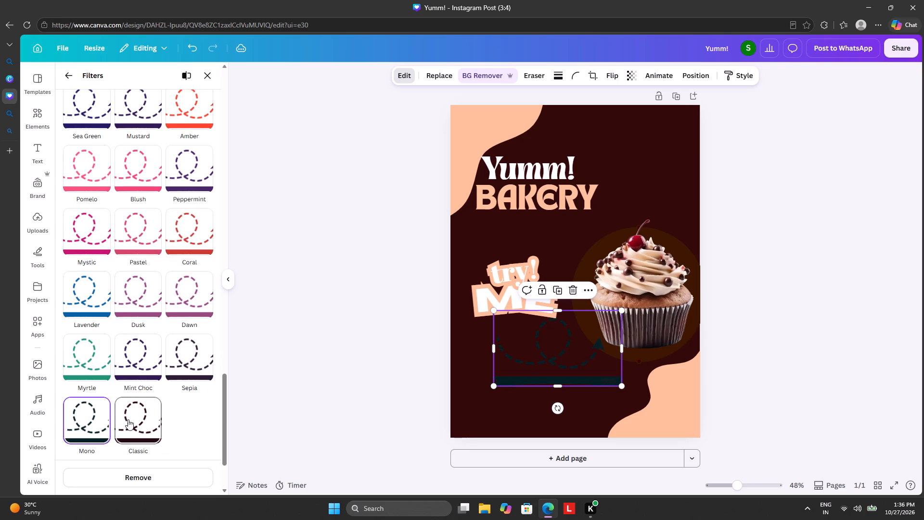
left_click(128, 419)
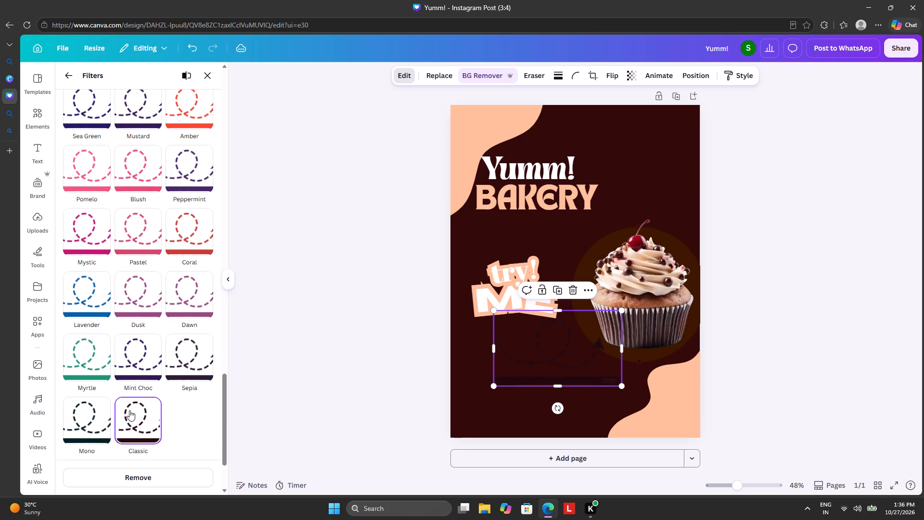
Apply the Flint filter from the Natural group to the dashed arrow image.
scroll(123, 338, "up", 6)
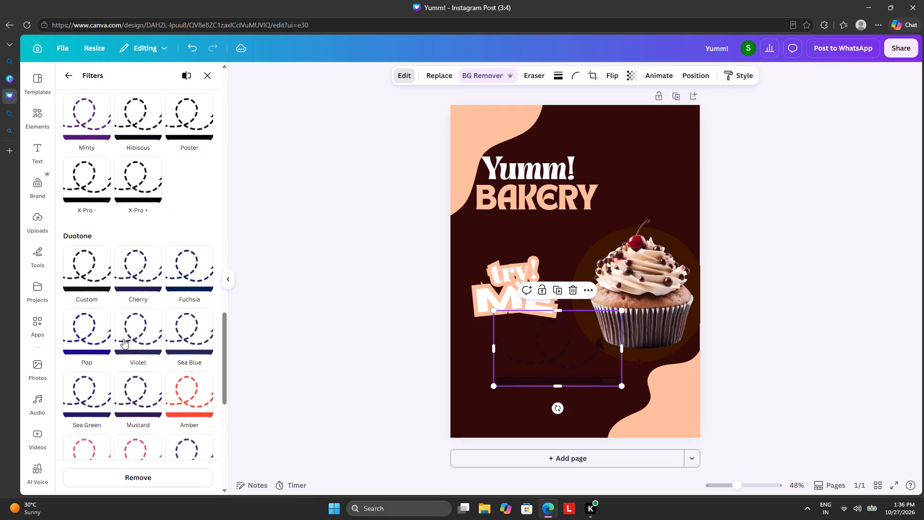
scroll(123, 338, "up", 14)
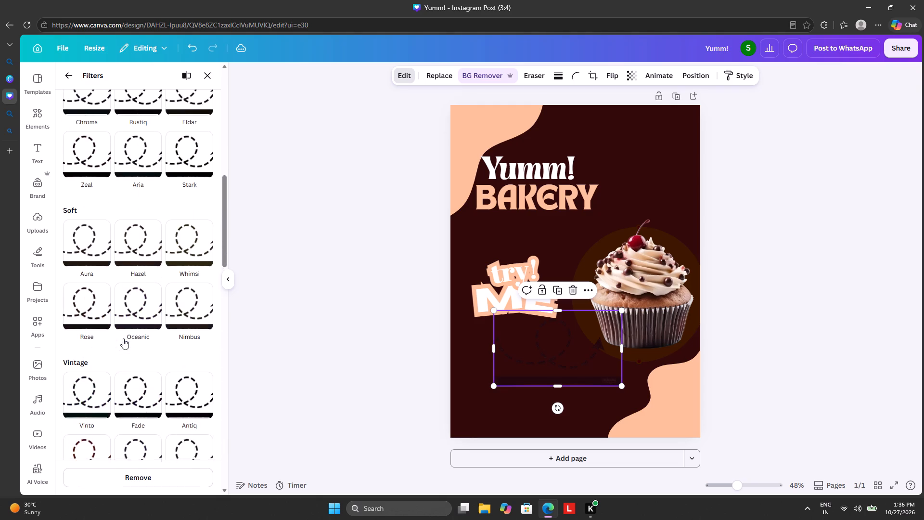
scroll(123, 338, "up", 13)
scroll(123, 338, "up", 9)
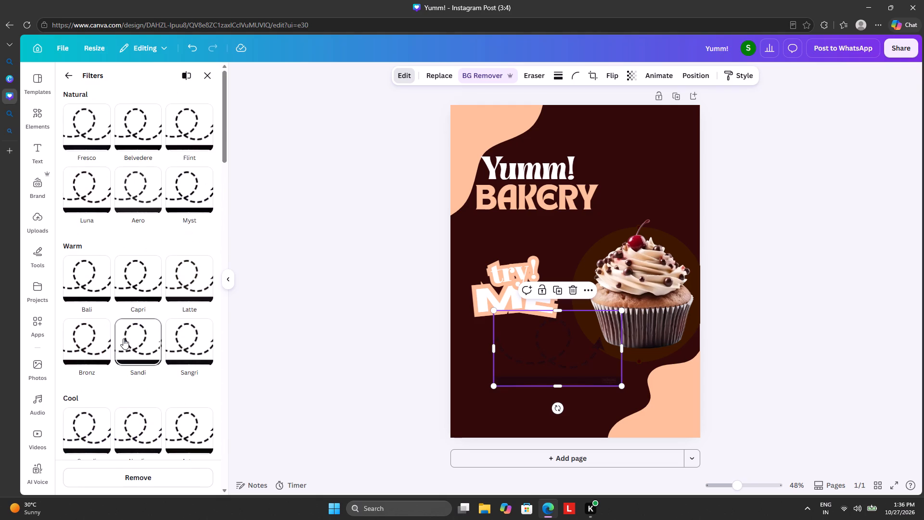
left_click(178, 131)
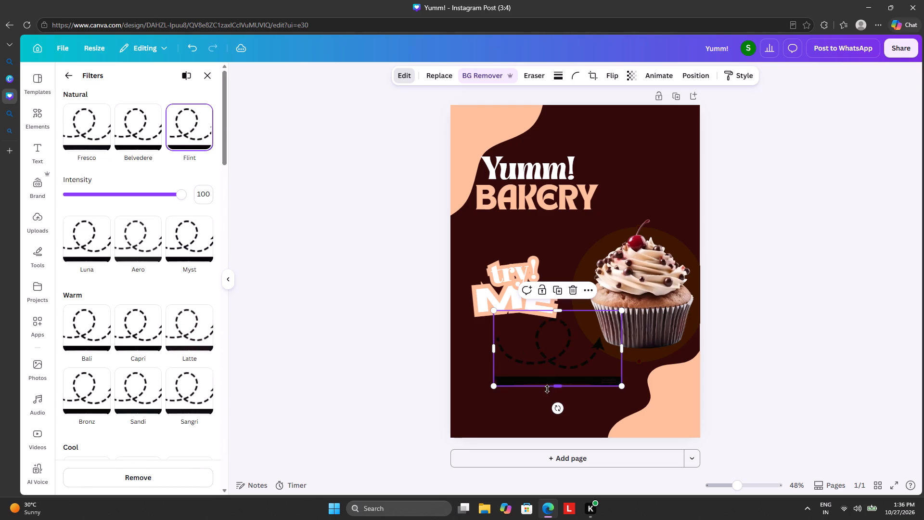
Crop the black strip off the bottom of the dashed arrow image.
left_click_drag(554, 386, 554, 377)
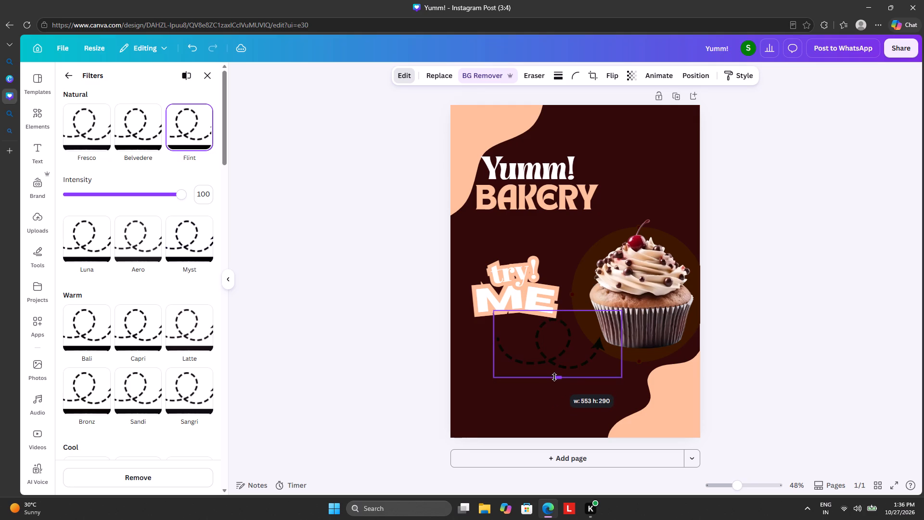
left_click_drag(554, 377, 554, 376)
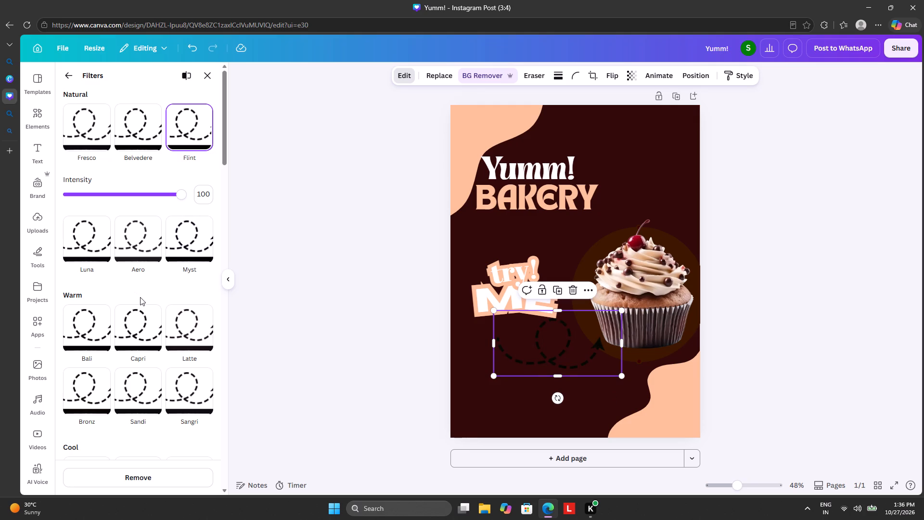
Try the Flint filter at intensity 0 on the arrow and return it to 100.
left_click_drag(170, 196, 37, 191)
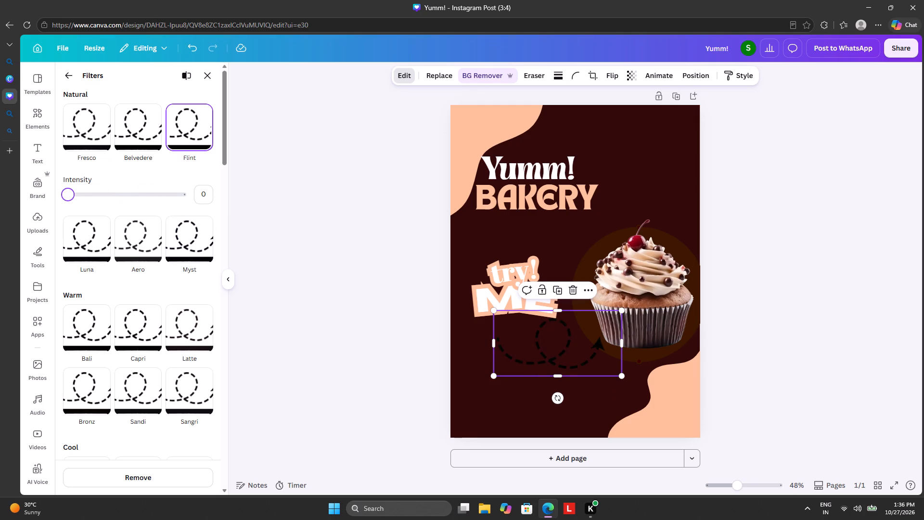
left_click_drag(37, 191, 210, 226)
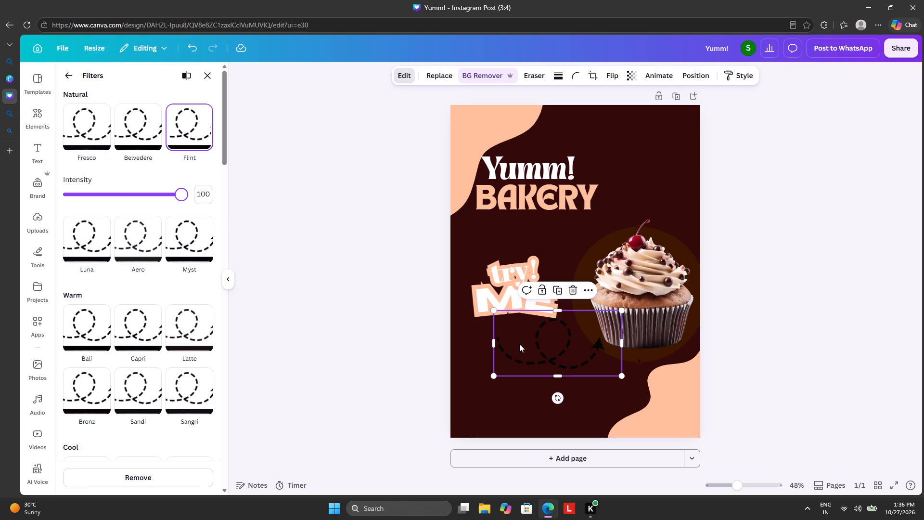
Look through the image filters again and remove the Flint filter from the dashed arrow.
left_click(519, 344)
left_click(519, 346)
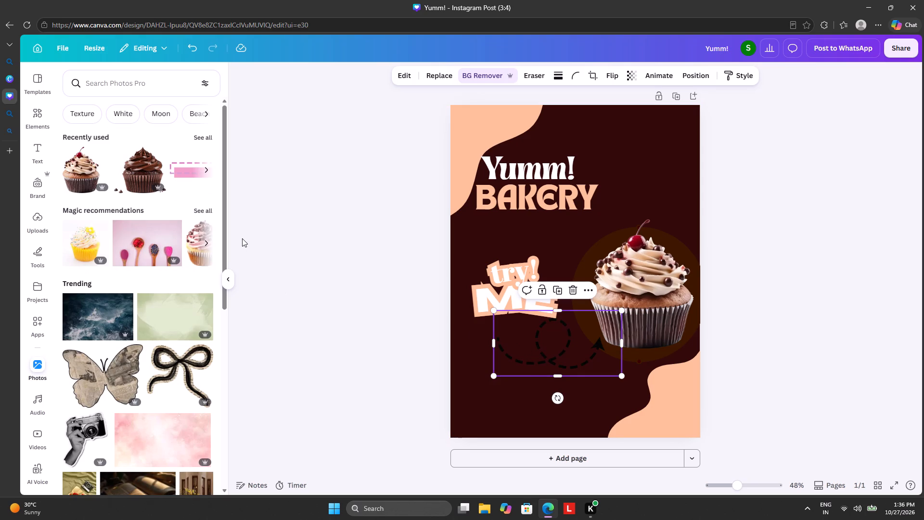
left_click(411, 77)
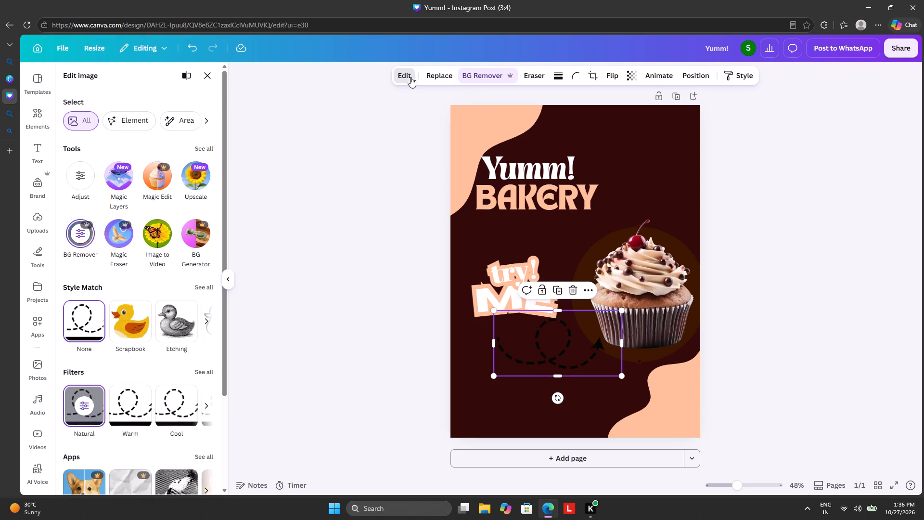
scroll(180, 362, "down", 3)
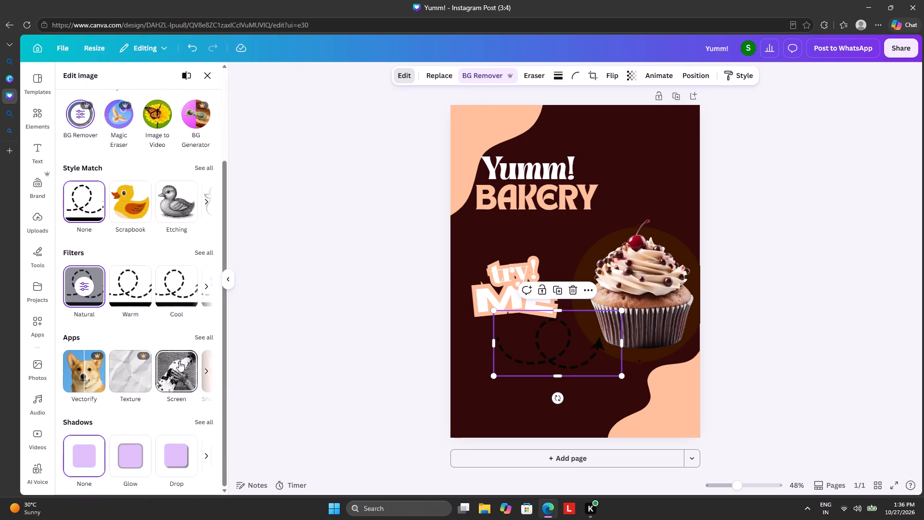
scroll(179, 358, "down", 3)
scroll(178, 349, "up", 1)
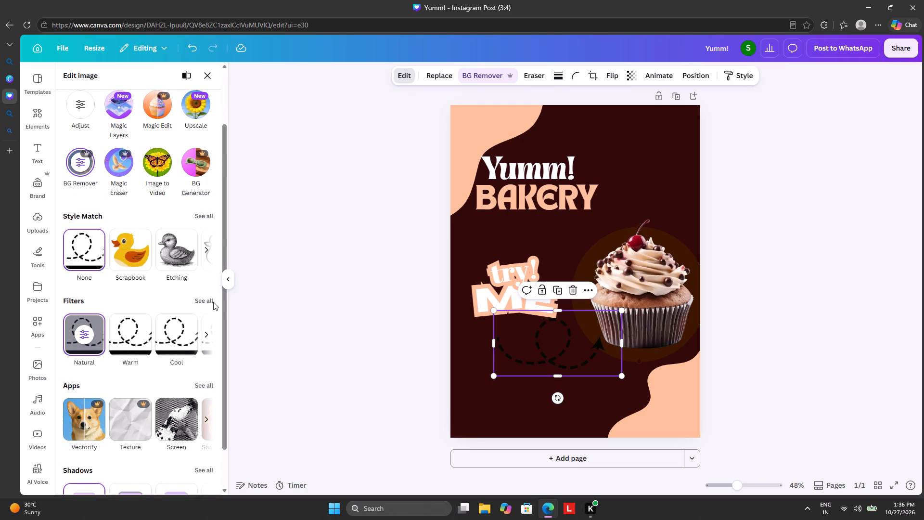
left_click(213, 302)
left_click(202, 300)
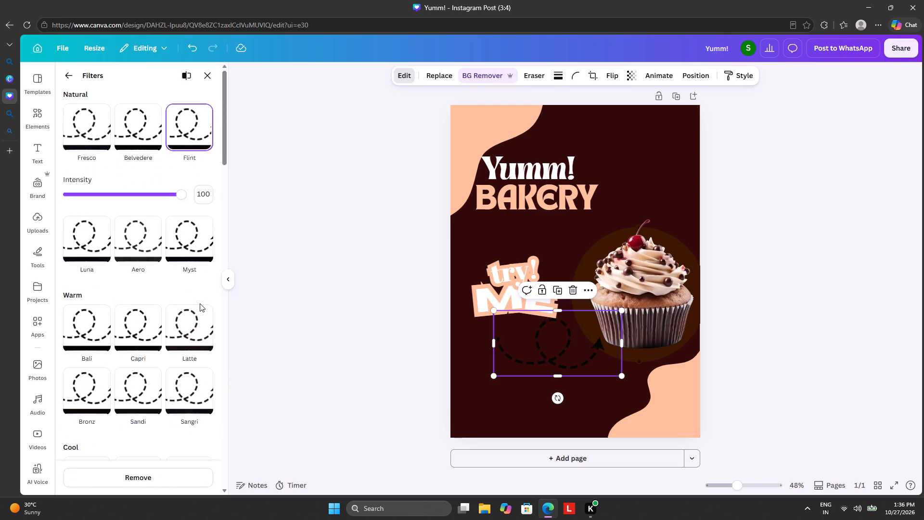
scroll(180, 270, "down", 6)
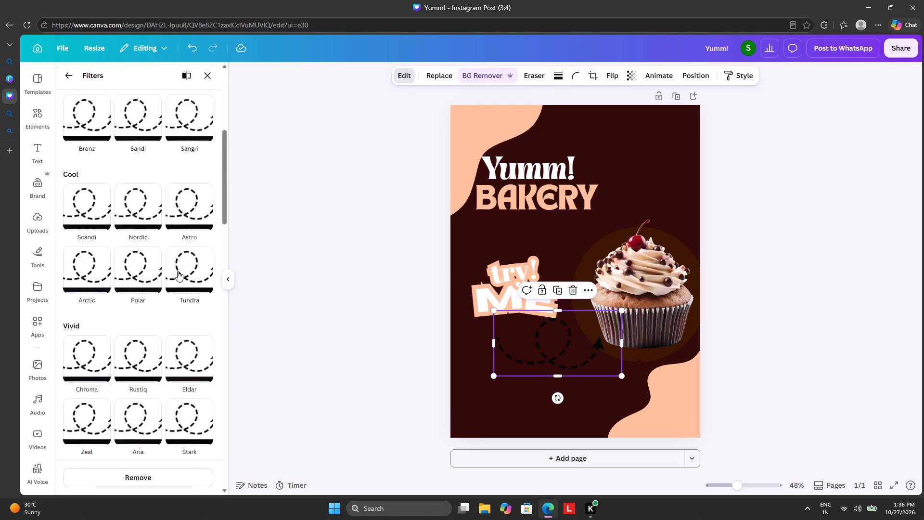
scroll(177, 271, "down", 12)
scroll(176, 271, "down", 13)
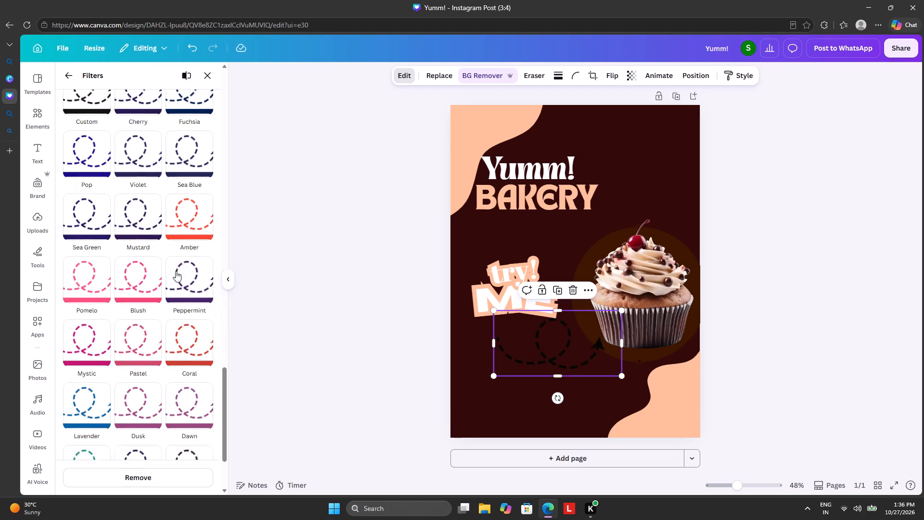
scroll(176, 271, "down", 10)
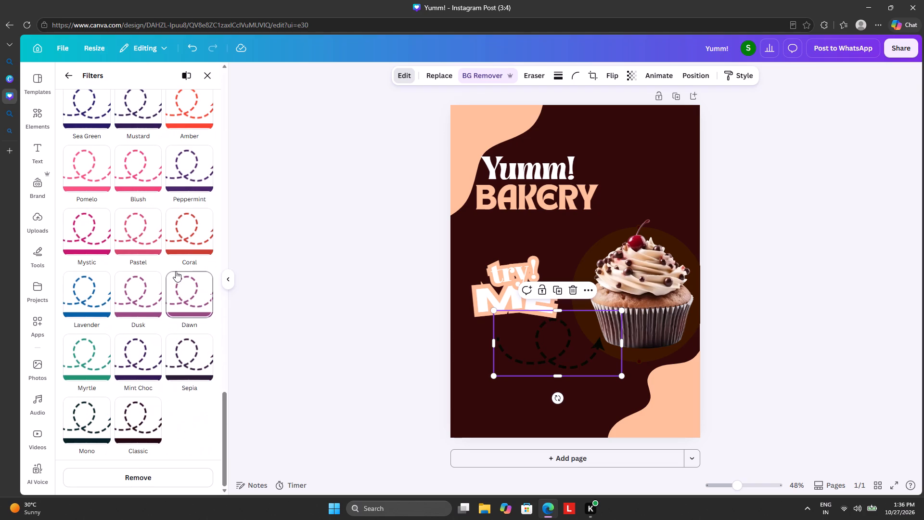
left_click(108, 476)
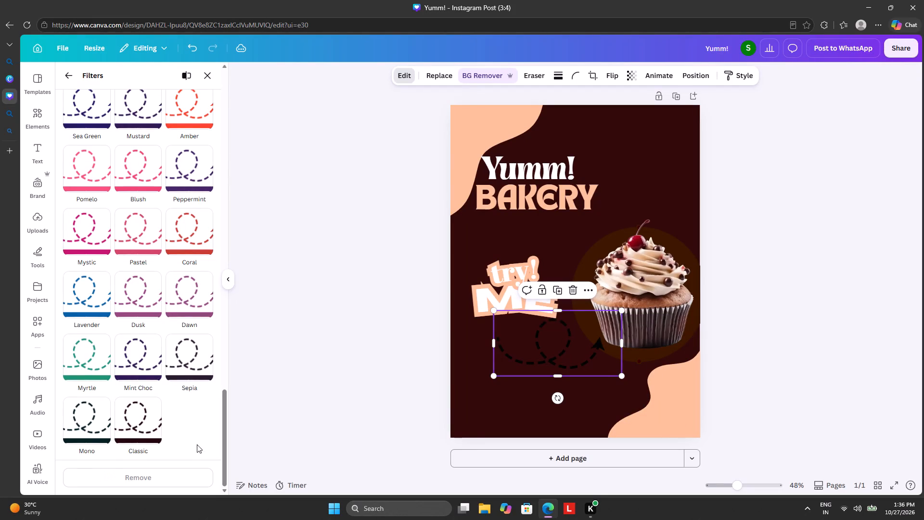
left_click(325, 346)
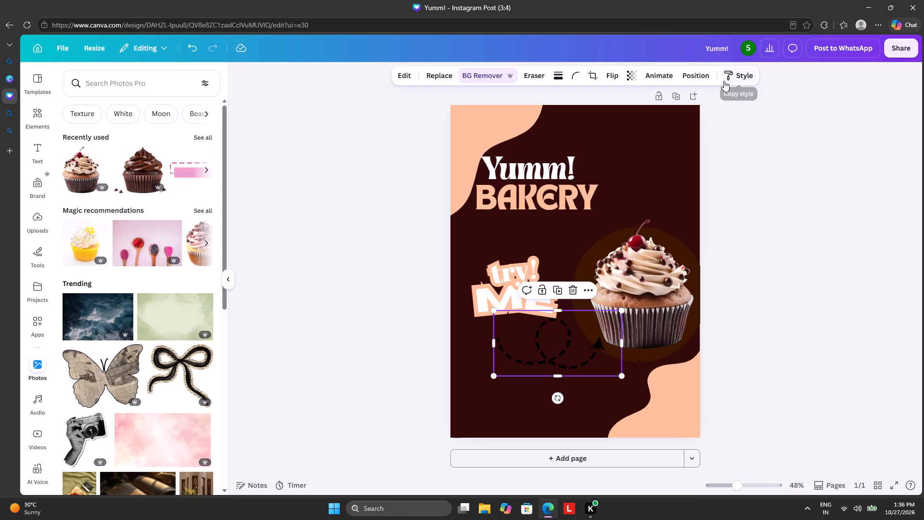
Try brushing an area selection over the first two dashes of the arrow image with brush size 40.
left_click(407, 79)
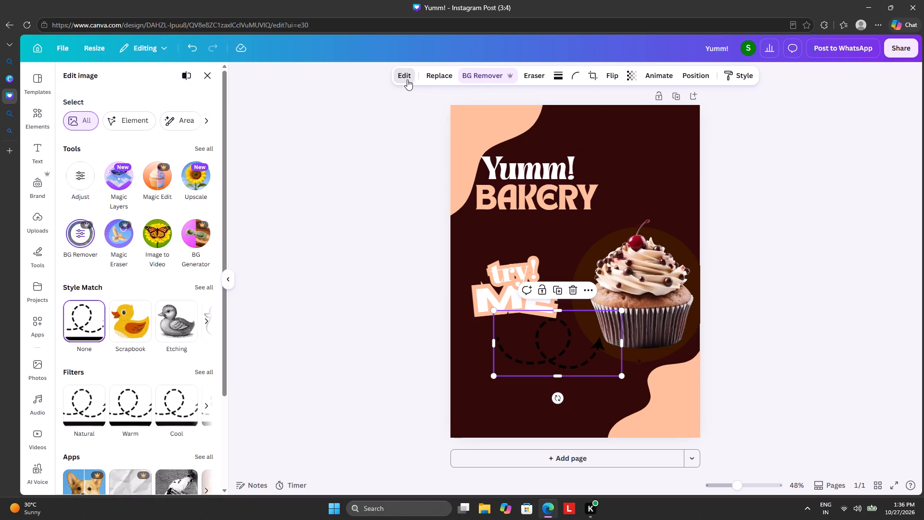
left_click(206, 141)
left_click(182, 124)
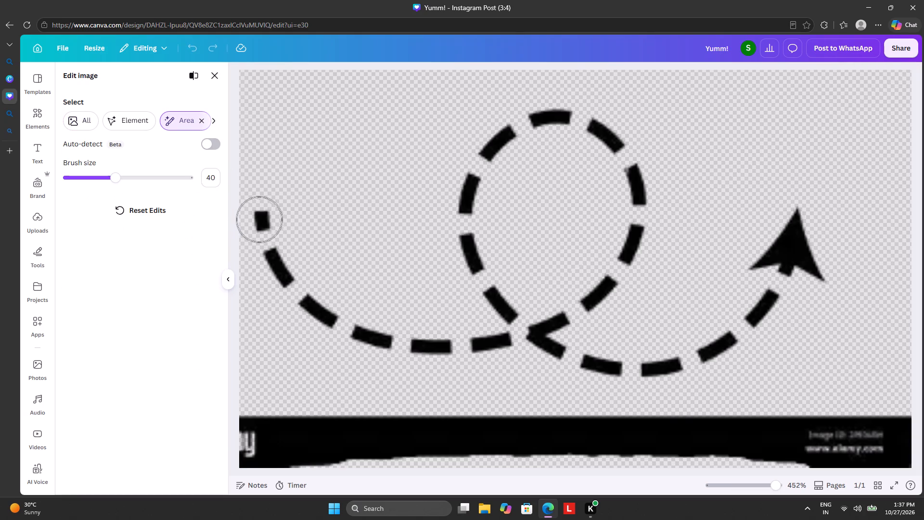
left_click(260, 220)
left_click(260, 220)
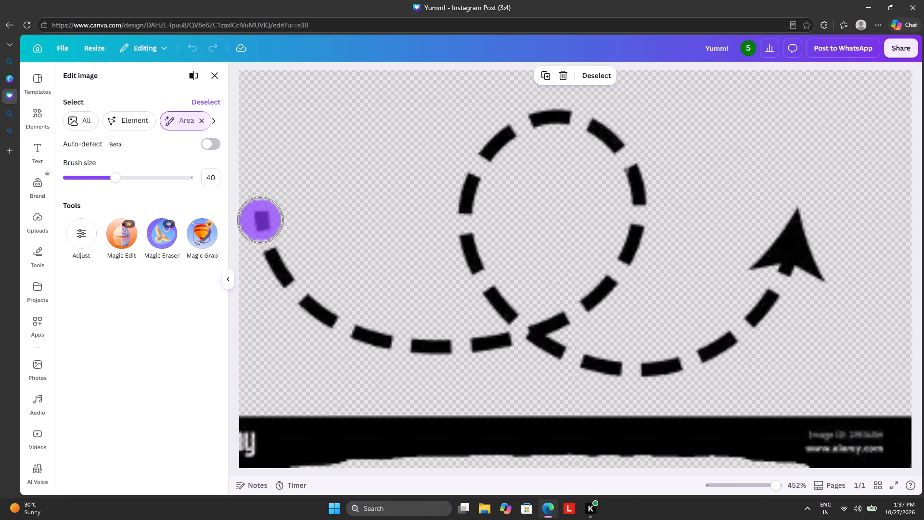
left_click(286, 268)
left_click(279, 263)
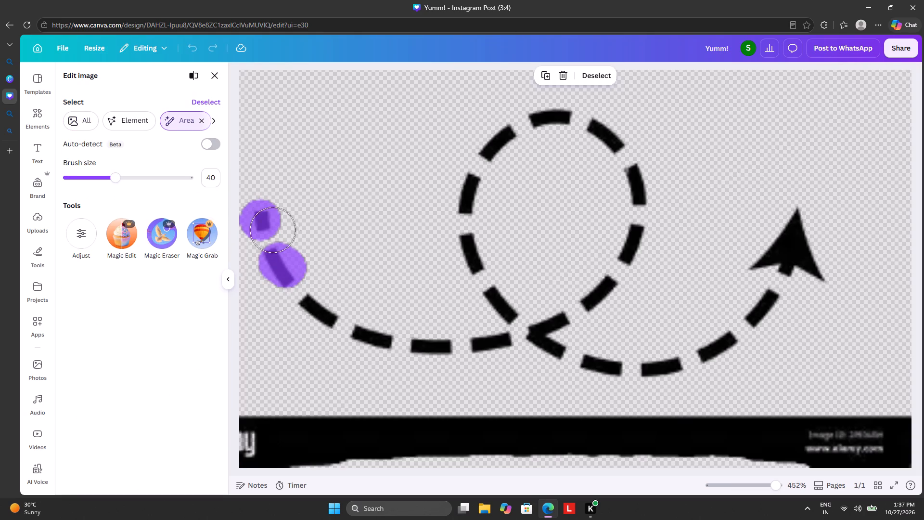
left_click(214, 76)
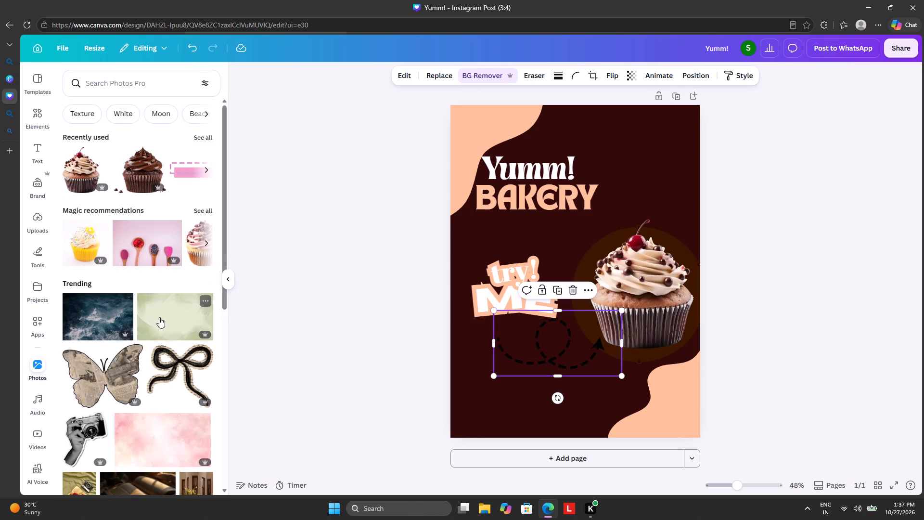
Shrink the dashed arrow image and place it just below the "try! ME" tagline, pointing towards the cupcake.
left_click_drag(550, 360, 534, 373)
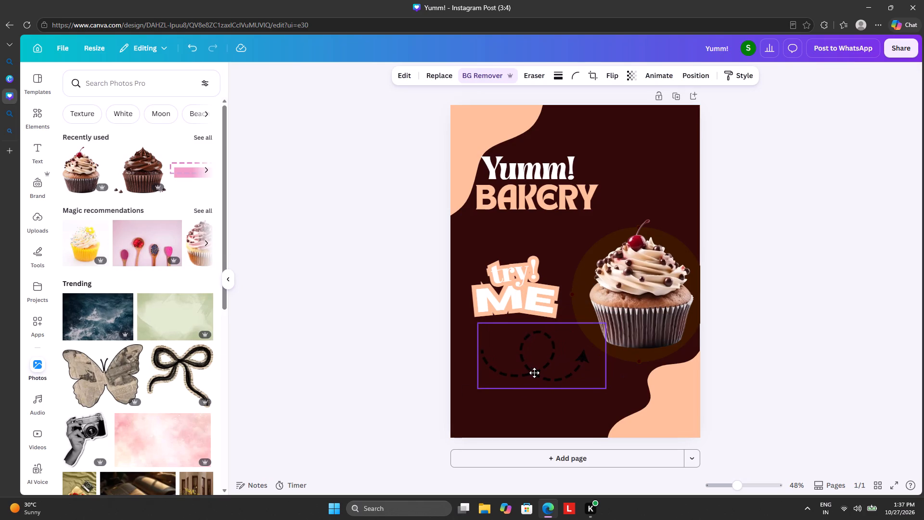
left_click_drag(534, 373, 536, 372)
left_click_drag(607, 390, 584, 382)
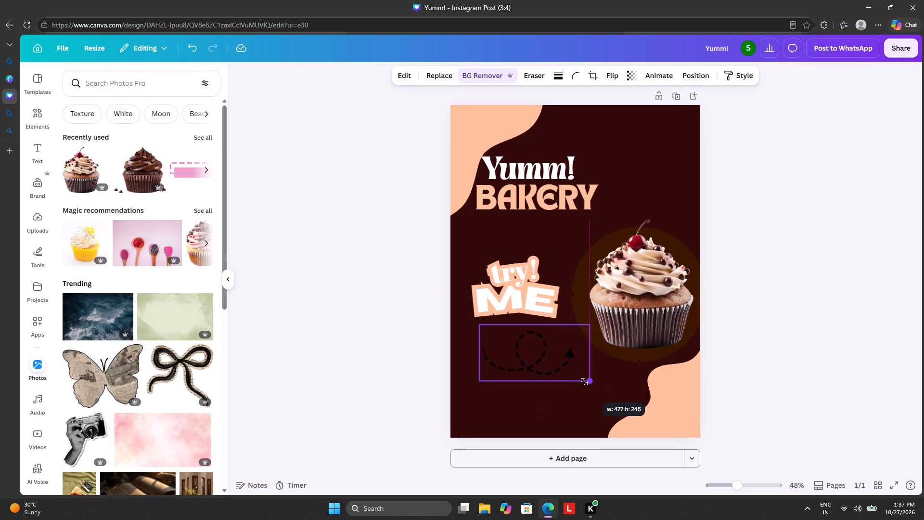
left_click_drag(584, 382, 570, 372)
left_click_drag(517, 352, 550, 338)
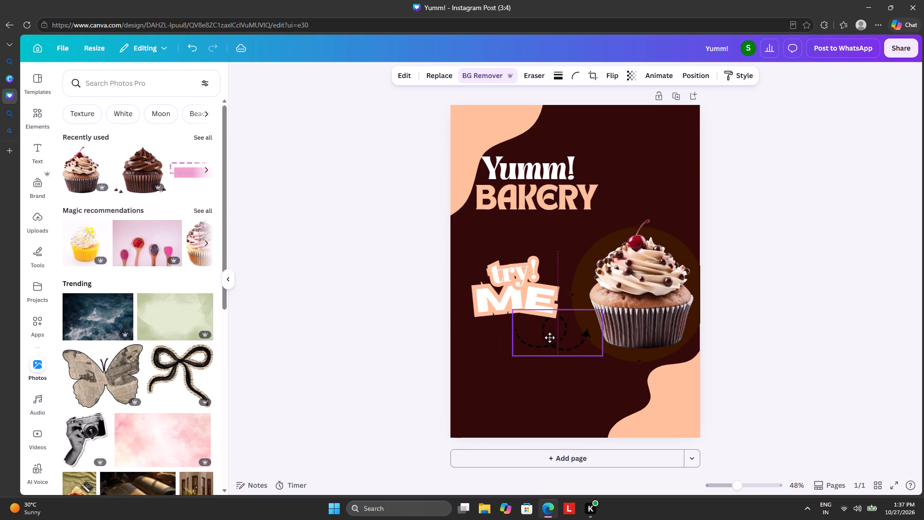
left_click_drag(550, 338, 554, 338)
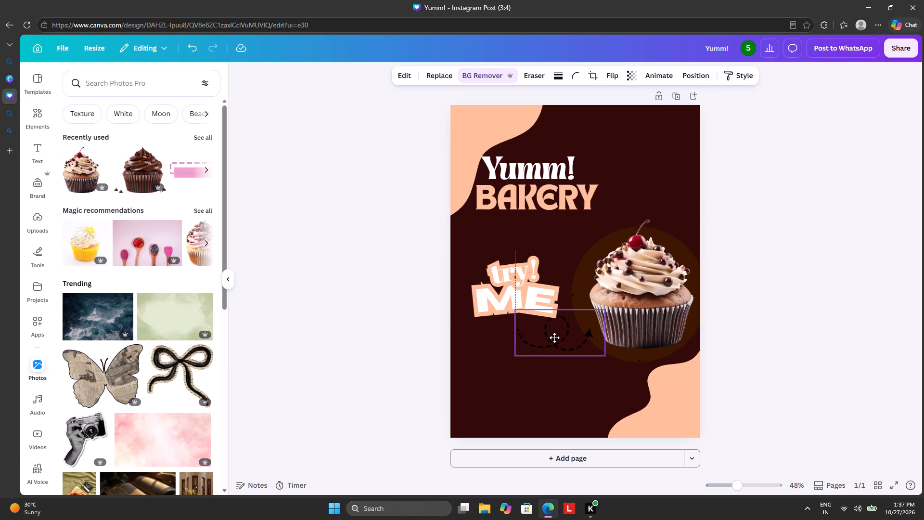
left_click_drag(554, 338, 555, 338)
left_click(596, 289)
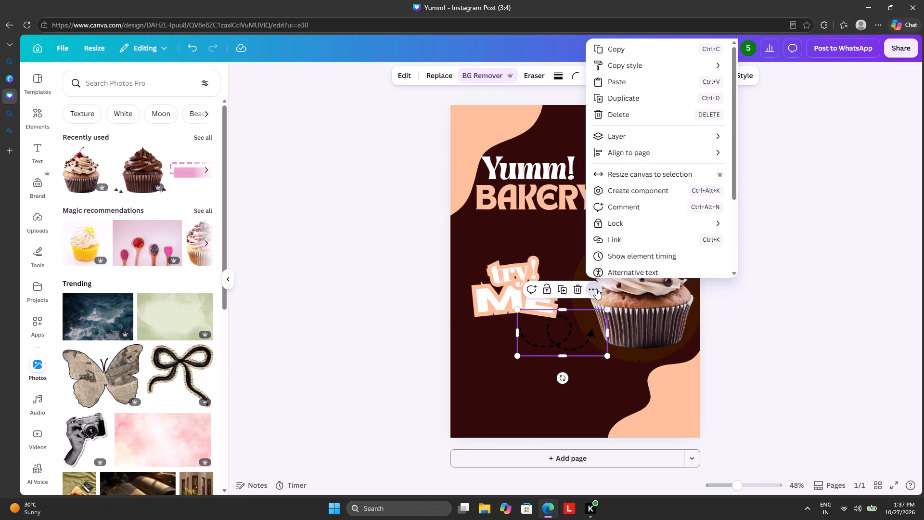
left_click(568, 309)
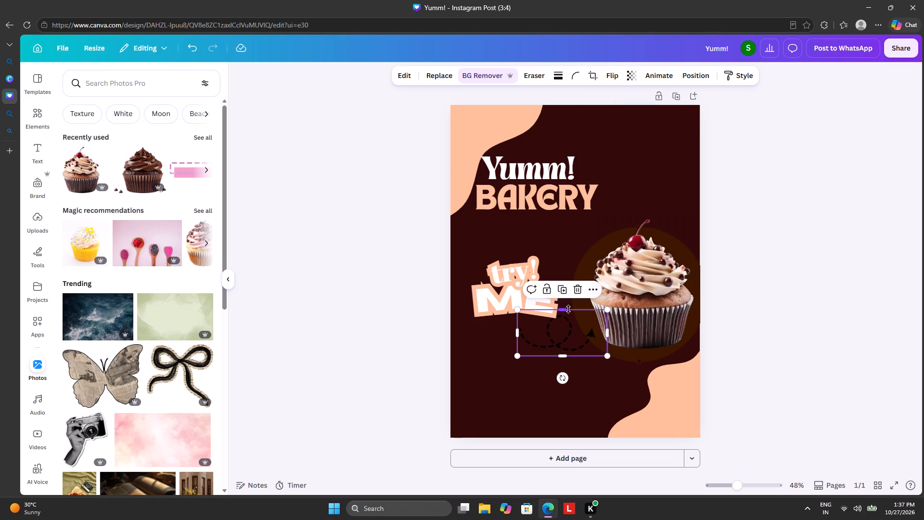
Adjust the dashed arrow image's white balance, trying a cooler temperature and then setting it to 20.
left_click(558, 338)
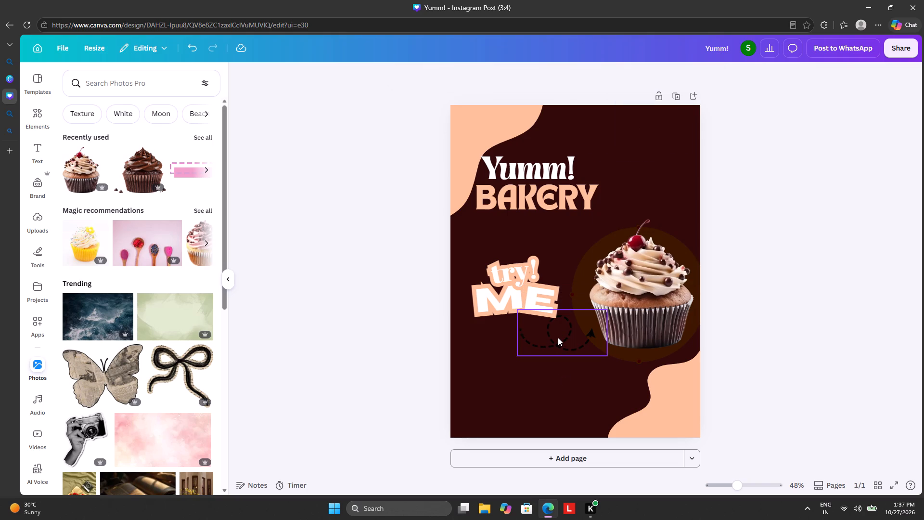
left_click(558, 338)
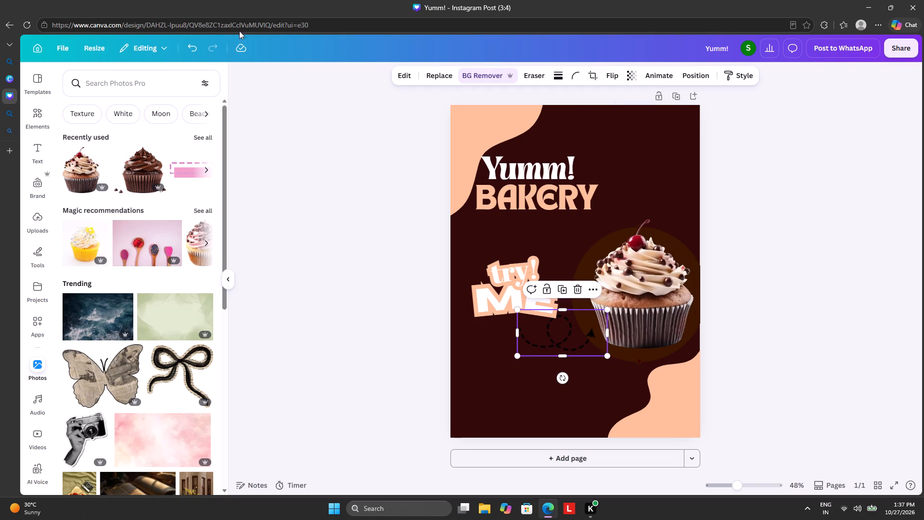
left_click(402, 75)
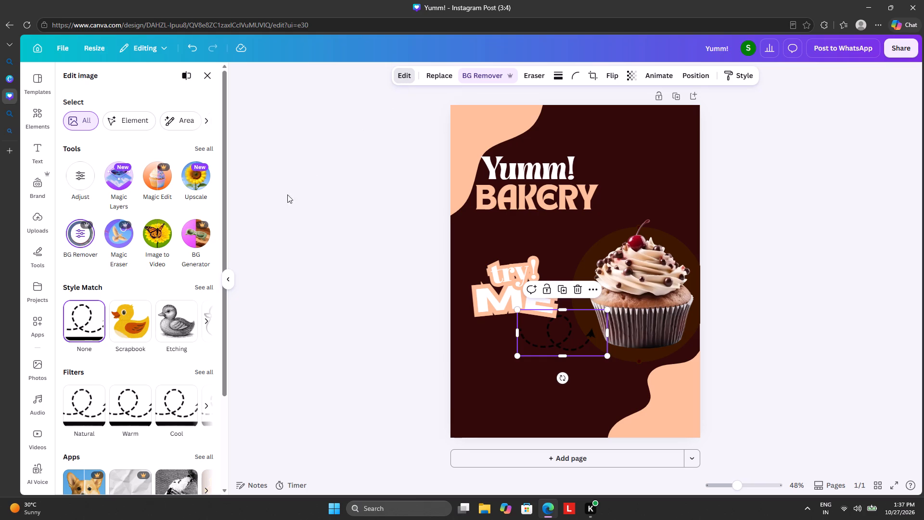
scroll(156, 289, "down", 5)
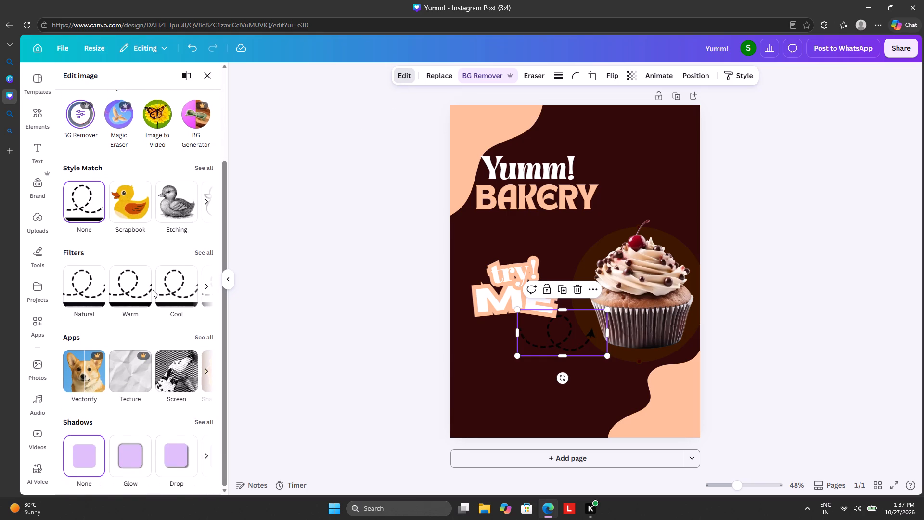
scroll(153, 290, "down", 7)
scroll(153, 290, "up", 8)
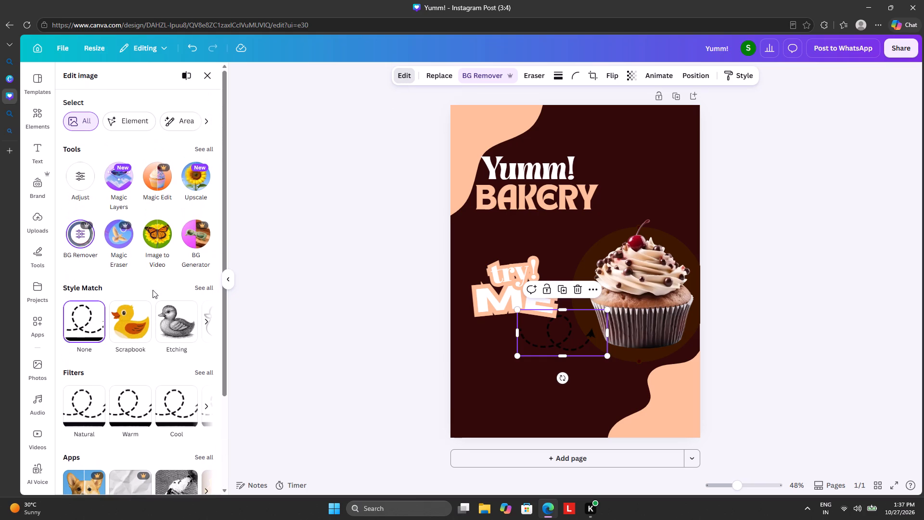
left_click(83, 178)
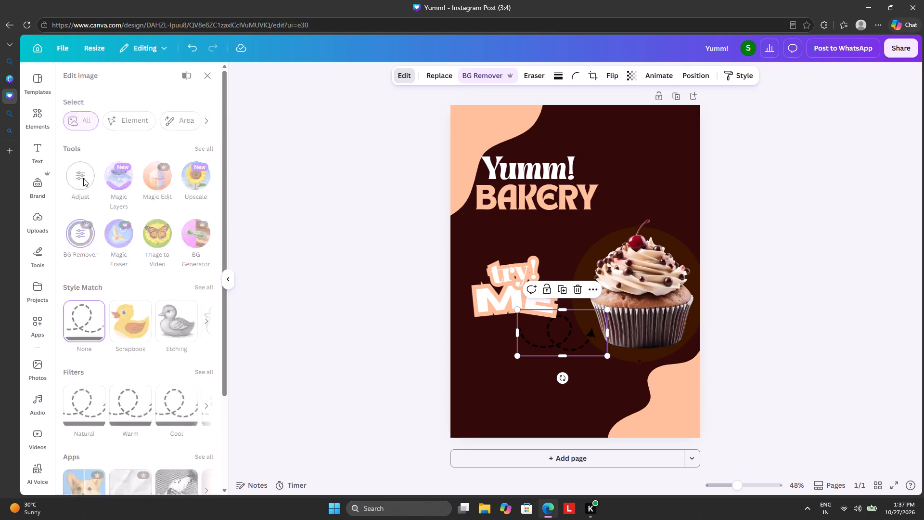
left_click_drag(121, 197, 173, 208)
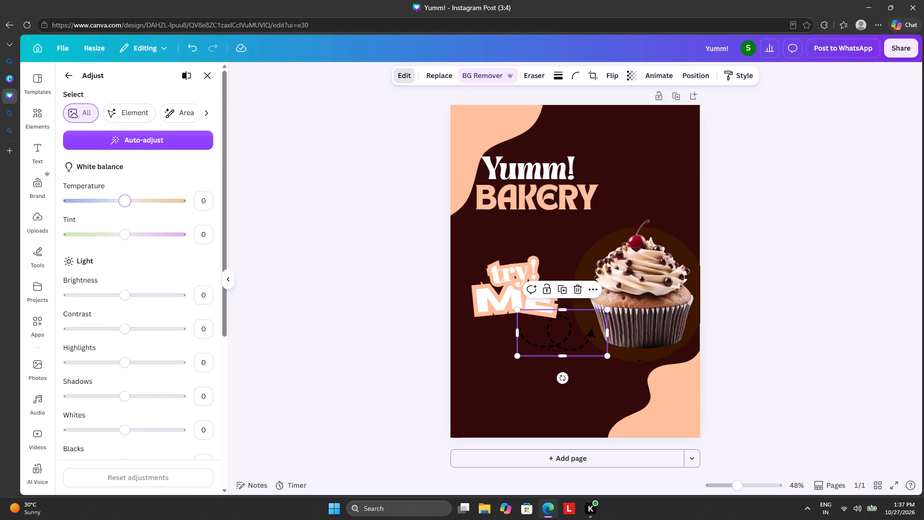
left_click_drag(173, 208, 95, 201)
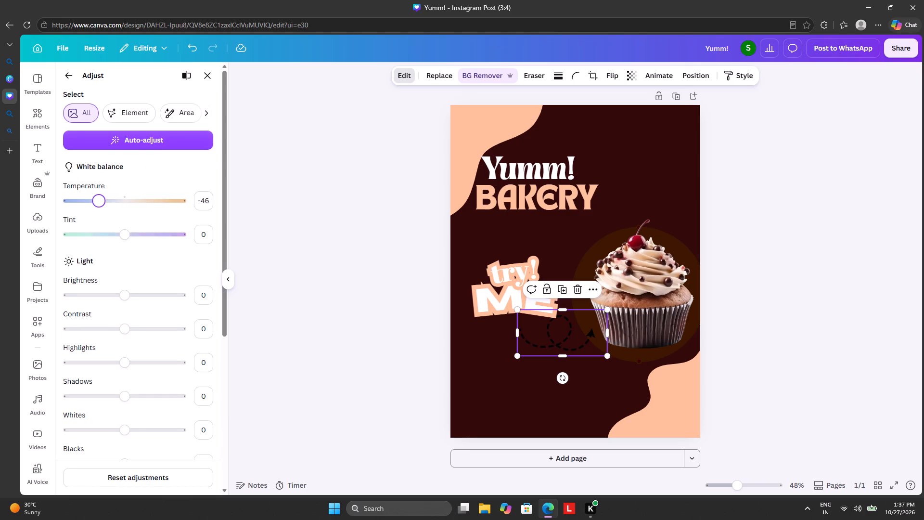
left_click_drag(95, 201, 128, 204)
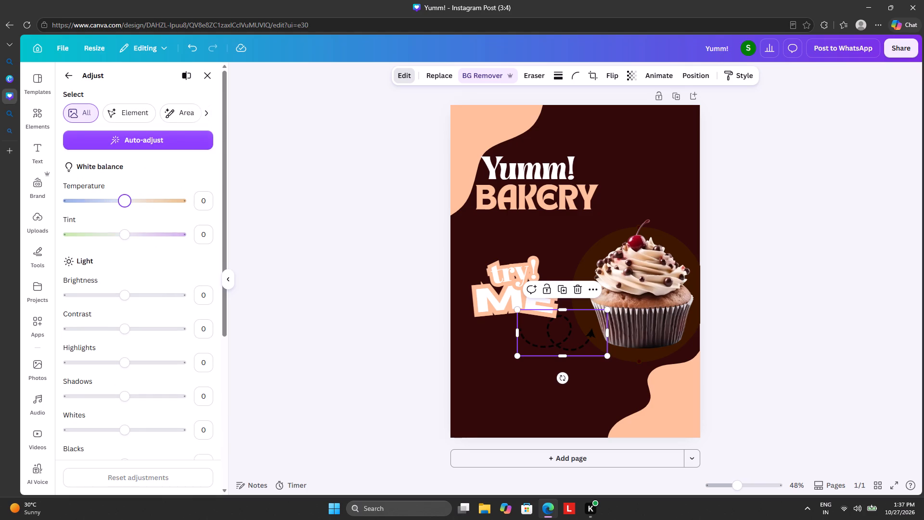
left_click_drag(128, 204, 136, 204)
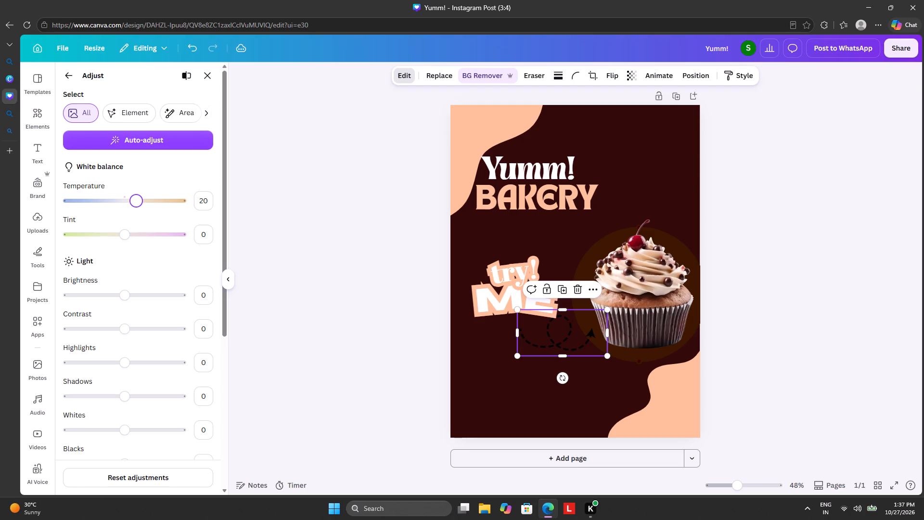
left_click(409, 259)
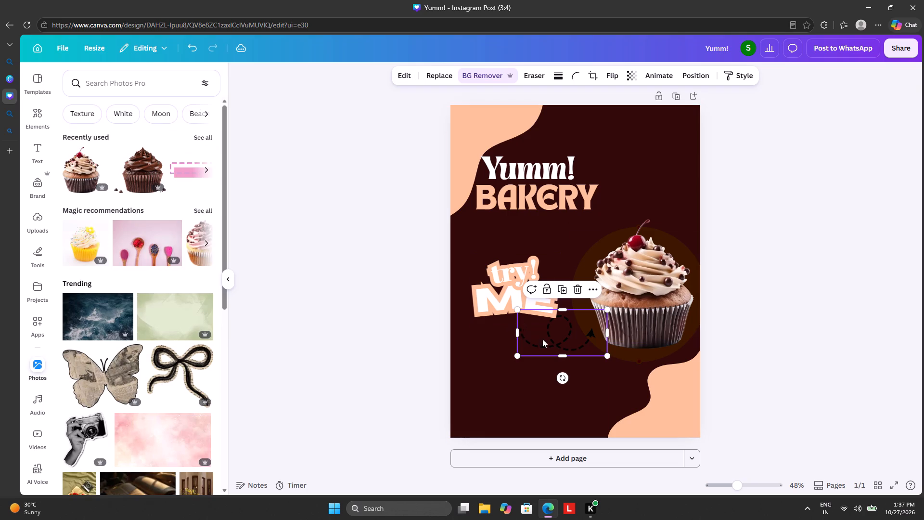
Delete the dashed arrow image from the page.
left_click(548, 340)
left_click(554, 338)
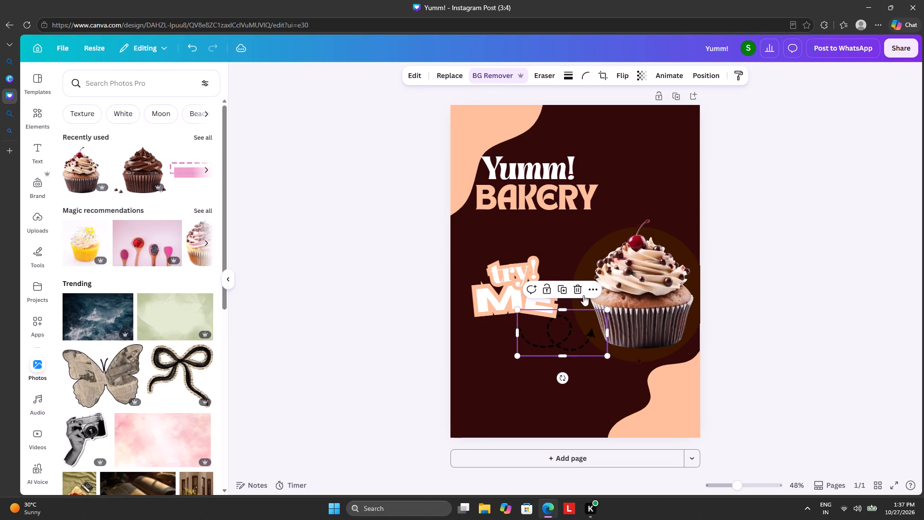
left_click(579, 291)
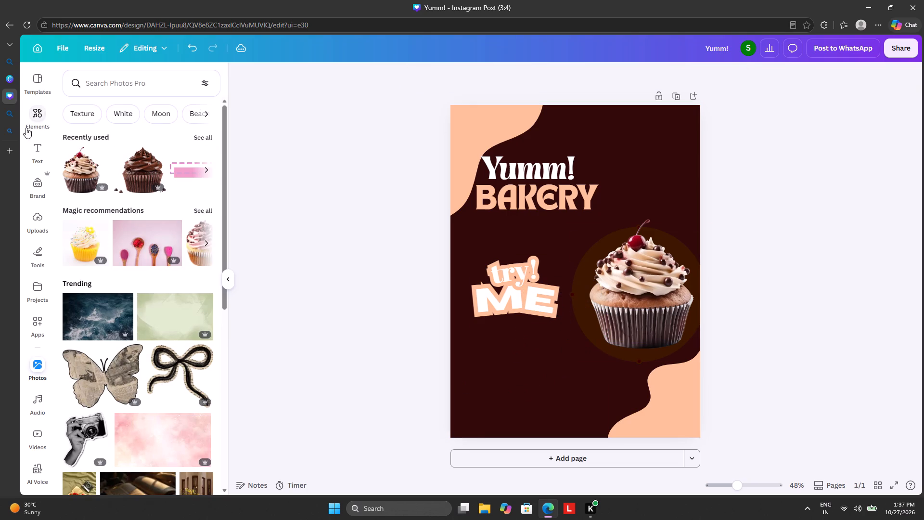
Search the web in a new tab for "dahed line arrow", then refine the query to "dahed line arrow png white couler".
left_click(7, 145)
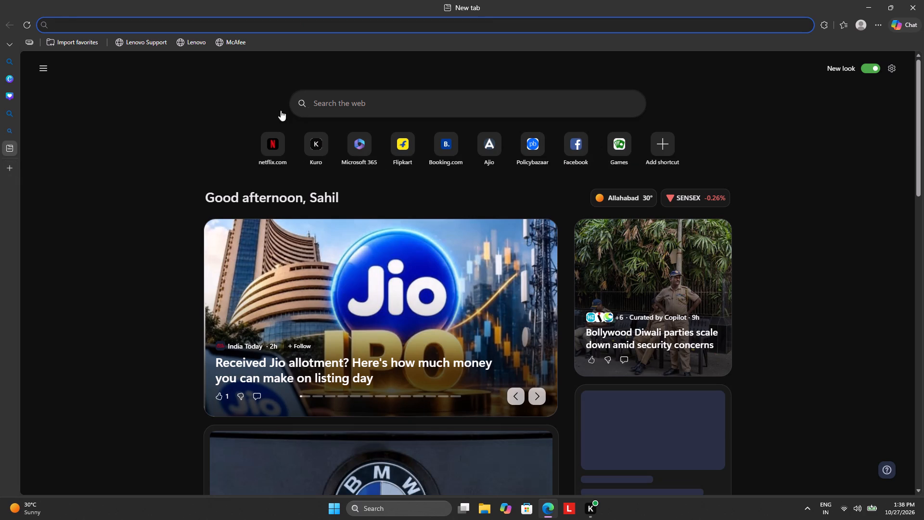
left_click(335, 100)
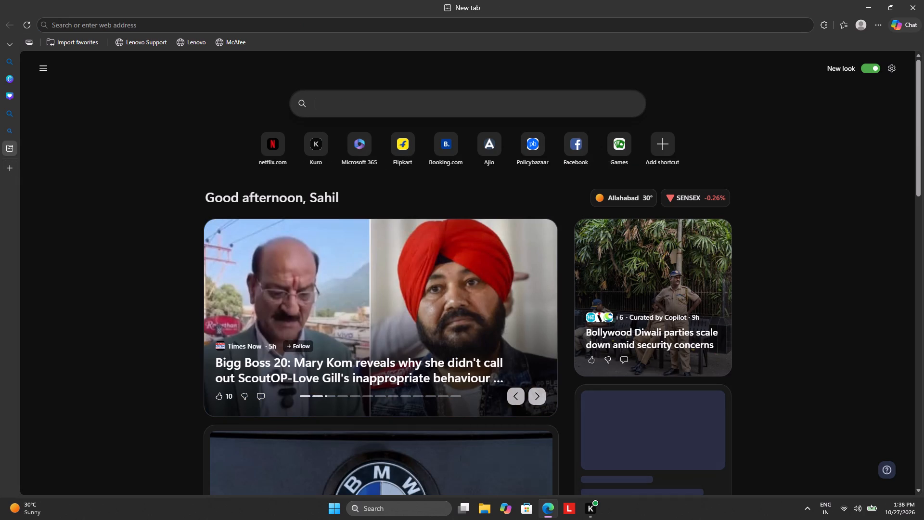
key("a")
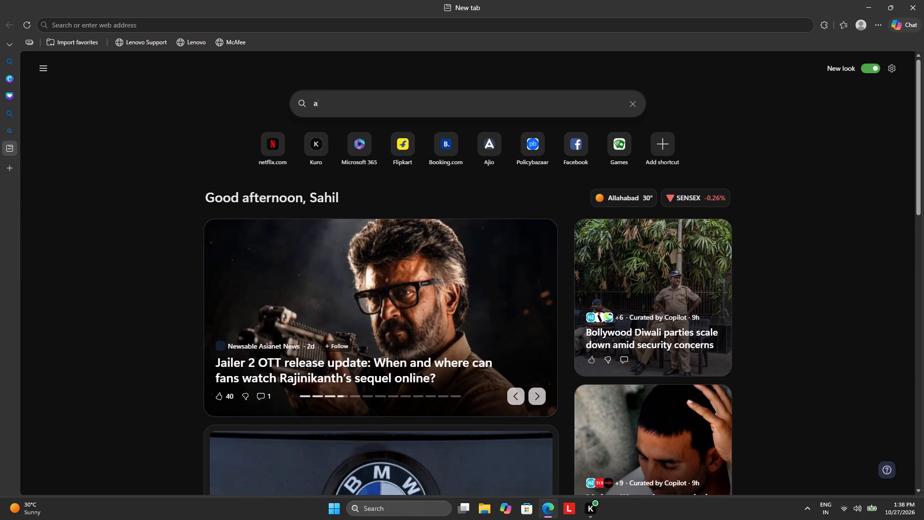
key("BackSpace")
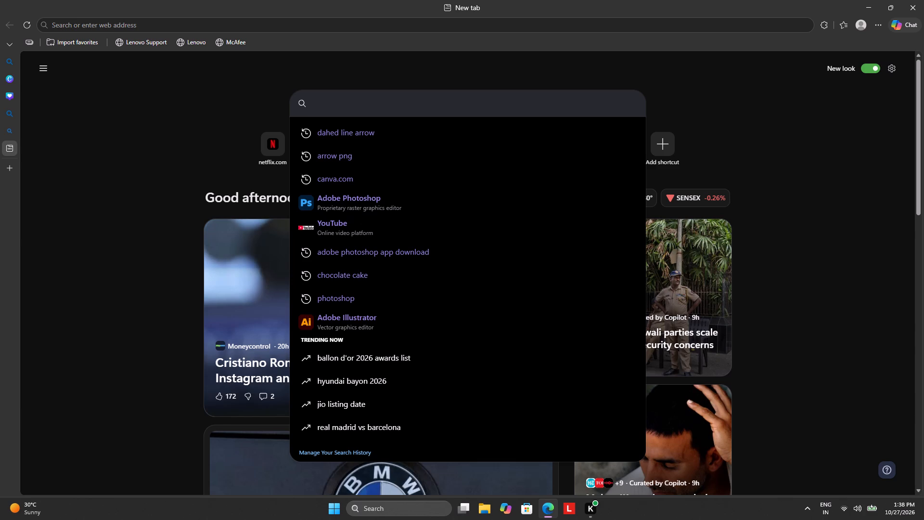
left_click(337, 127)
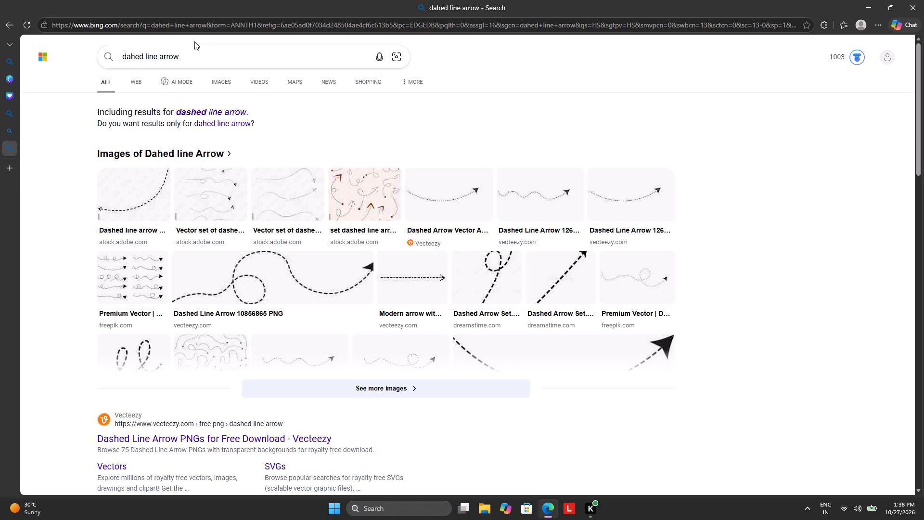
left_click(186, 55)
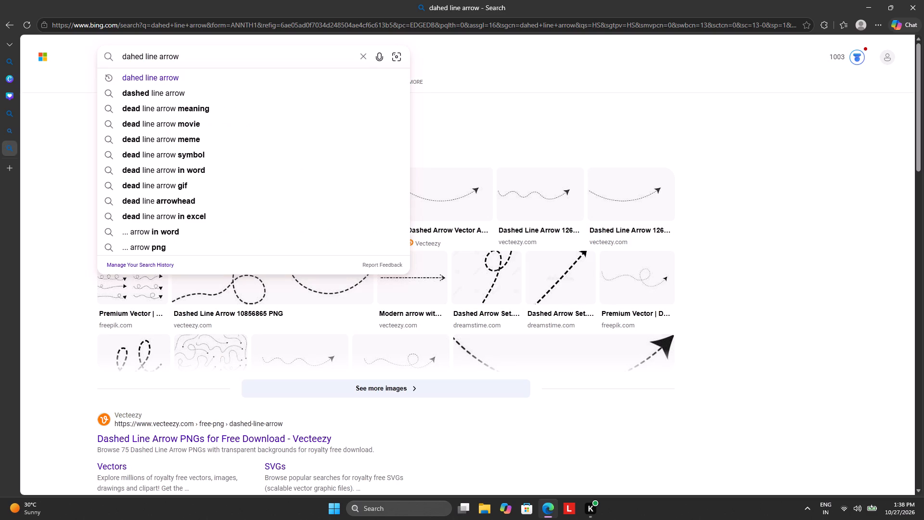
key("space")
type("p")
type("ng white couler")
key("Return")
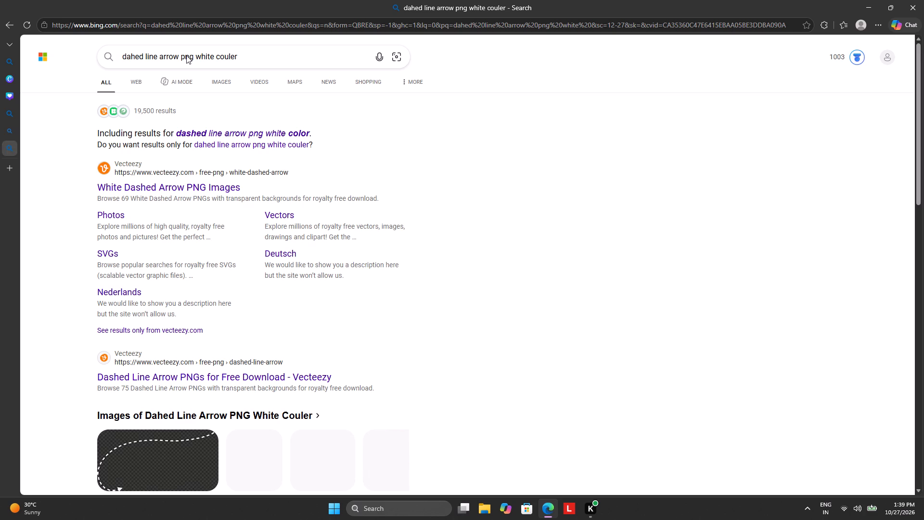
Preview the coral looped image Dashed Line Arrow 9836938 PNG from the search results and return to the Yumm! design.
scroll(345, 379, "down", 5)
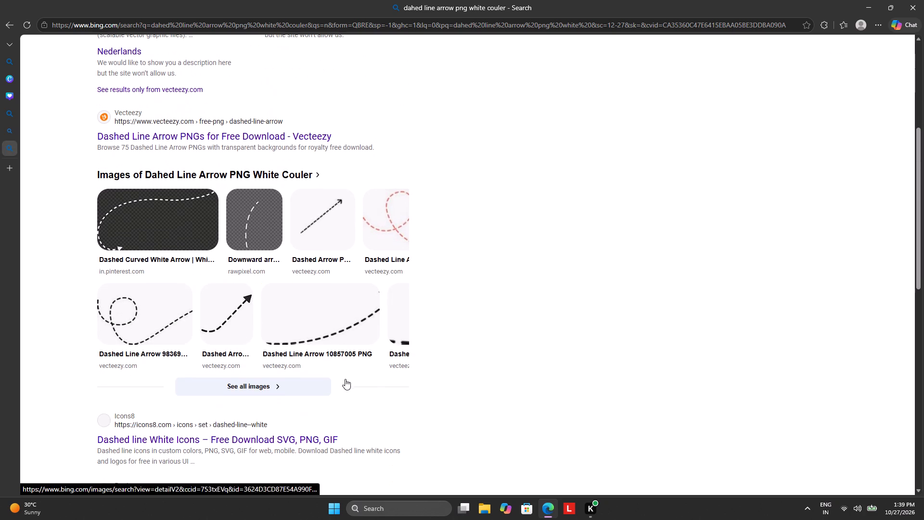
left_click(378, 256)
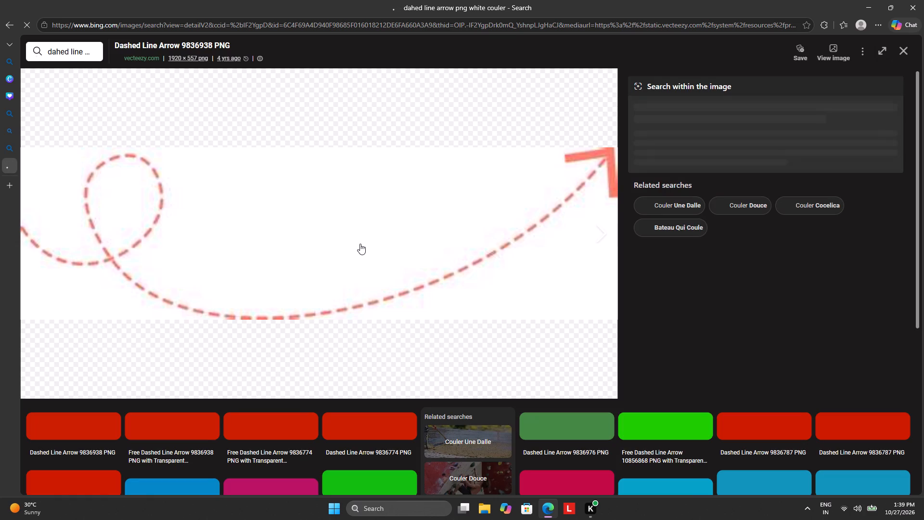
left_click_drag(157, 236, 233, 233)
left_click(221, 237)
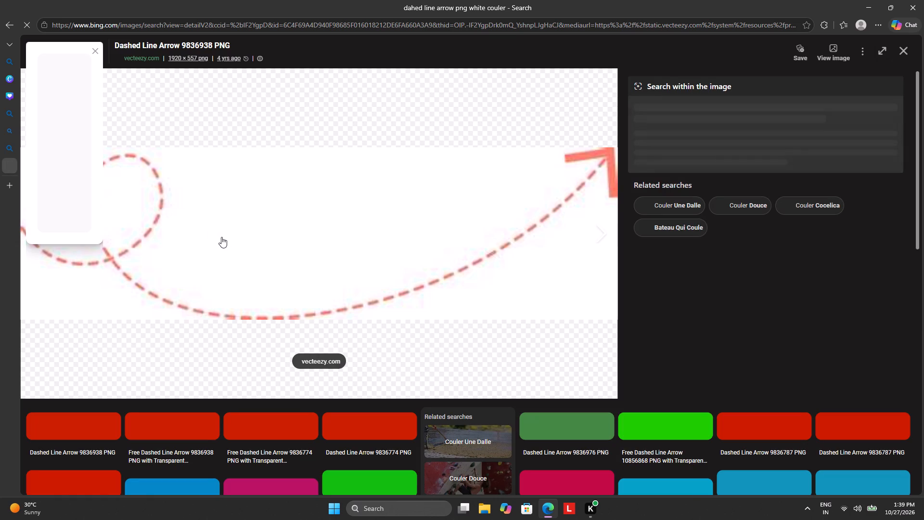
left_click(903, 51)
left_click(903, 51)
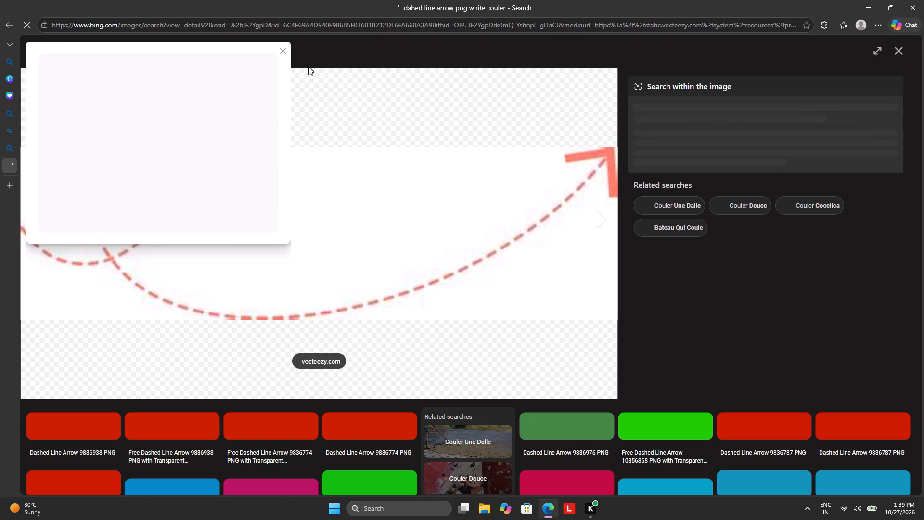
left_click(277, 49)
left_click(281, 51)
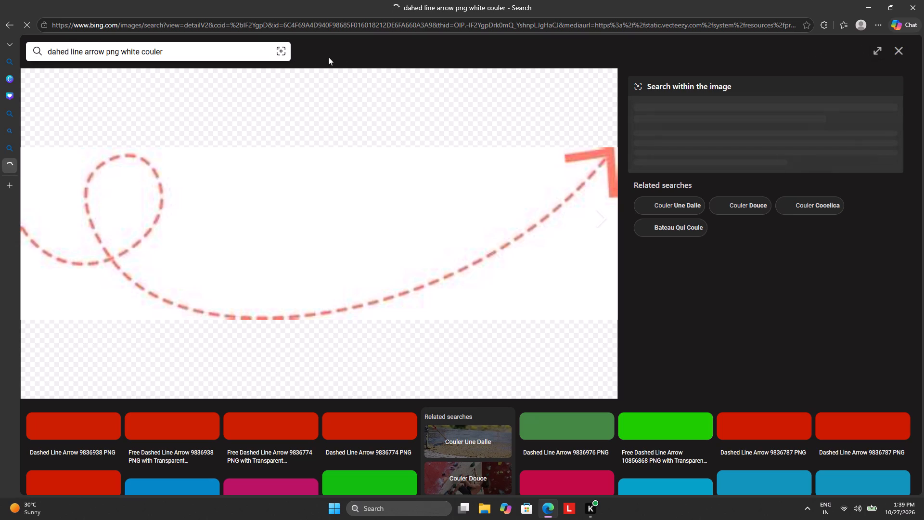
left_click(340, 54)
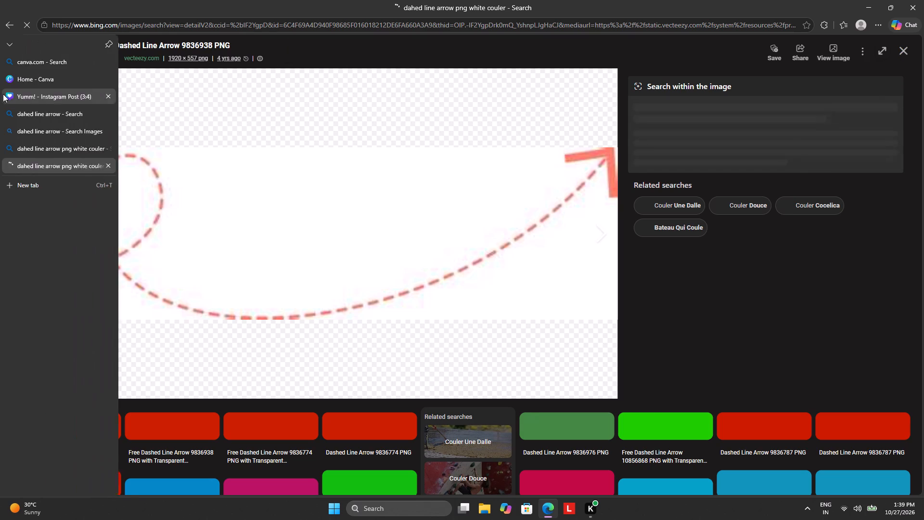
left_click(3, 94)
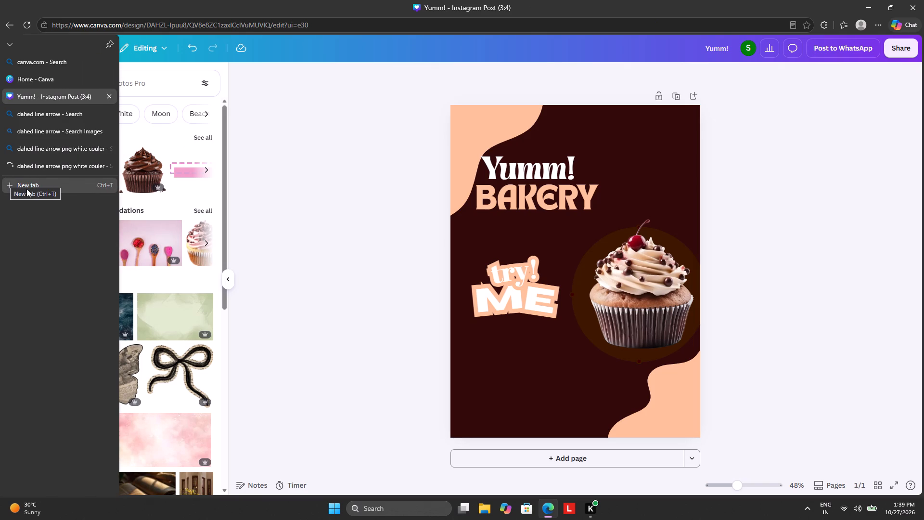
Search the web for "arrow" in a new tab.
left_click(27, 183)
left_click(355, 104)
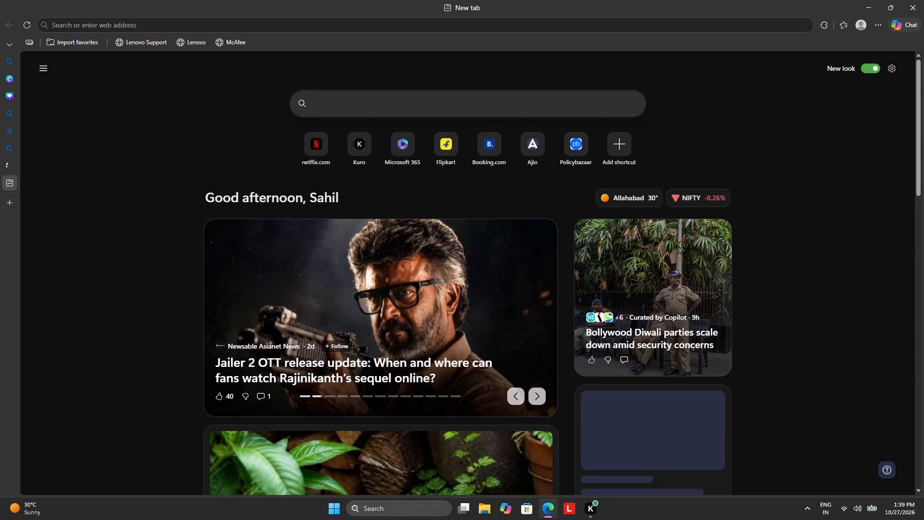
type("ar")
key("r")
type("ow")
key("Return")
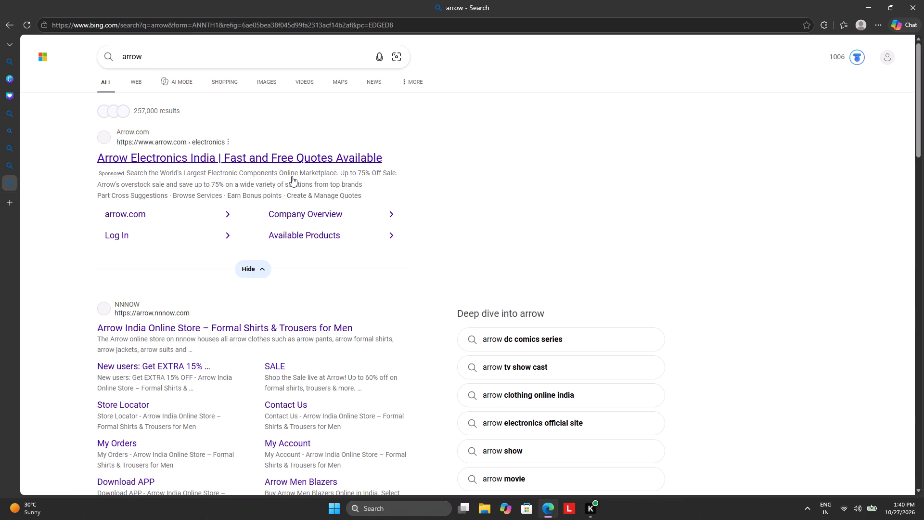
Look through the "arrow" web results for a suitable arrow image.
scroll(231, 228, "down", 6)
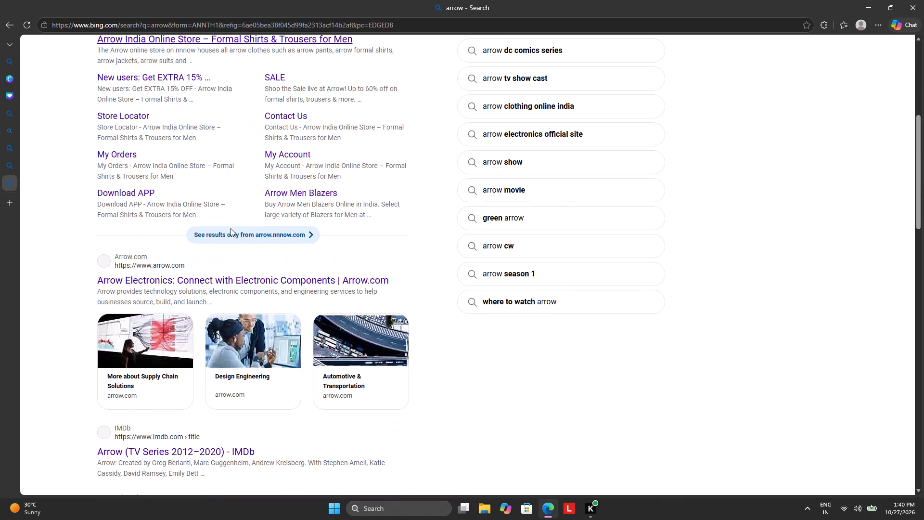
scroll(231, 228, "down", 11)
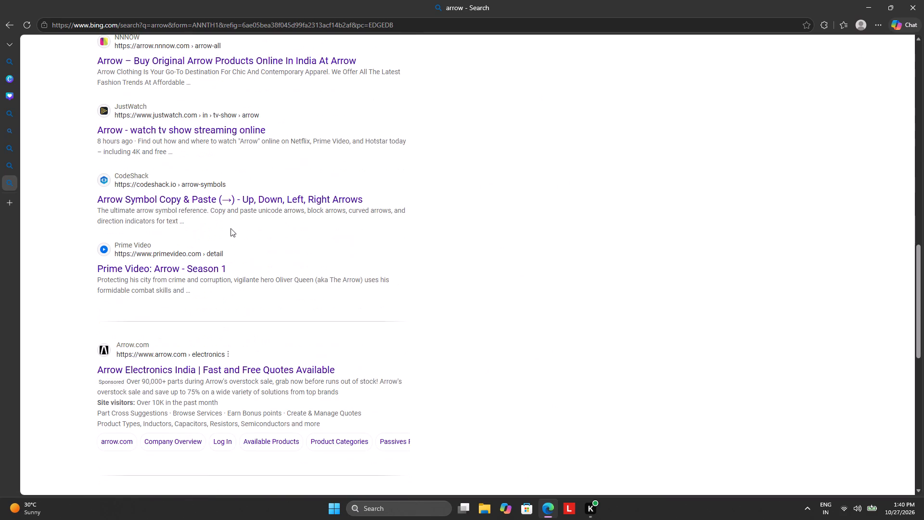
scroll(231, 228, "down", 11)
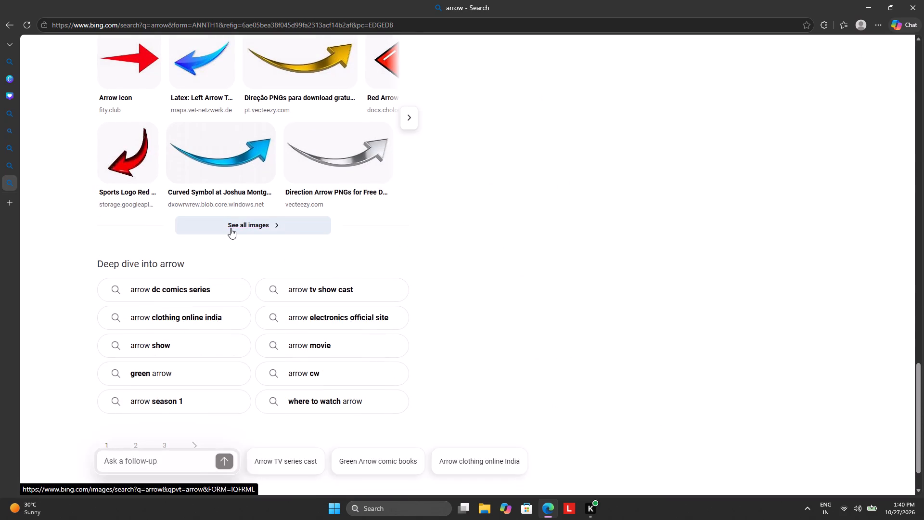
scroll(231, 228, "up", 7)
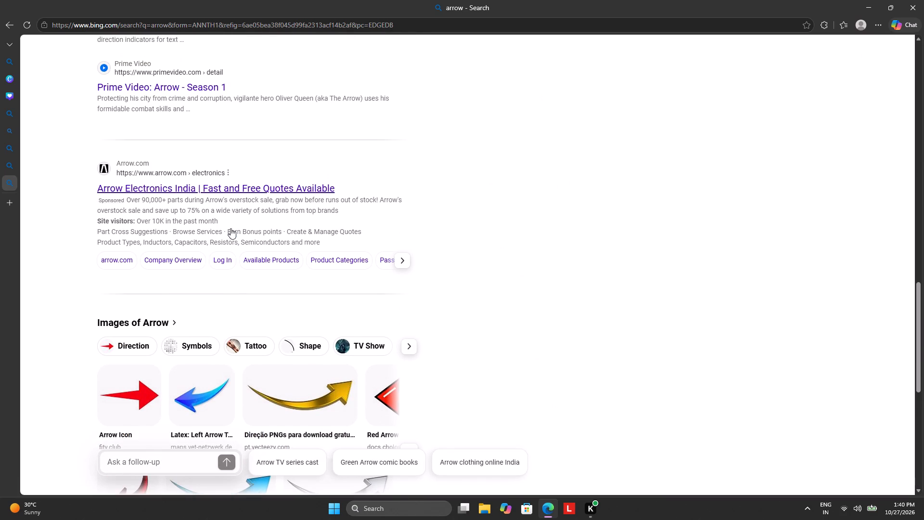
scroll(231, 228, "up", 15)
scroll(231, 228, "up", 13)
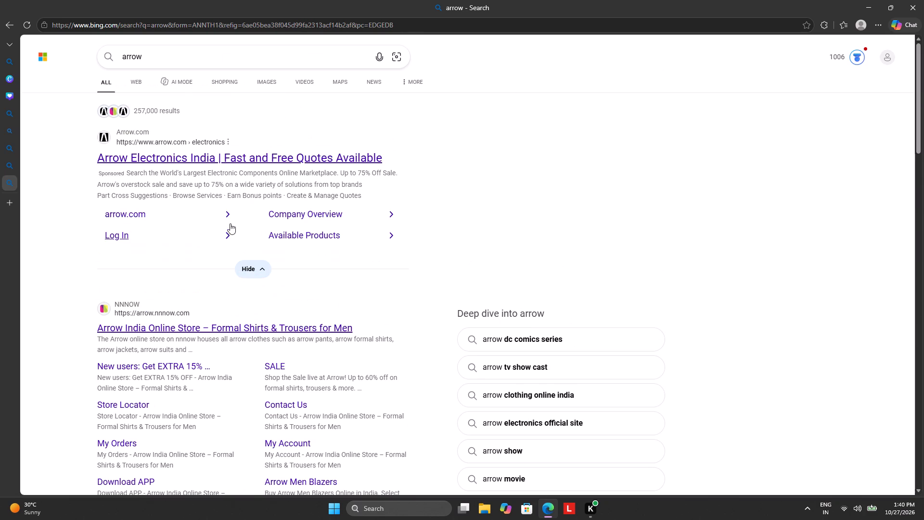
Repeat the recent search "dahed line arrow png white couler" and open all of its image results.
left_click(360, 50)
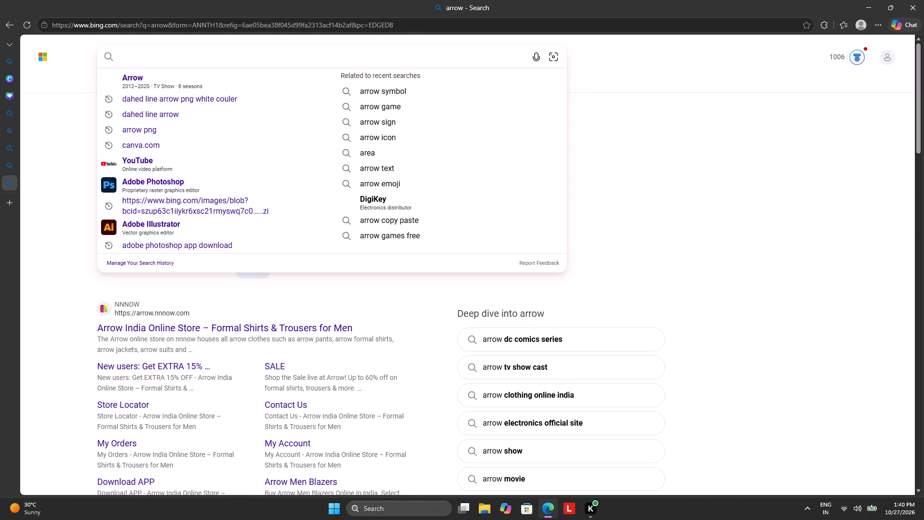
left_click(294, 102)
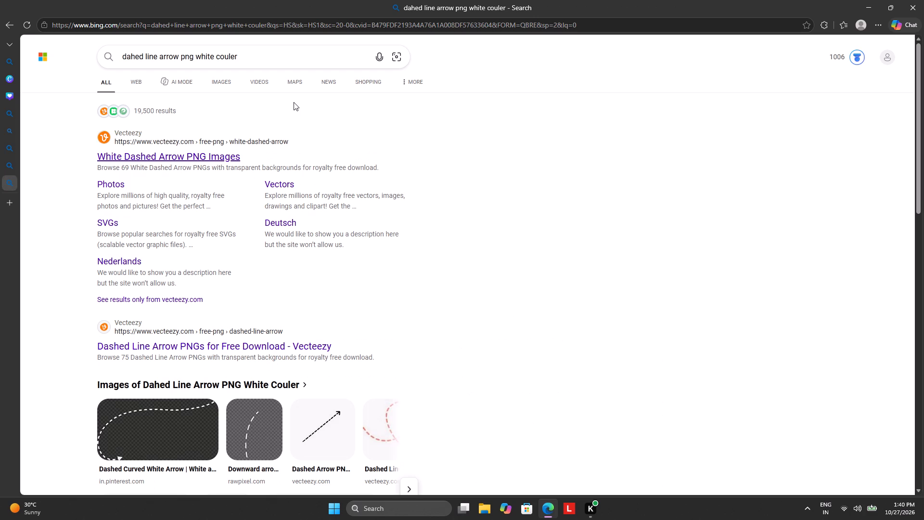
scroll(337, 304, "down", 4)
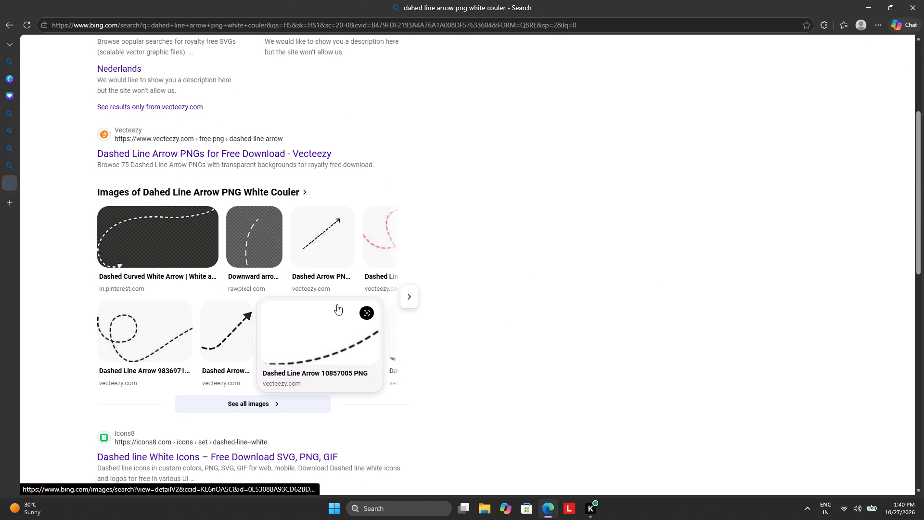
left_click(261, 404)
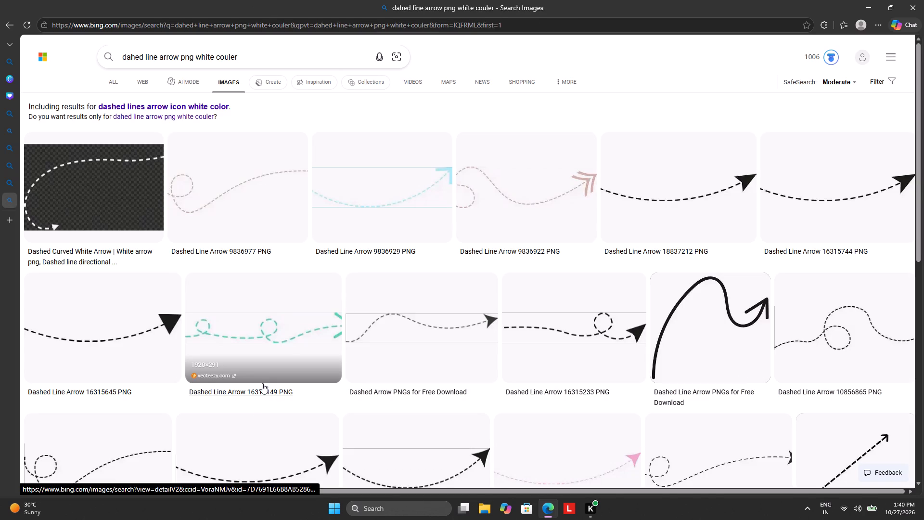
Choose the black looped image Dashed Line Arrow 9836517 PNG from the image results and copy it.
scroll(436, 287, "down", 2)
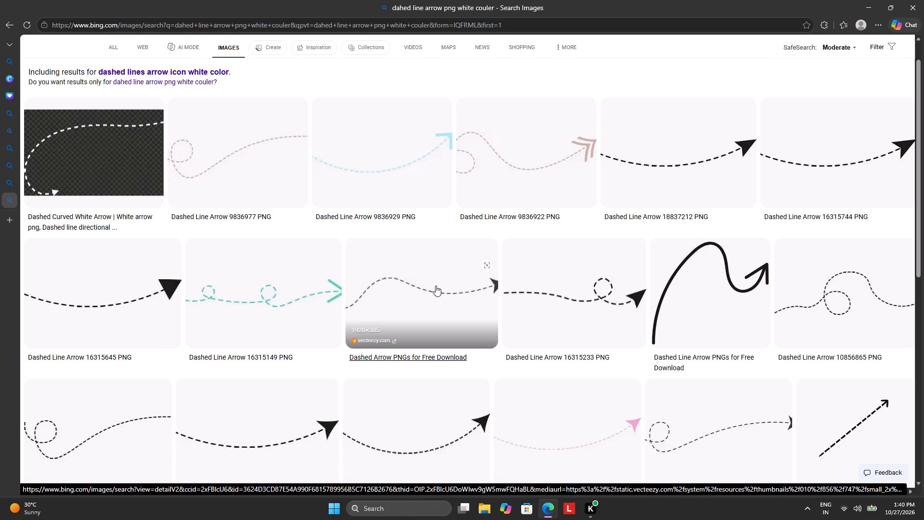
scroll(436, 286, "down", 5)
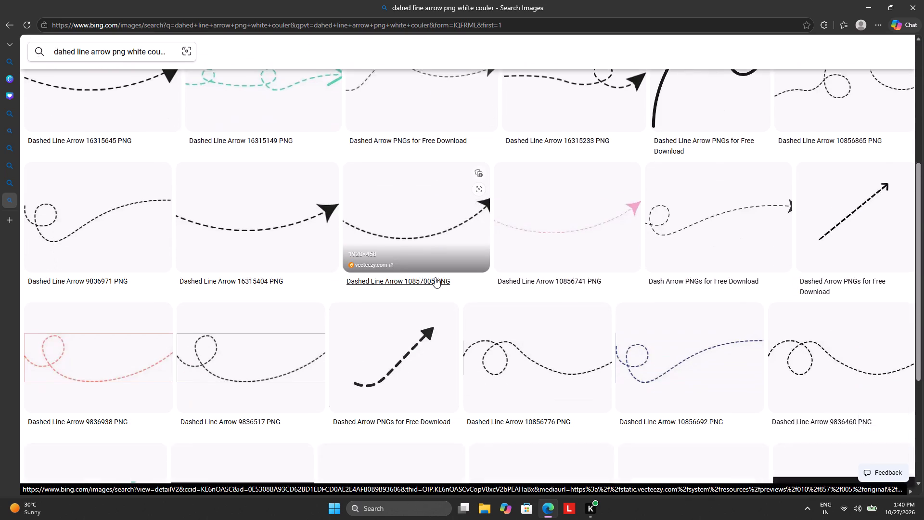
scroll(435, 277, "down", 3)
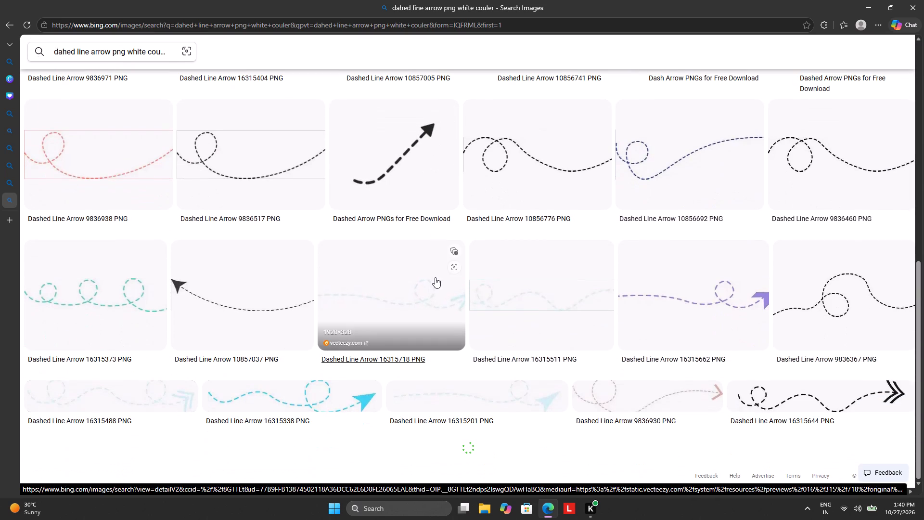
scroll(427, 289, "down", 3)
scroll(427, 289, "up", 2)
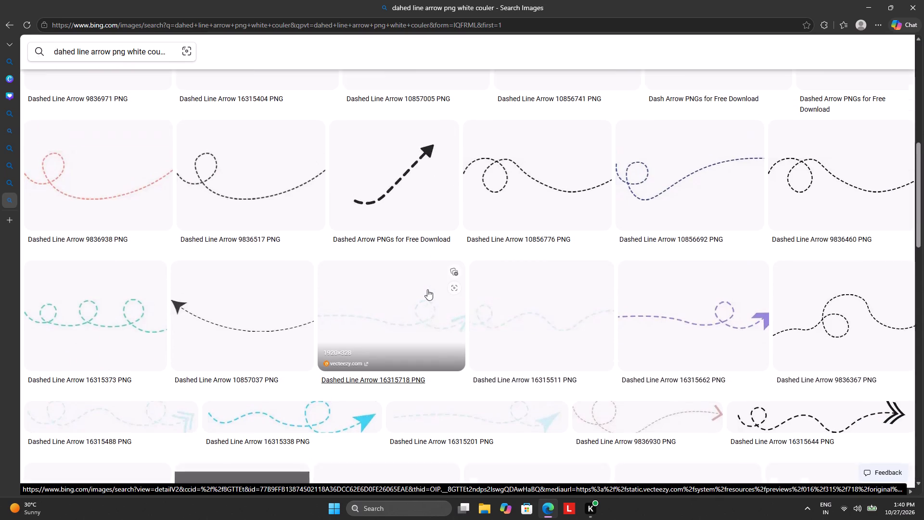
scroll(427, 289, "up", 3)
left_click(263, 390)
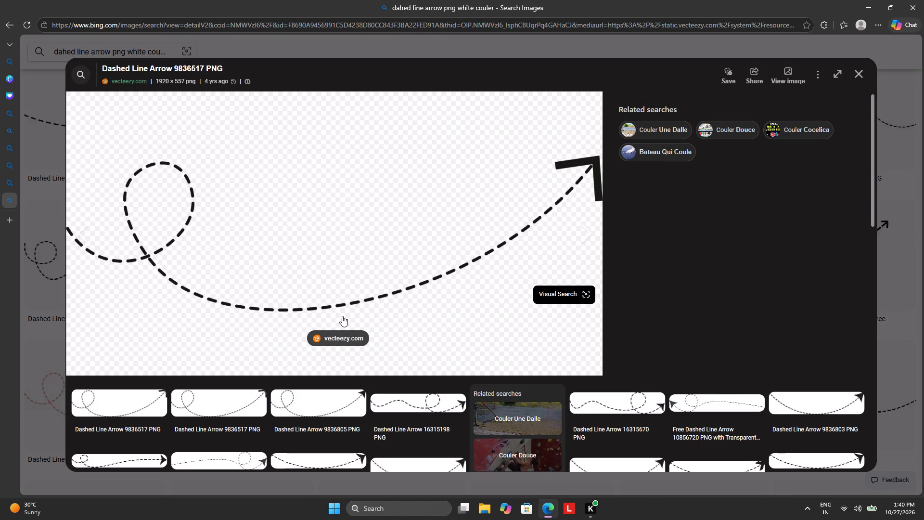
right_click(382, 287)
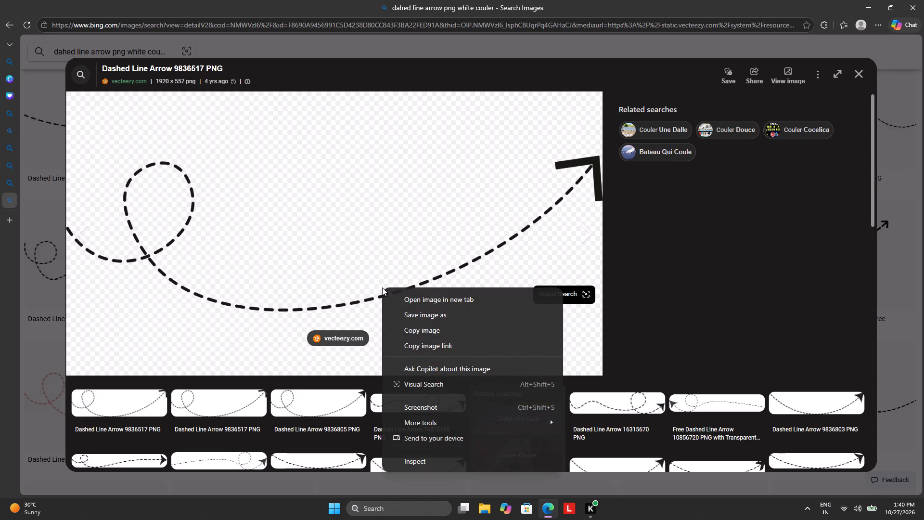
left_click(408, 326)
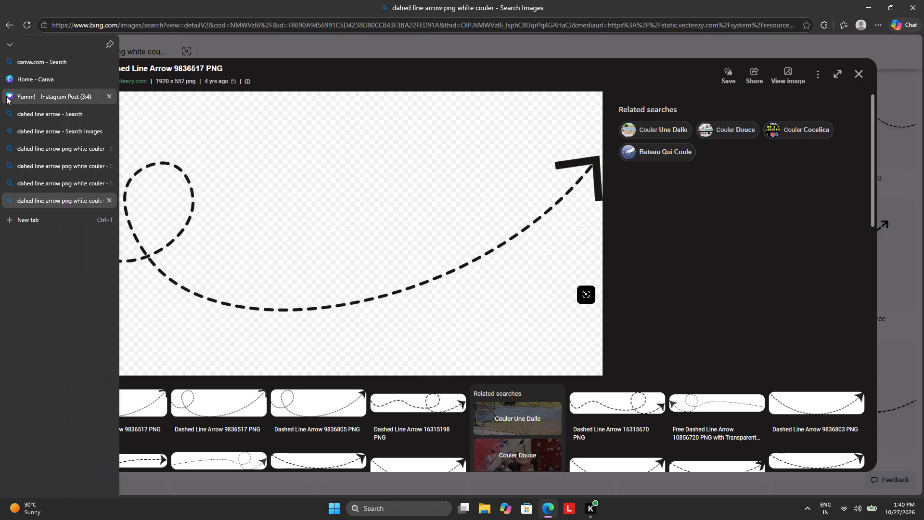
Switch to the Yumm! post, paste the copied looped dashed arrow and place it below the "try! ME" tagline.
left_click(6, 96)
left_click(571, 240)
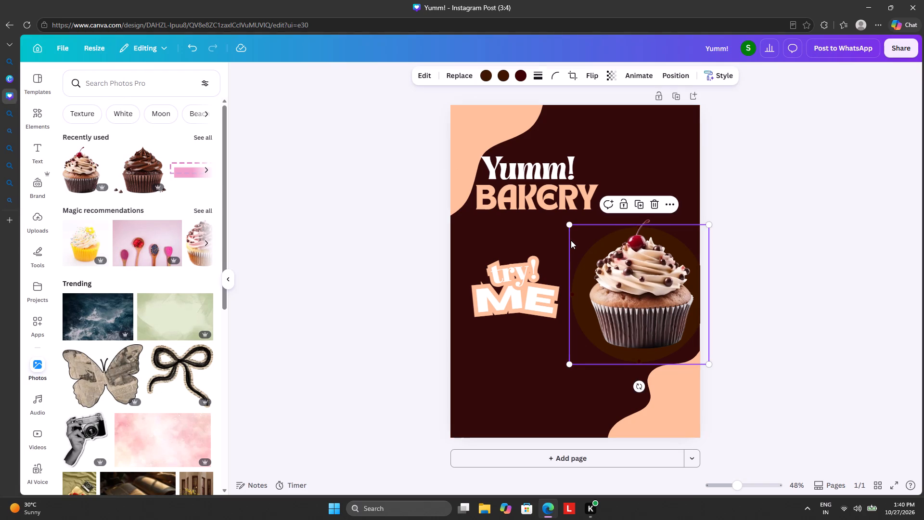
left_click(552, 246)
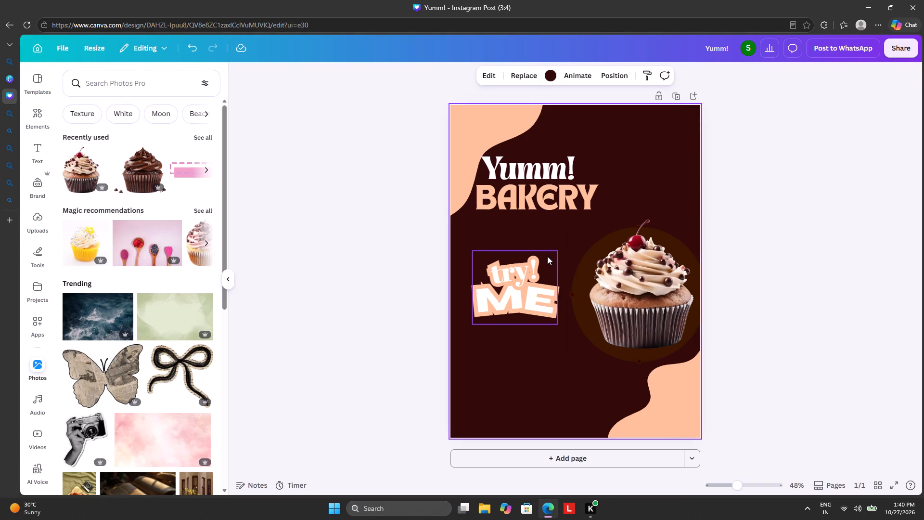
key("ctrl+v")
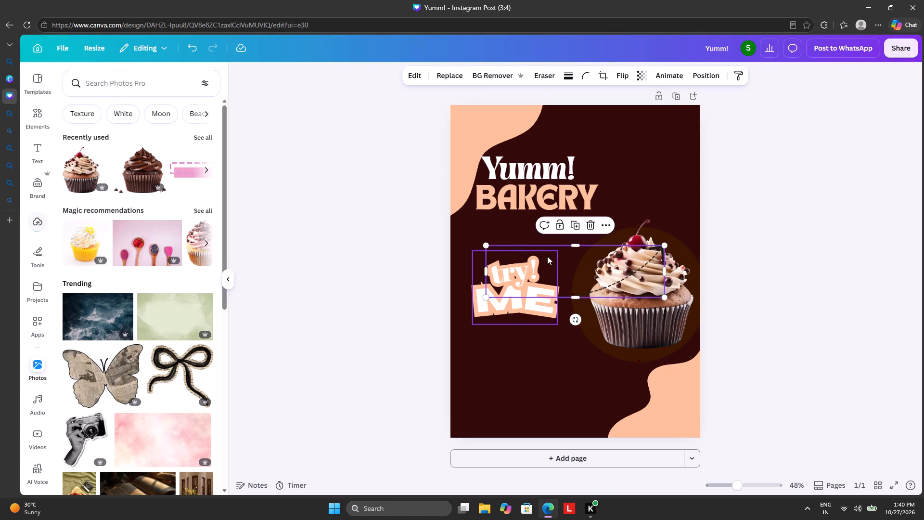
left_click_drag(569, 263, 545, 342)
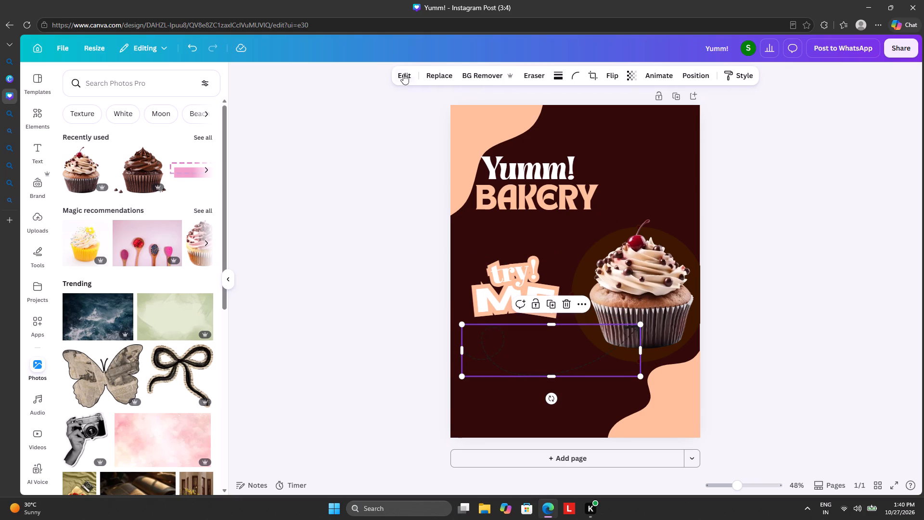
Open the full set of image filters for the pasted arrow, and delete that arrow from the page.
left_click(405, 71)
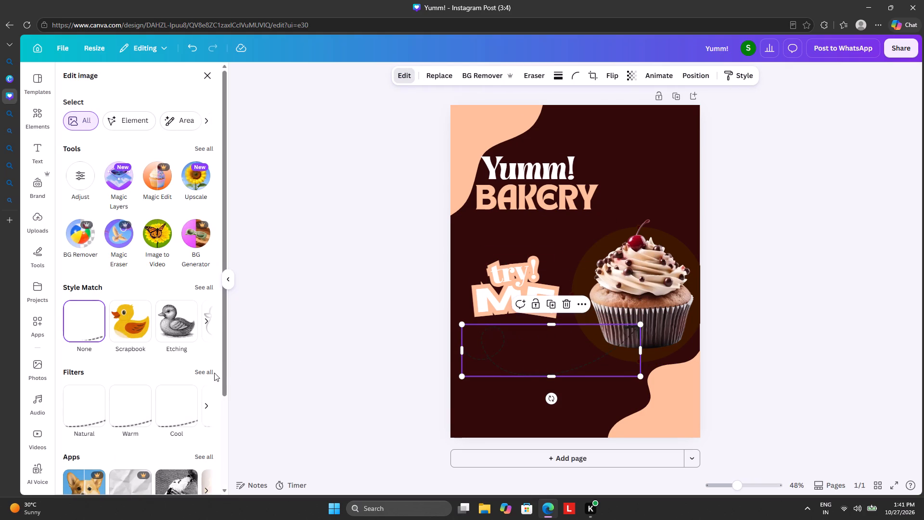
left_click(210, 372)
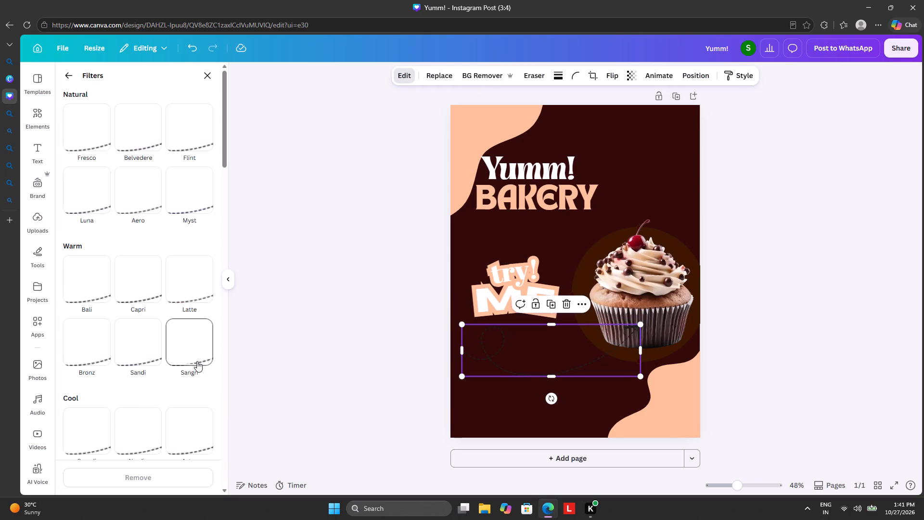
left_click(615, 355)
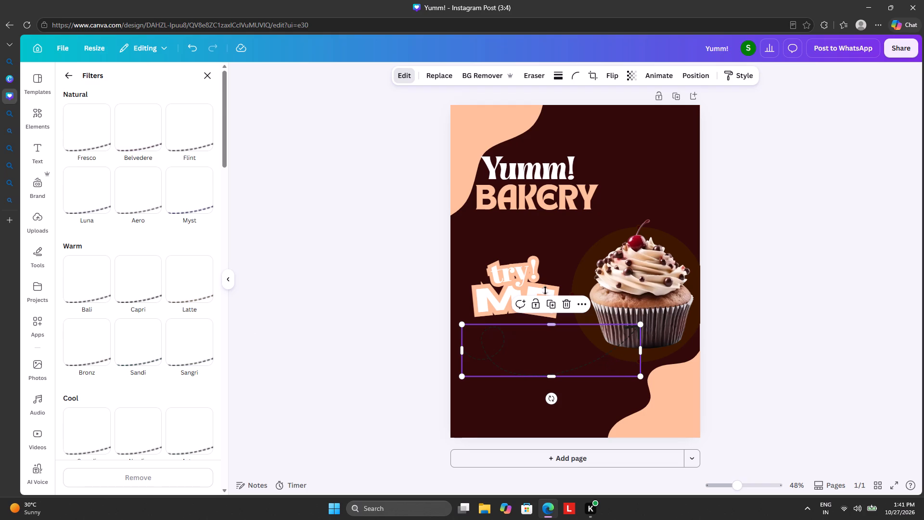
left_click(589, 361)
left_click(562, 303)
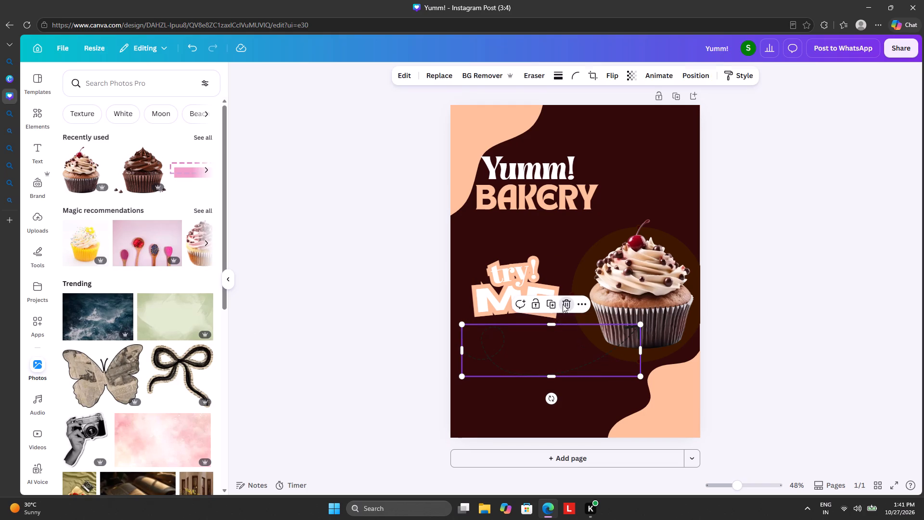
Undo the latest arrow changes until the earlier bold looped dashed arrow is back beside the cupcake.
key("ctrl+z")
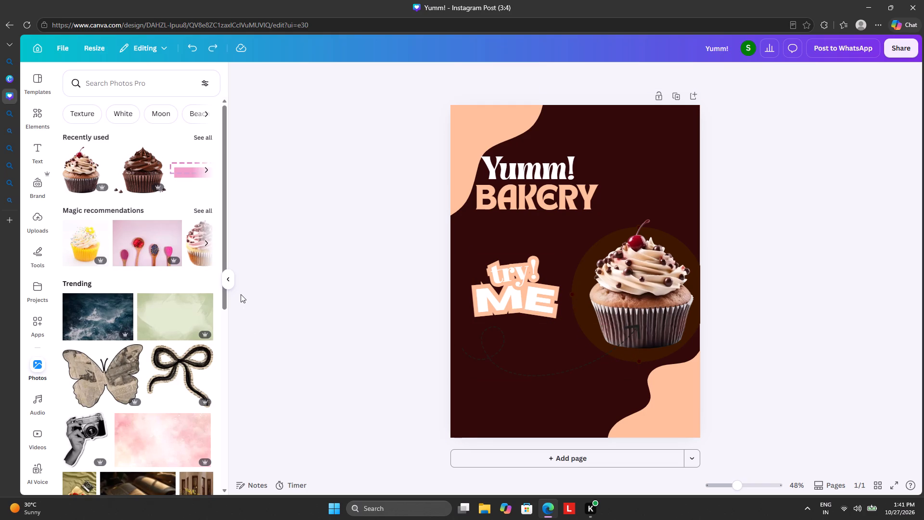
key("ctrl+z")
key("ctrl+z")
key("ctrl+z")
key("ctrl+z")
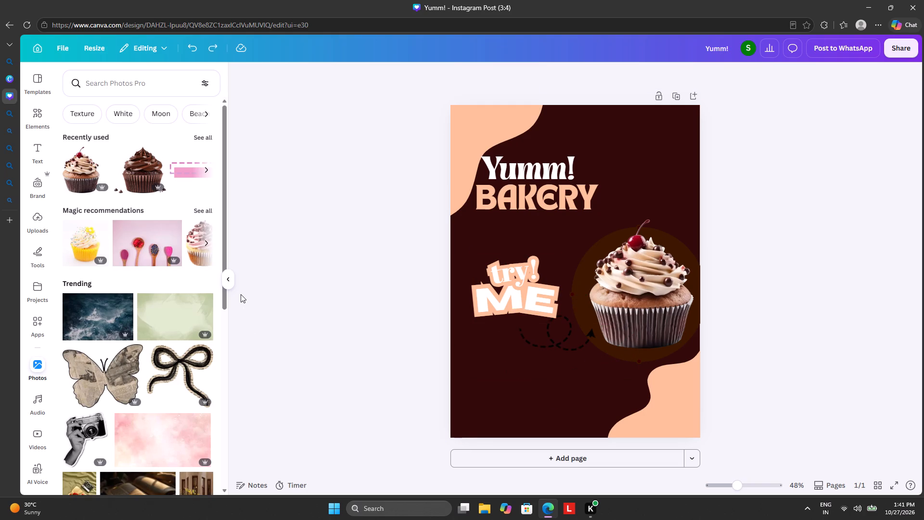
Reposition the looped dashed arrow just below the "try! ME" tagline, pointing towards the cupcake.
left_click_drag(575, 349, 561, 358)
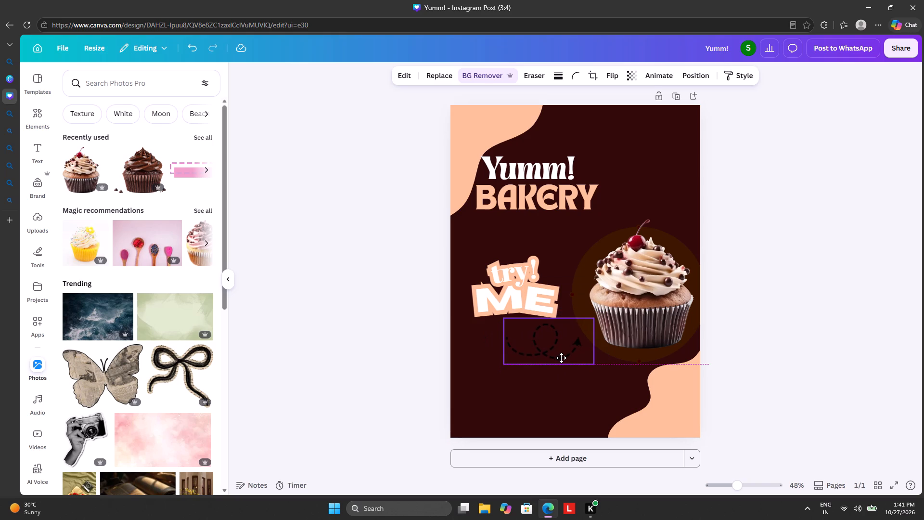
left_click_drag(561, 358, 570, 352)
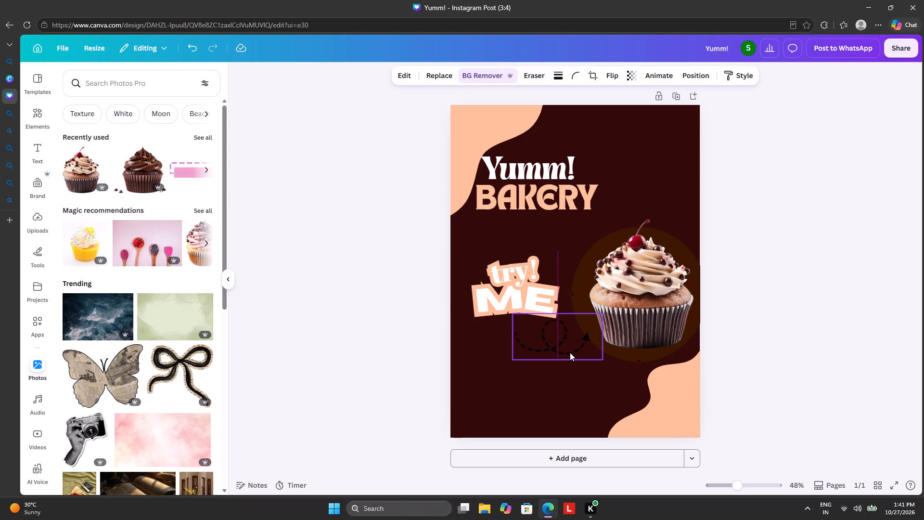
Look through the full set of Style Match options for the dashed arrow image, and close them.
left_click(410, 78)
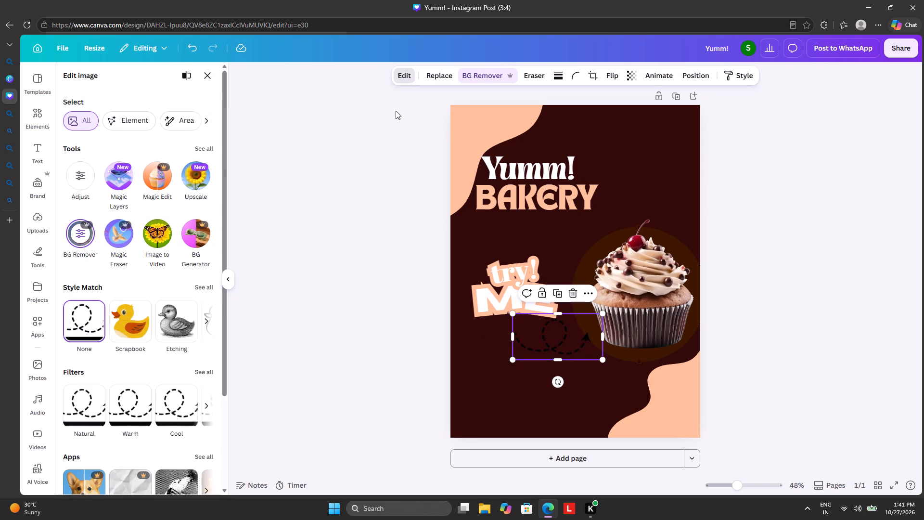
left_click(195, 282)
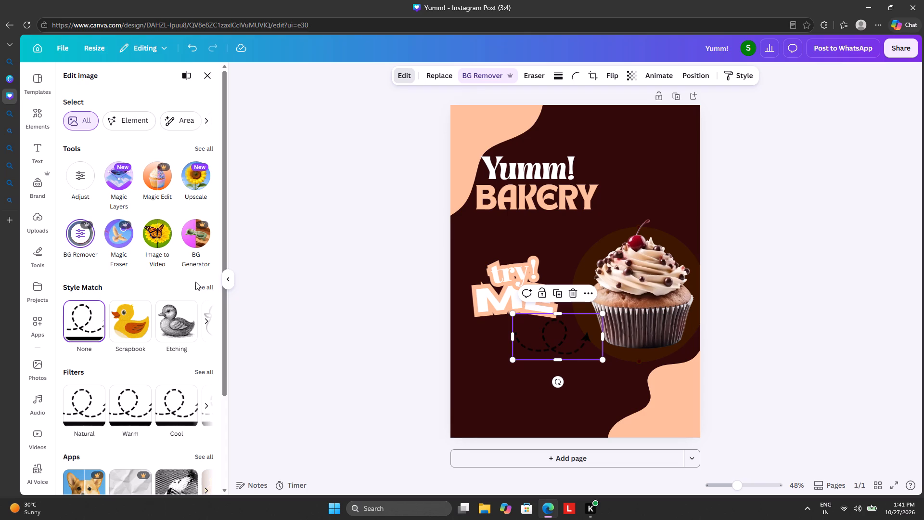
left_click(203, 288)
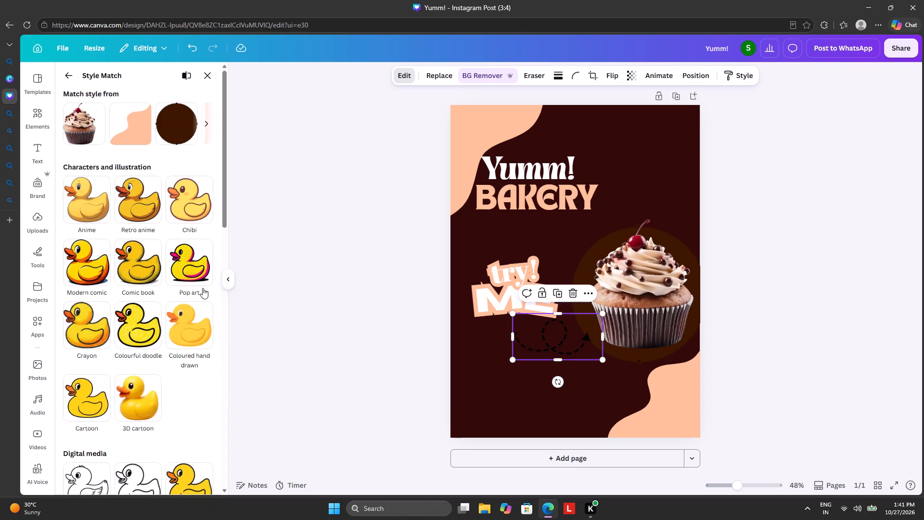
scroll(155, 190, "down", 5)
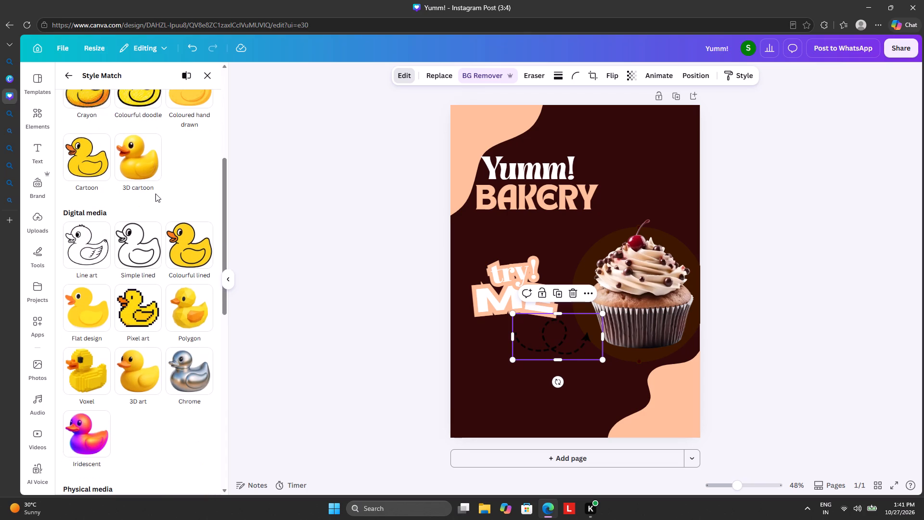
scroll(155, 194, "down", 5)
scroll(155, 194, "up", 6)
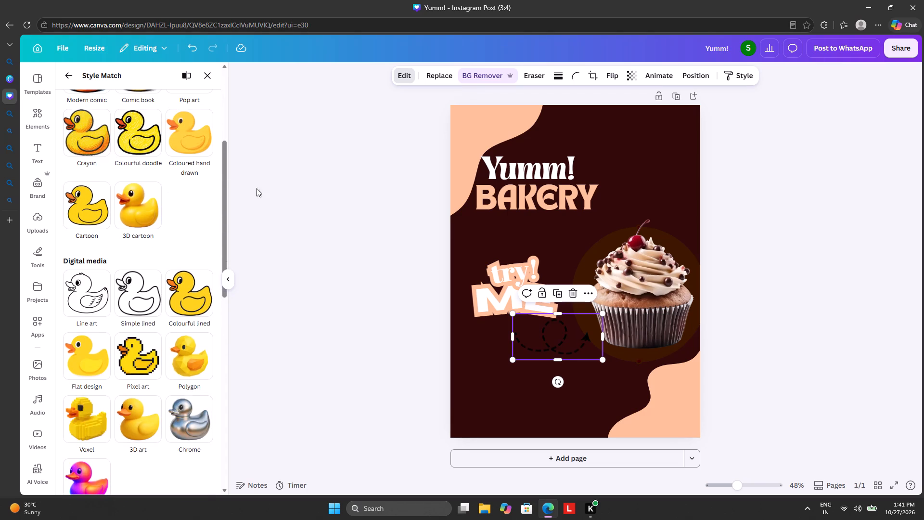
left_click(325, 189)
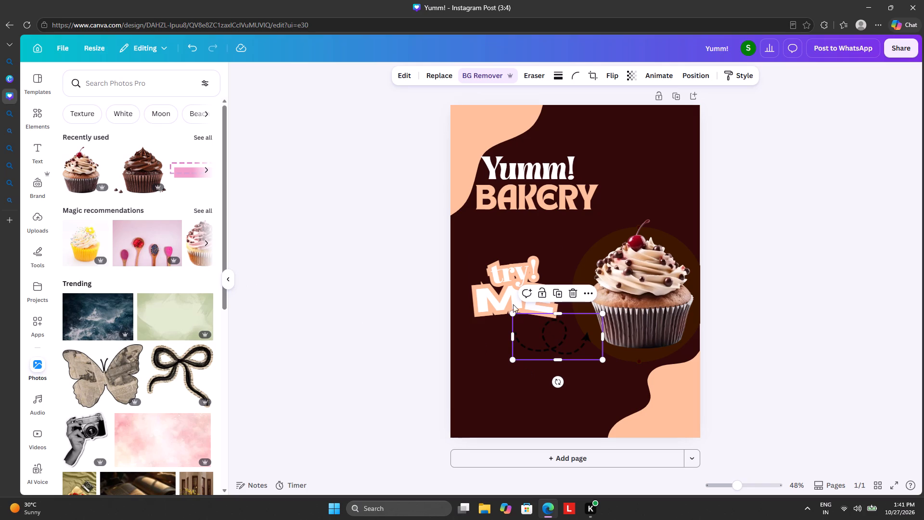
Apply the Heatwave filter from the Colour Pop set to the looped dashed arrow.
left_click(437, 73)
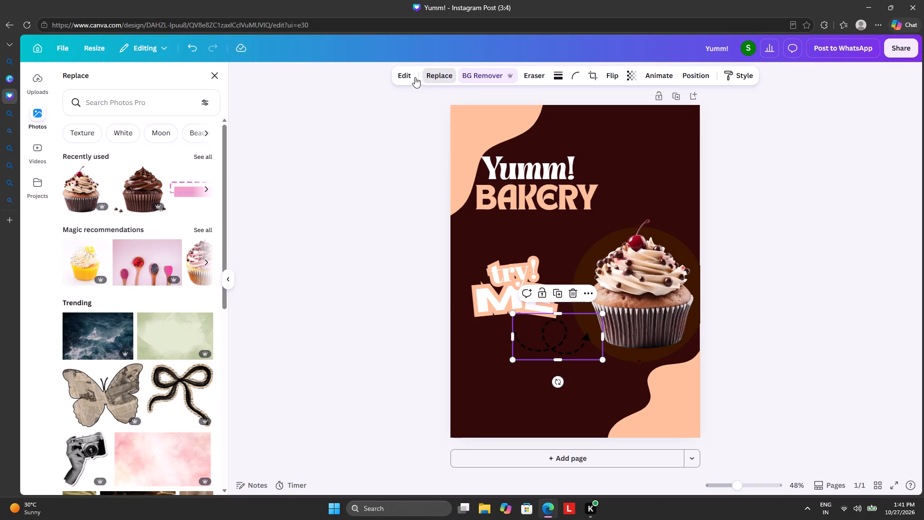
left_click(410, 78)
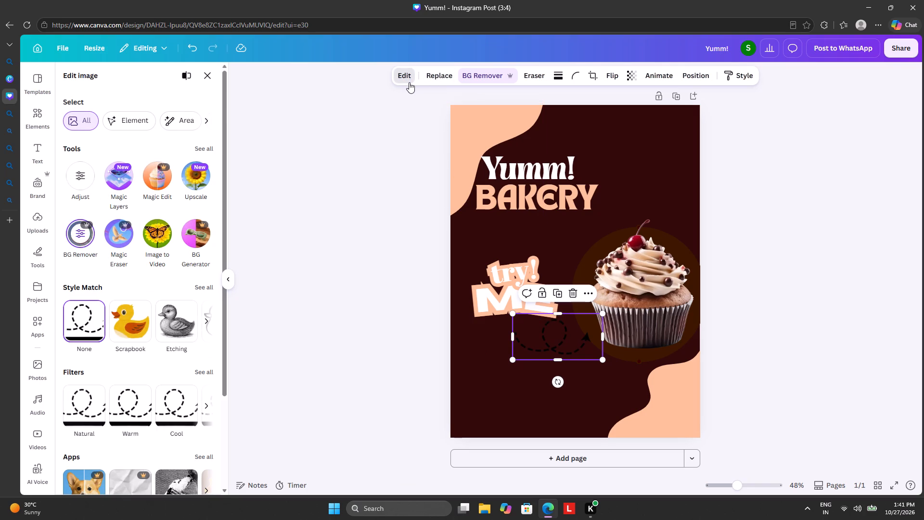
left_click(203, 370)
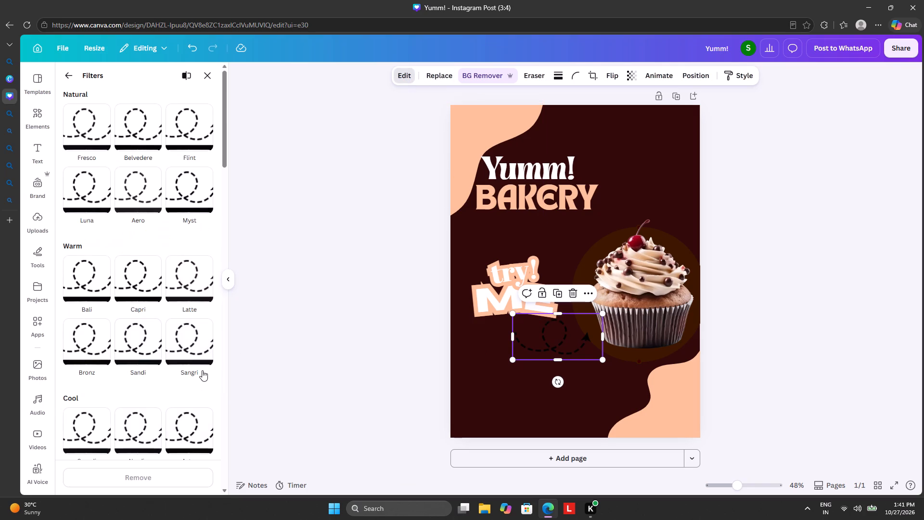
scroll(168, 356, "down", 20)
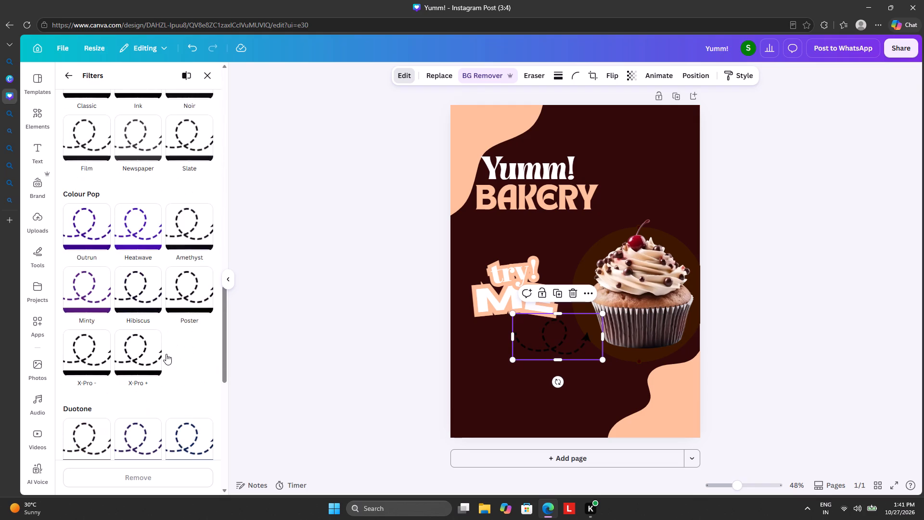
left_click(128, 237)
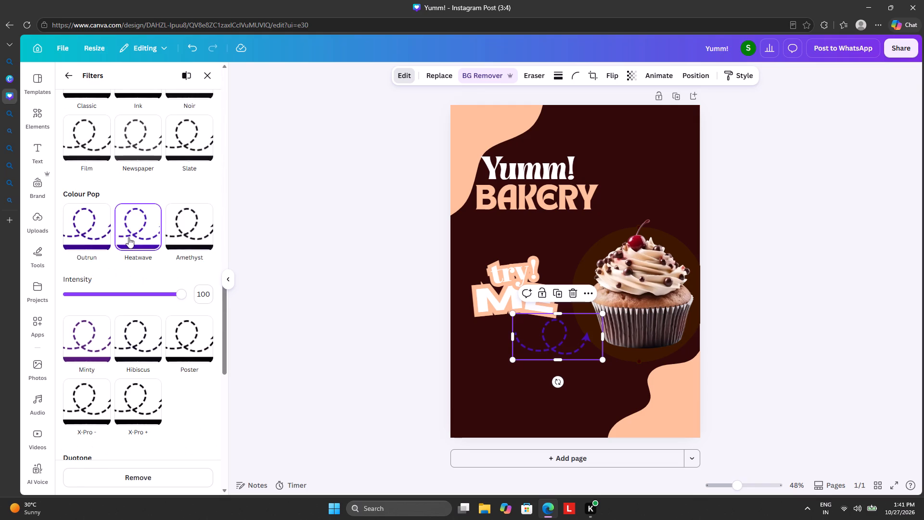
Look through the Duotone filters for another colour for the dashed arrow.
scroll(133, 322, "down", 5)
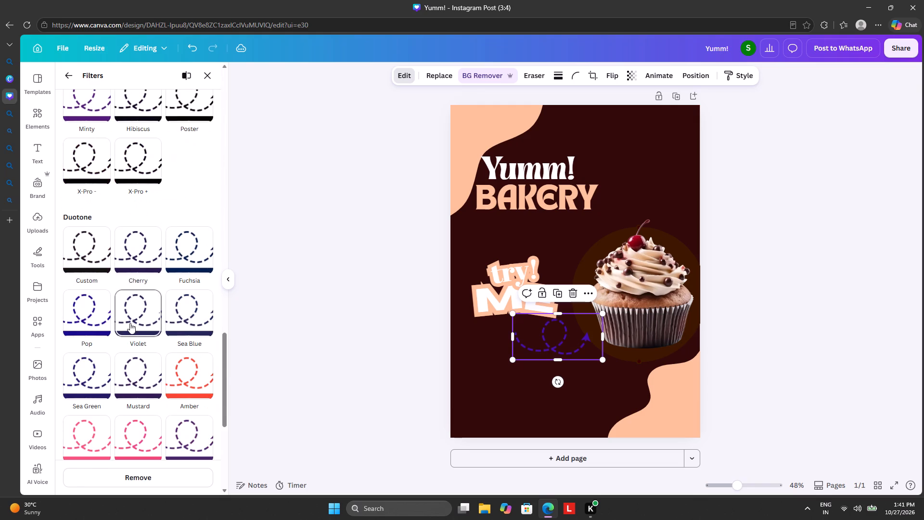
scroll(130, 323, "down", 4)
scroll(130, 323, "up", 3)
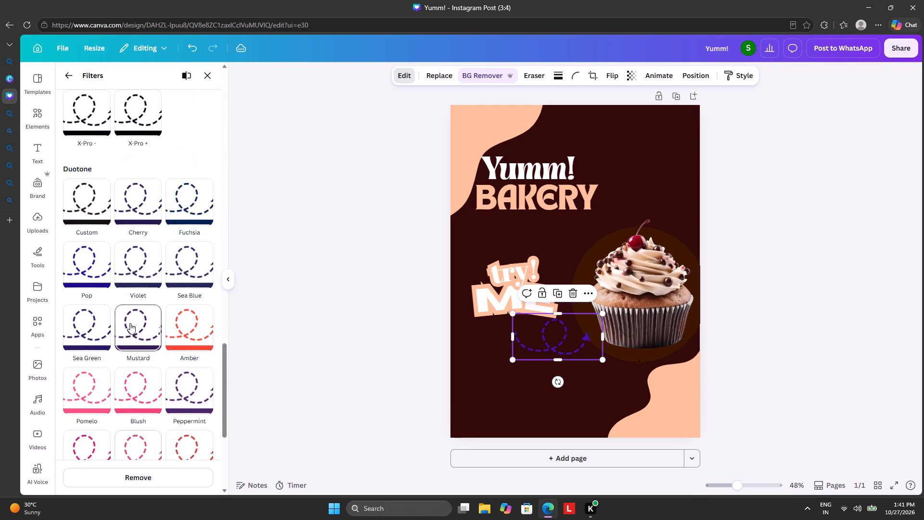
scroll(130, 323, "down", 8)
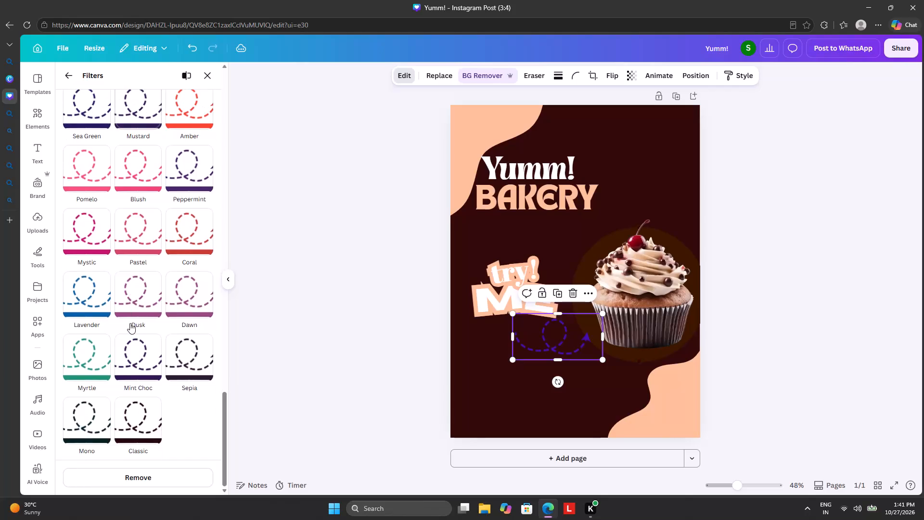
Apply the Mint Choc duotone filter to the small looped dashed arrow beside the cupcake.
left_click(188, 77)
left_click(188, 77)
left_click(188, 77)
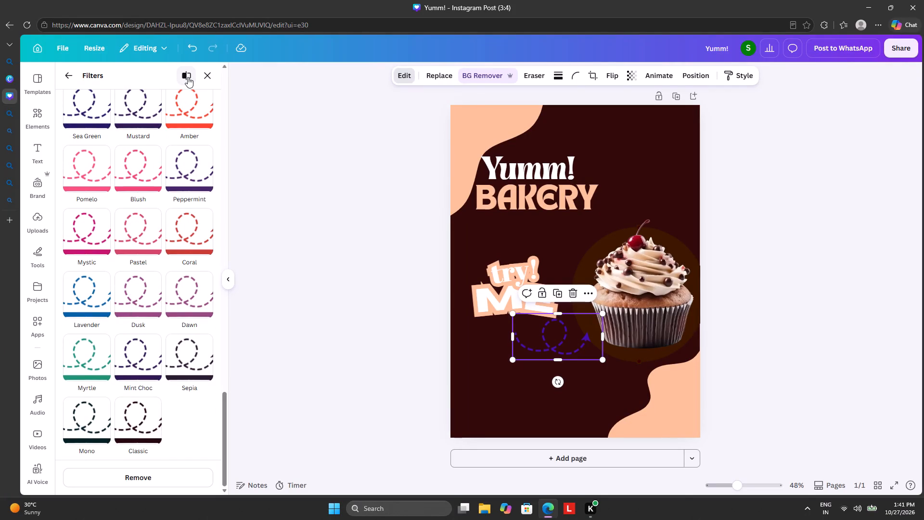
scroll(146, 189, "down", 3)
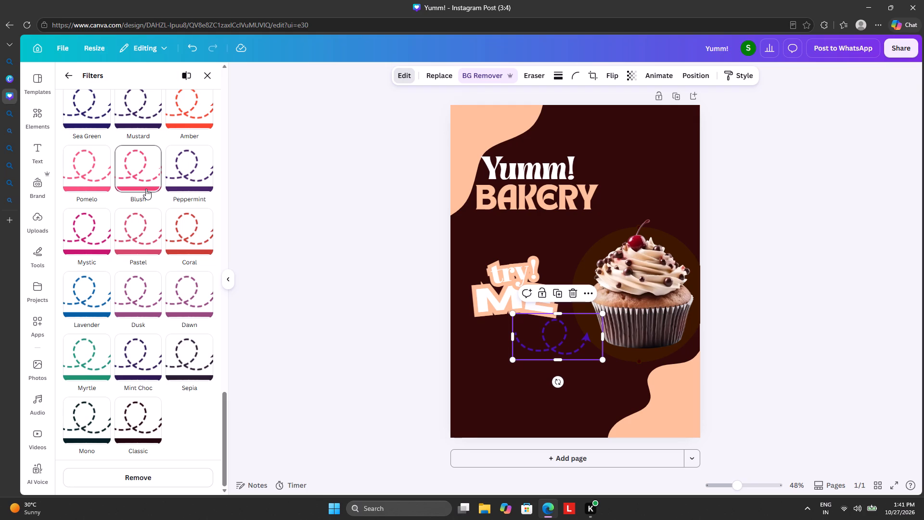
scroll(146, 189, "down", 3)
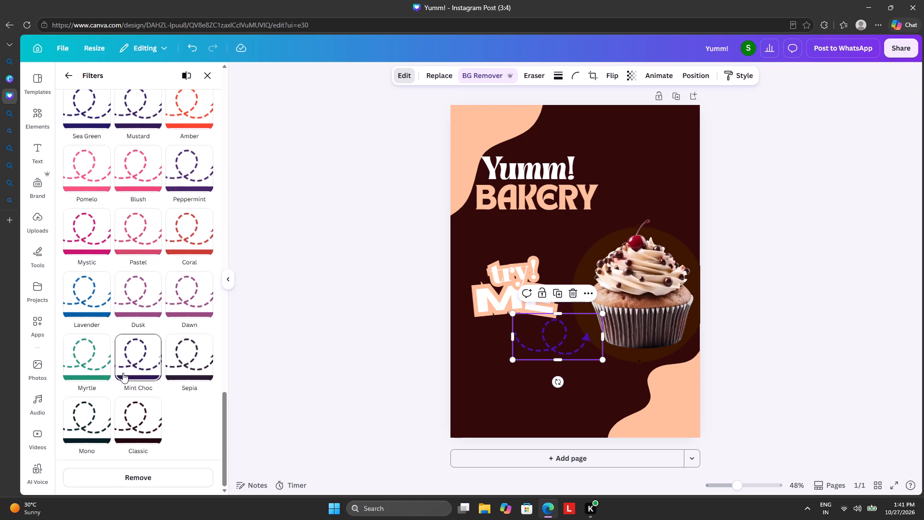
left_click(128, 372)
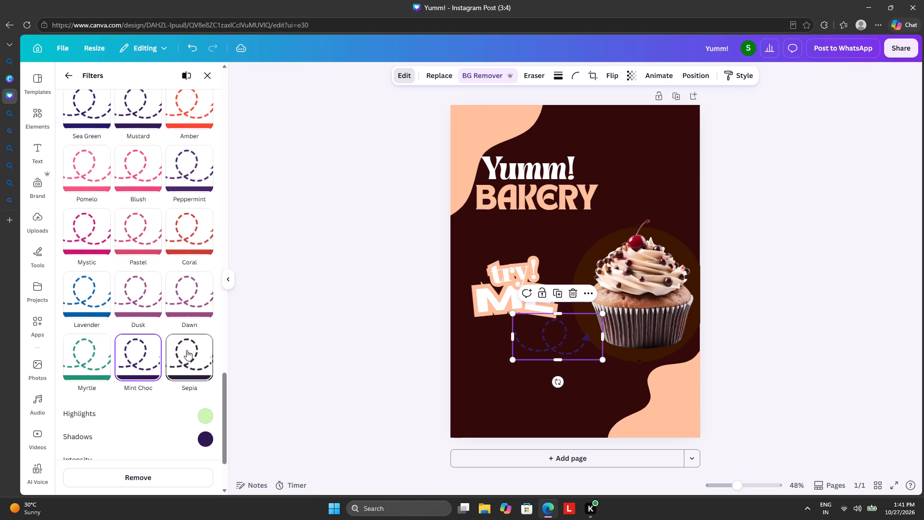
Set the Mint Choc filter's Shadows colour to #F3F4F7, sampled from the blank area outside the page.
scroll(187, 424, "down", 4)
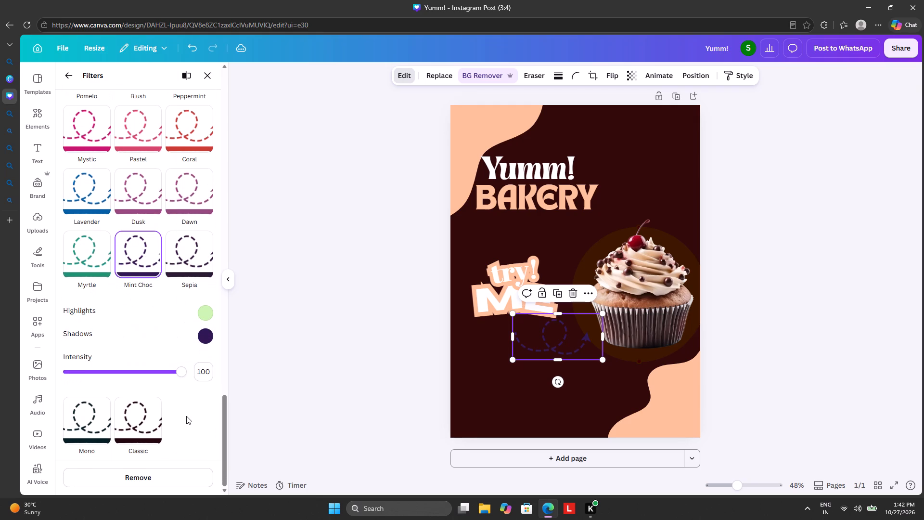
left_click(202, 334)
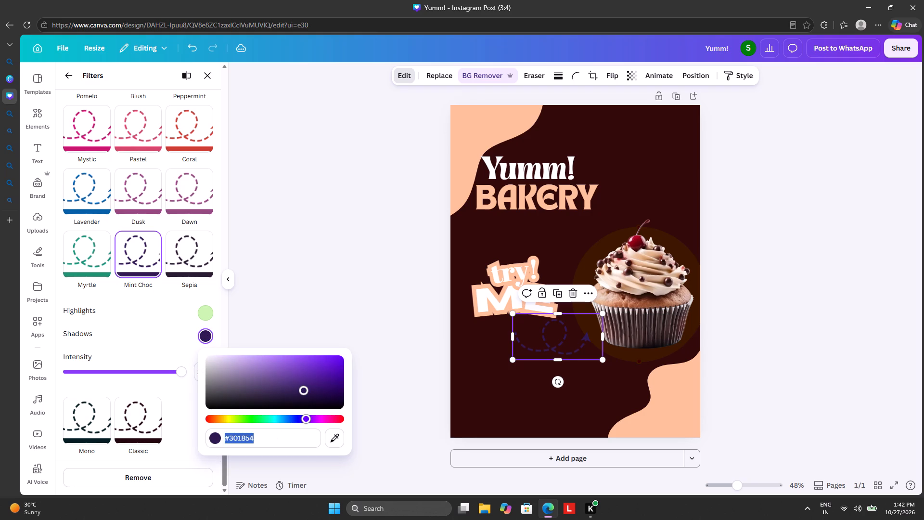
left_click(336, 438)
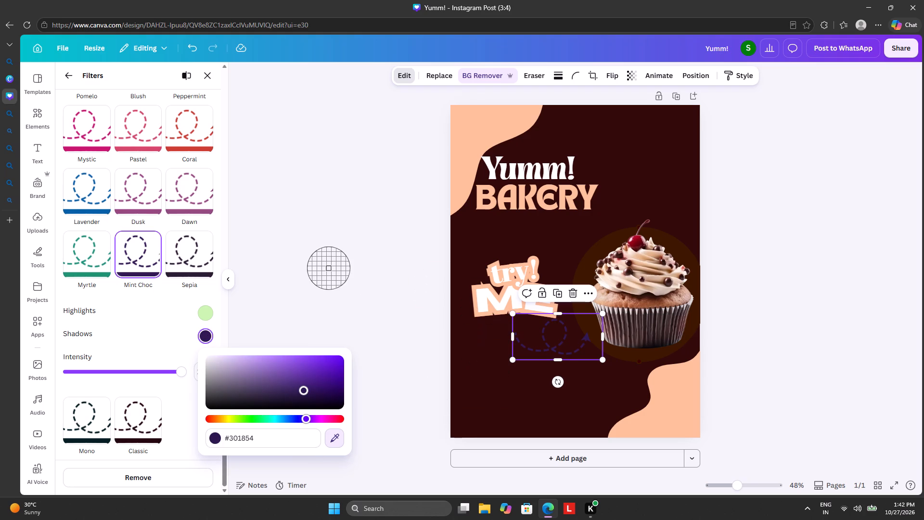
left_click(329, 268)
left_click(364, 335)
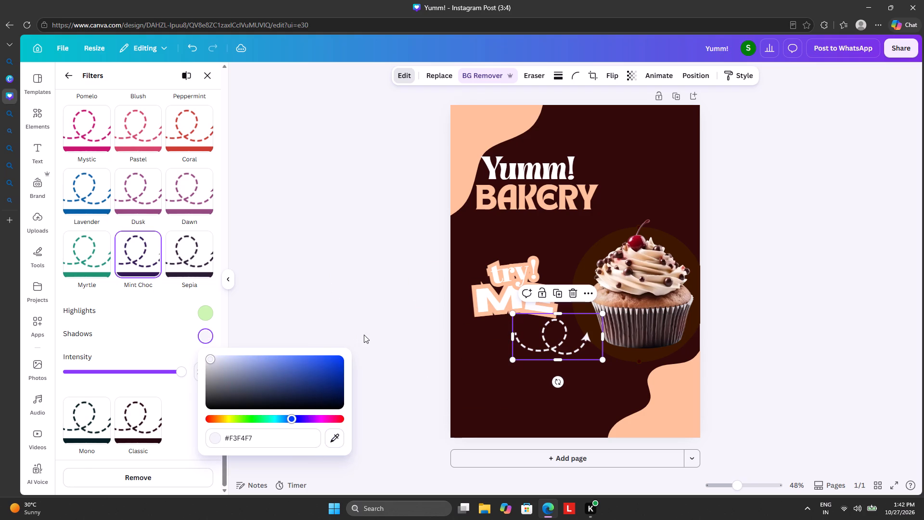
Shrink the looped dashed arrow slightly and position it between the "try! ME" tagline and the cupcake.
left_click(552, 355)
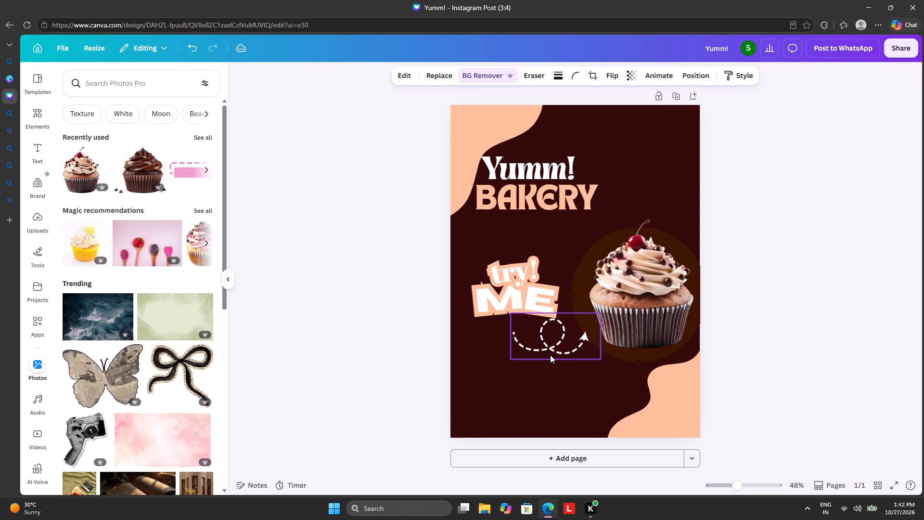
left_click_drag(549, 348, 557, 347)
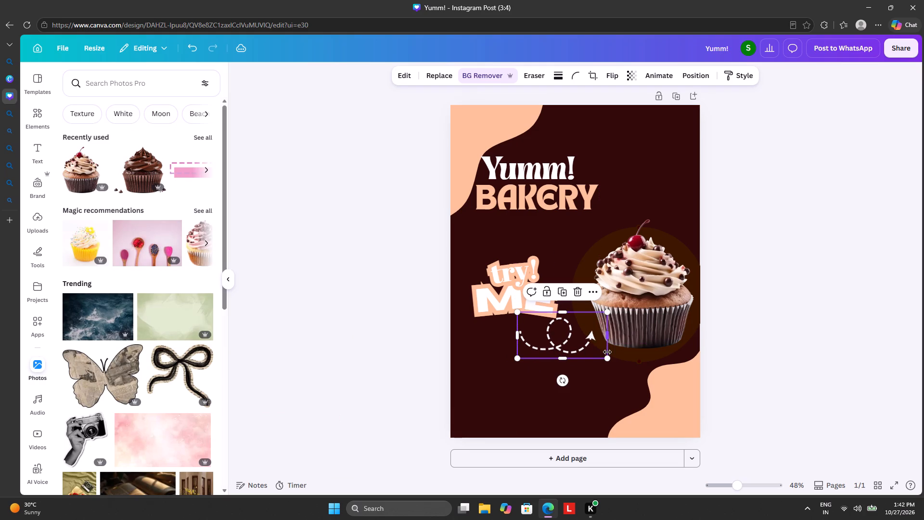
left_click_drag(607, 355, 590, 355)
left_click(569, 339)
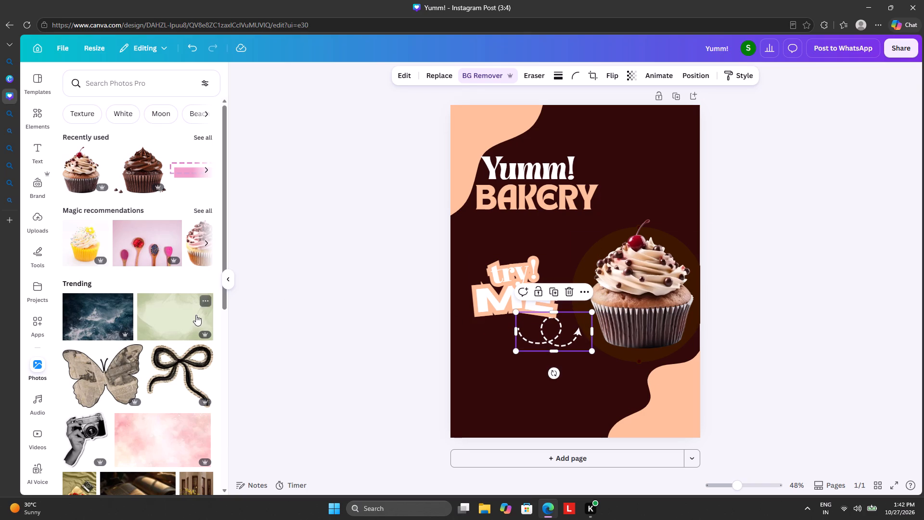
Set the arrow's Mint Choc Shadows to peach #FFC099, sampled from the bottom corner shape, and sample the same peach for Highlights.
left_click(402, 71)
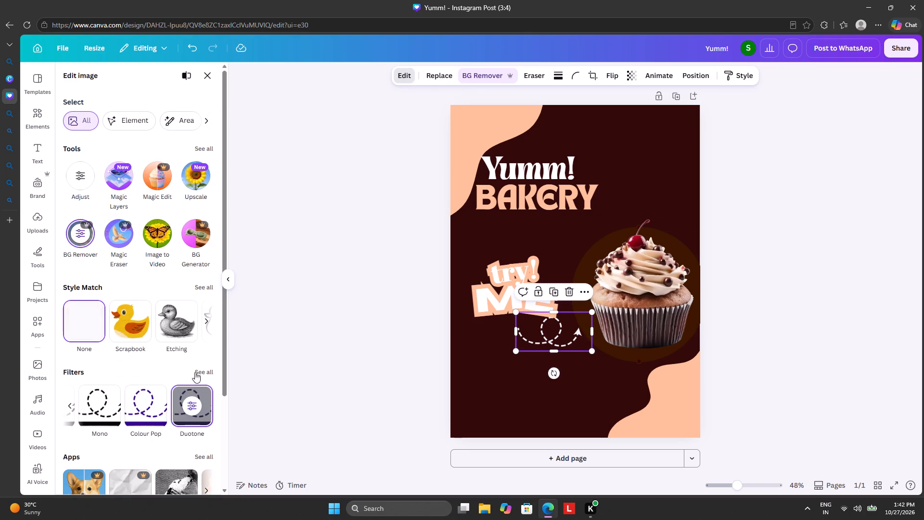
left_click(203, 373)
scroll(182, 369, "down", 12)
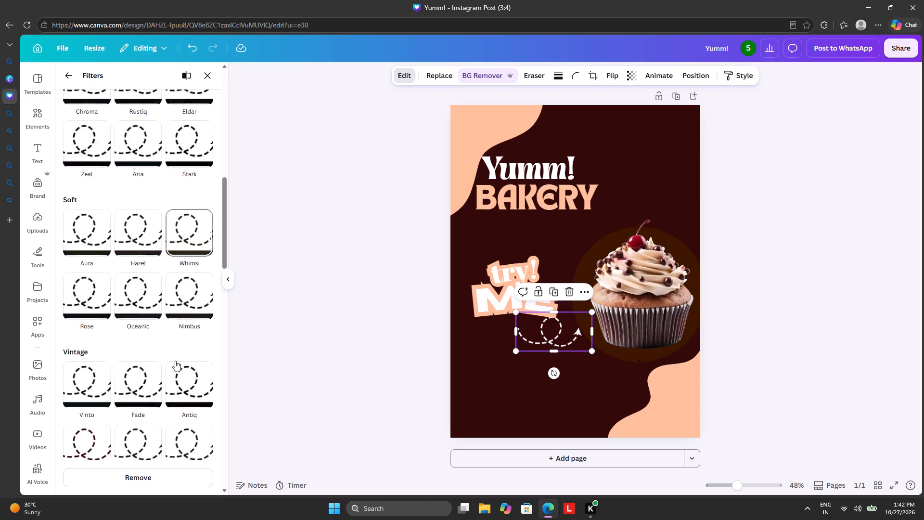
scroll(175, 361, "down", 20)
scroll(175, 361, "down", 7)
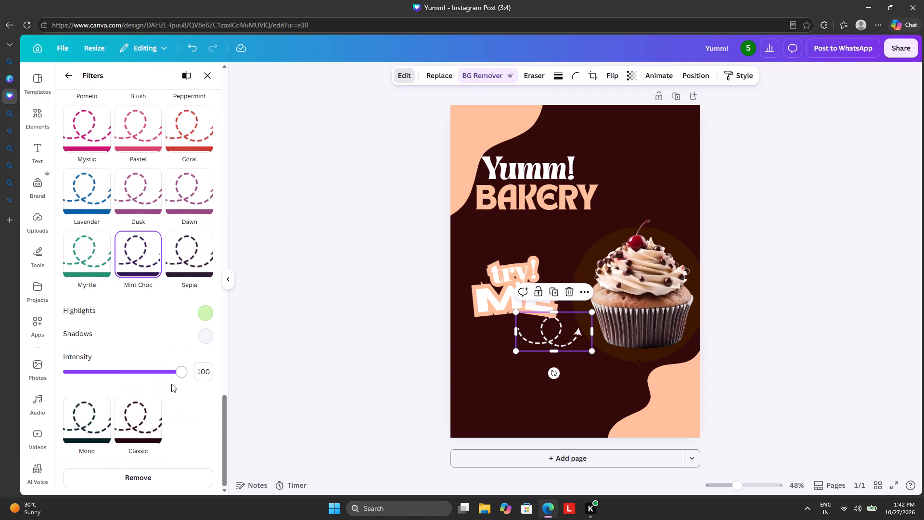
left_click(204, 334)
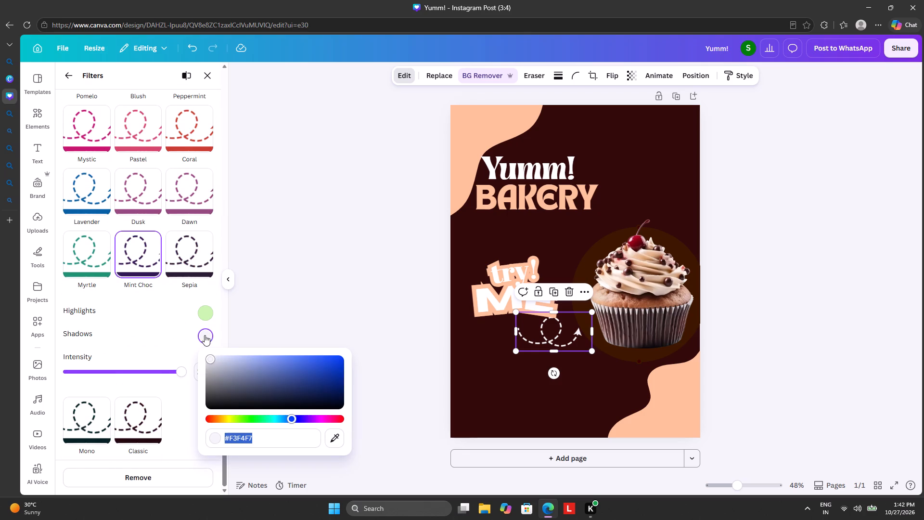
left_click(336, 437)
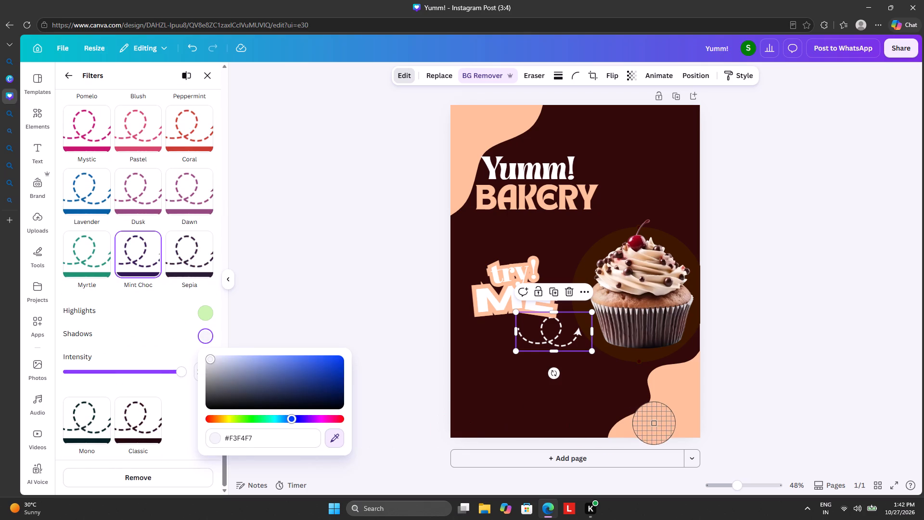
left_click(655, 423)
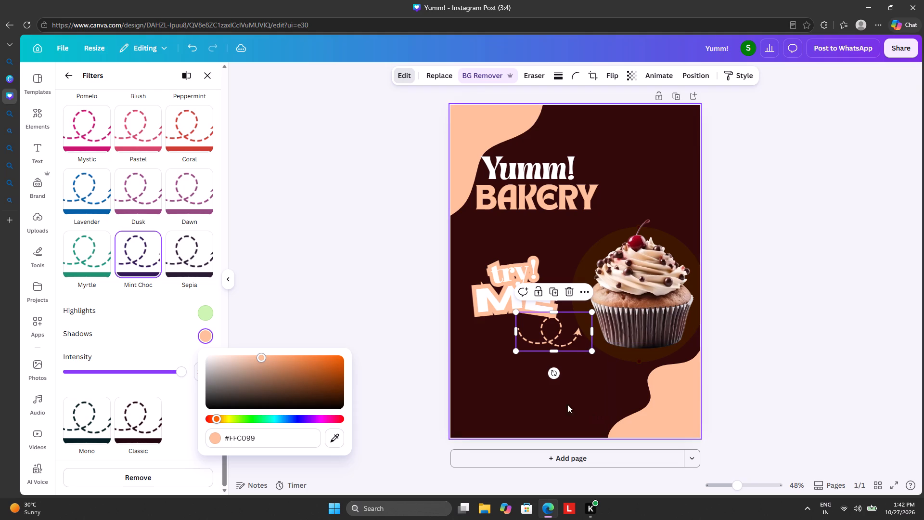
left_click(204, 313)
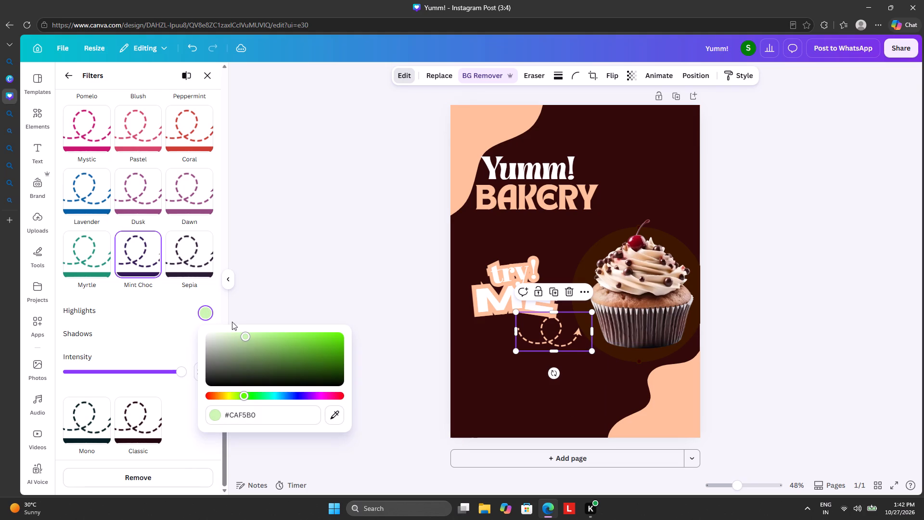
left_click(334, 415)
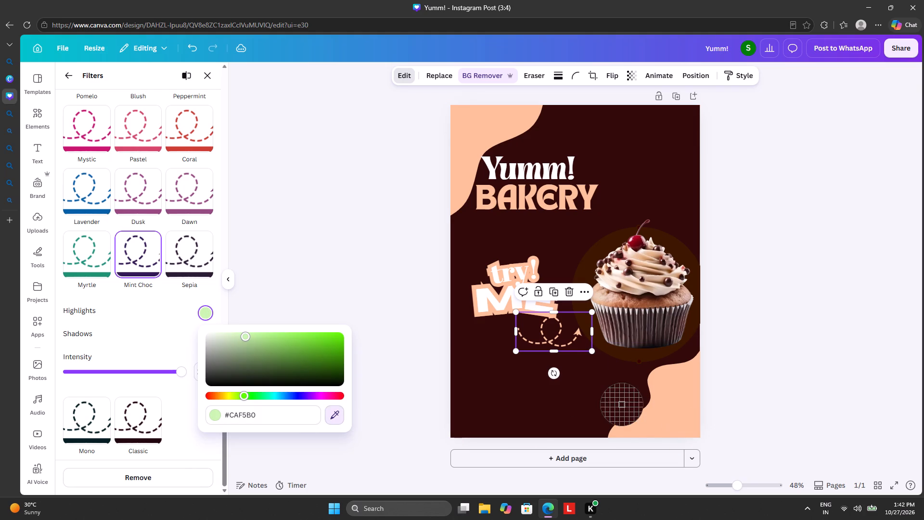
left_click(648, 413)
left_click(557, 341)
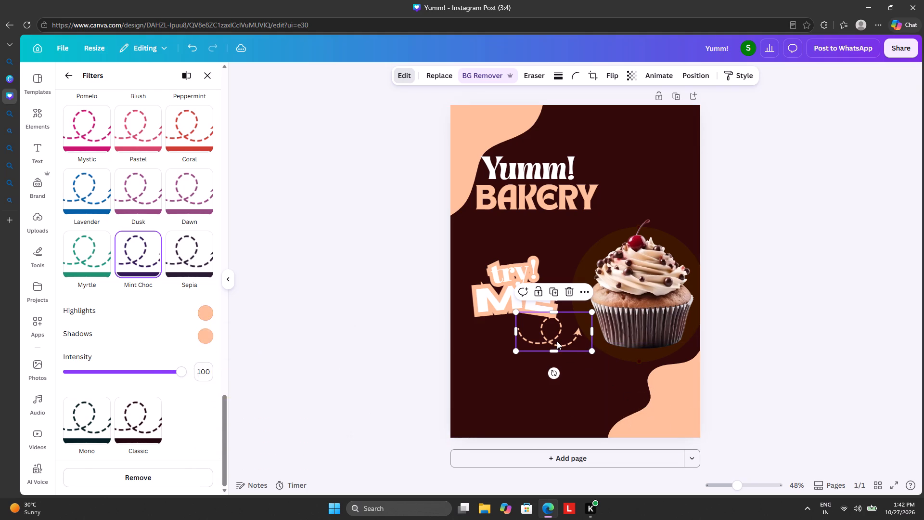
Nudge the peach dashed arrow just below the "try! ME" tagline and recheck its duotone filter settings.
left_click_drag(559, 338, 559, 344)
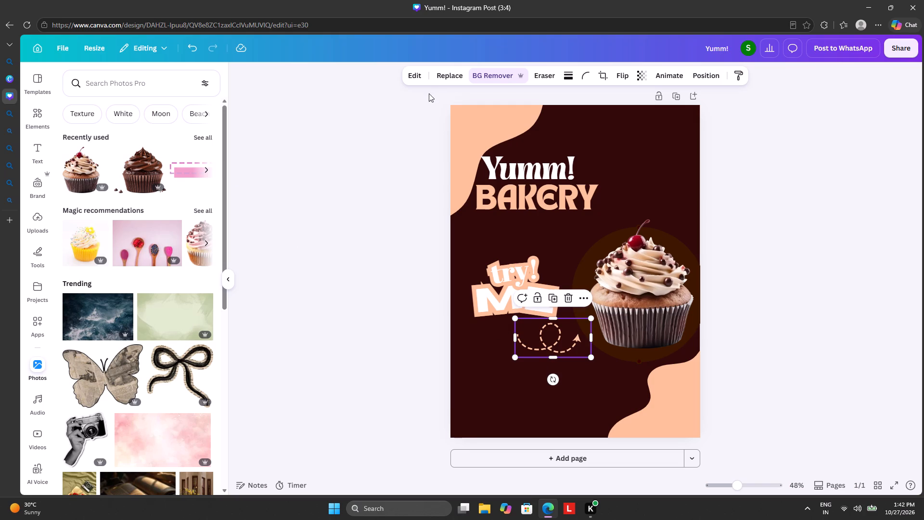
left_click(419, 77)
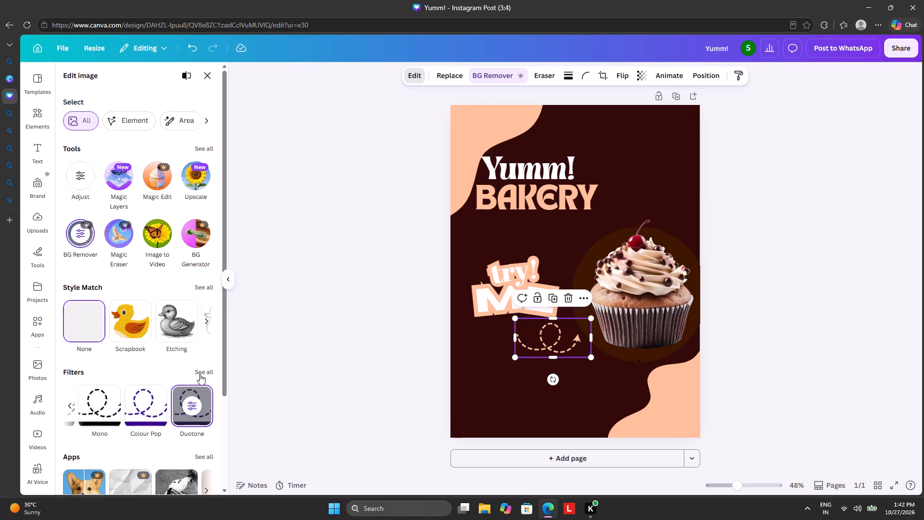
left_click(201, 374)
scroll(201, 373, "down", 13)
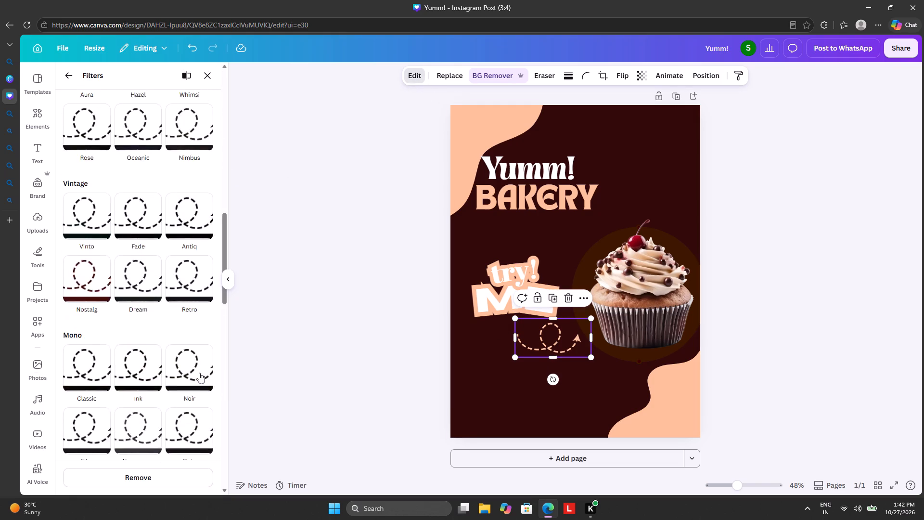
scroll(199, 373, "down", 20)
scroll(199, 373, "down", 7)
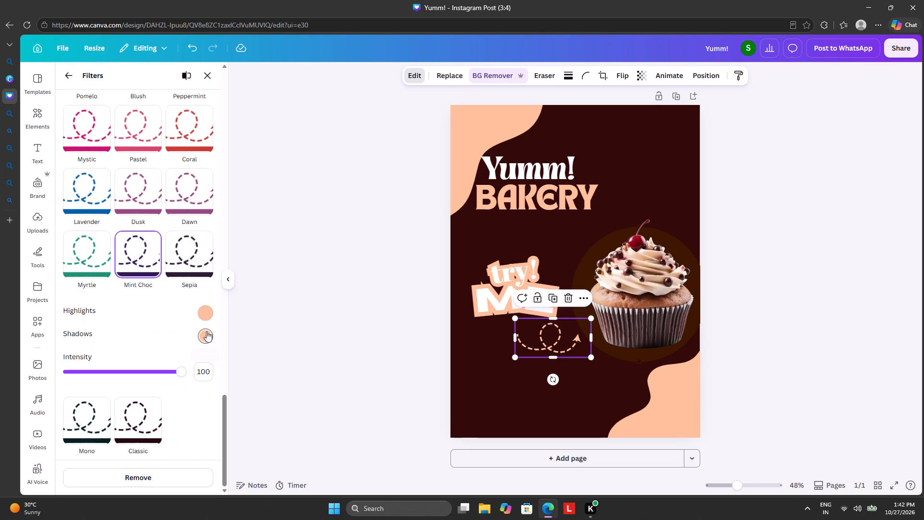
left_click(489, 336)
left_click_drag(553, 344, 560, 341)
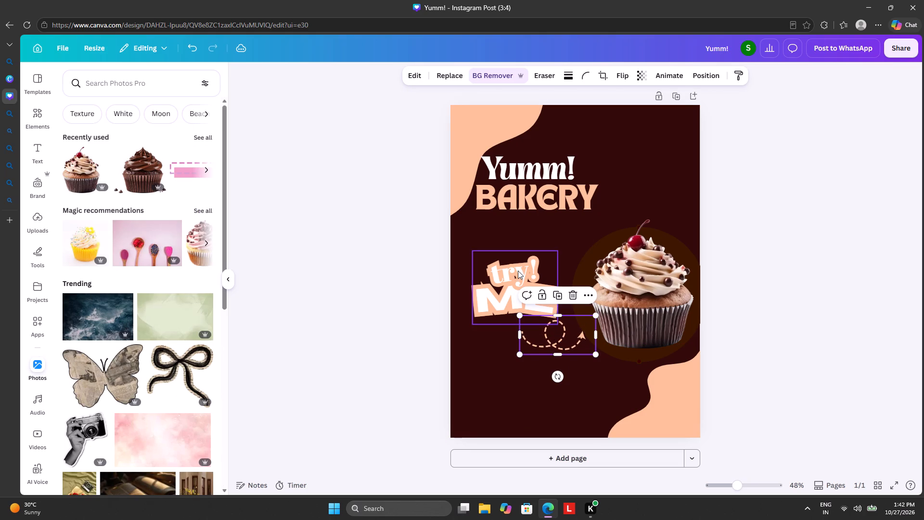
Move the "try! ME" tagline up beneath "BAKERY" and bring the dashed arrow up beneath it, pointing towards the cupcake.
left_click(518, 271)
left_click_drag(516, 271, 511, 232)
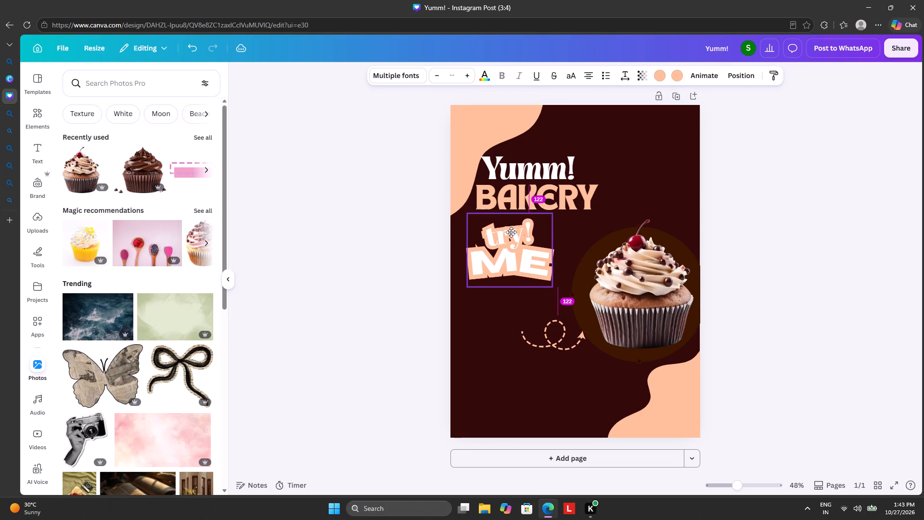
left_click_drag(511, 232, 506, 236)
left_click_drag(560, 345, 553, 315)
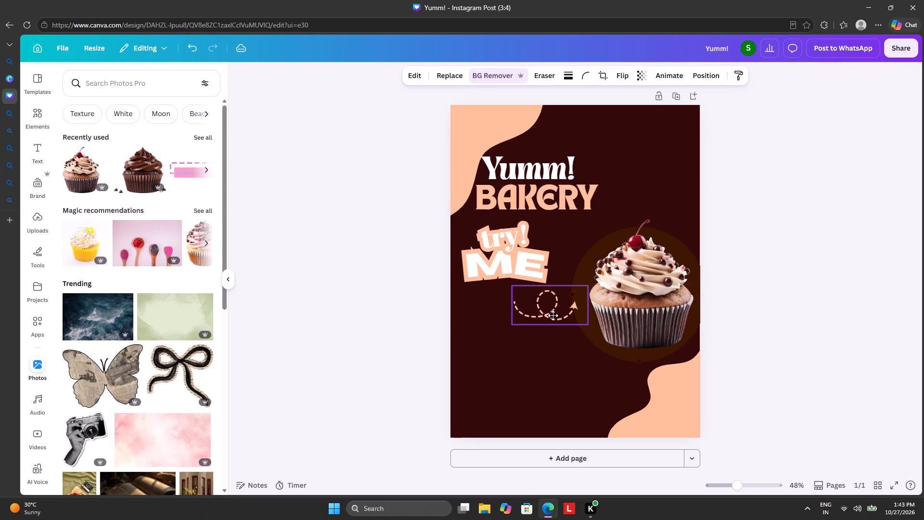
Rotate the peach dashed arrow clockwise, enlarge it slightly, and place it beneath the "try! ME" tagline, pointing towards the cupcake.
left_click_drag(553, 315, 563, 318)
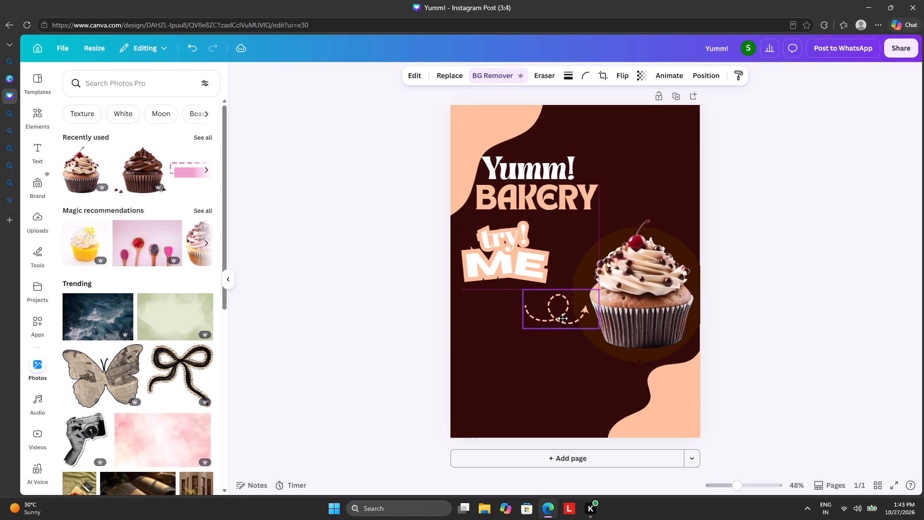
left_click_drag(563, 318, 548, 310)
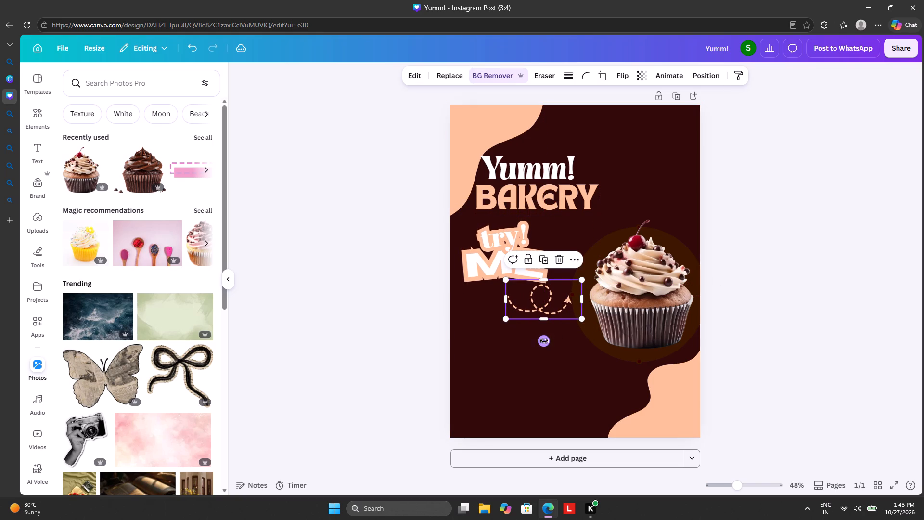
left_click_drag(541, 341, 510, 357)
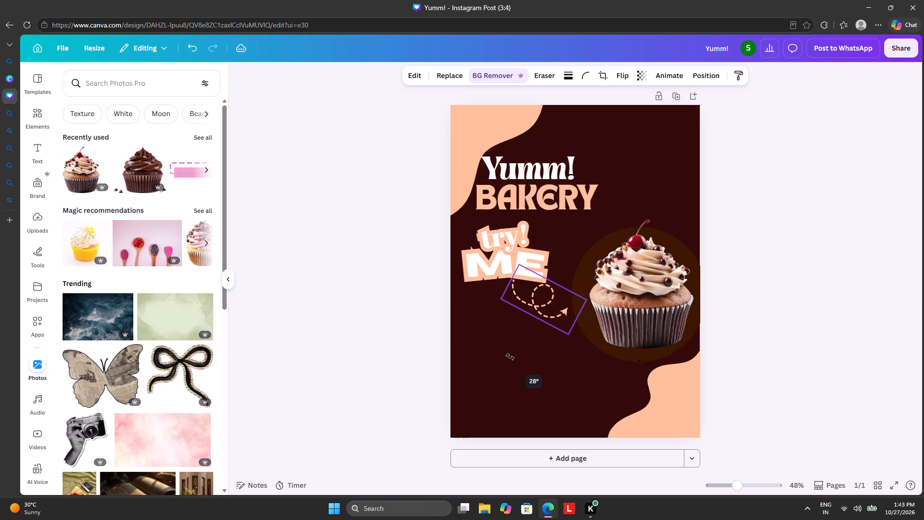
left_click_drag(510, 357, 485, 349)
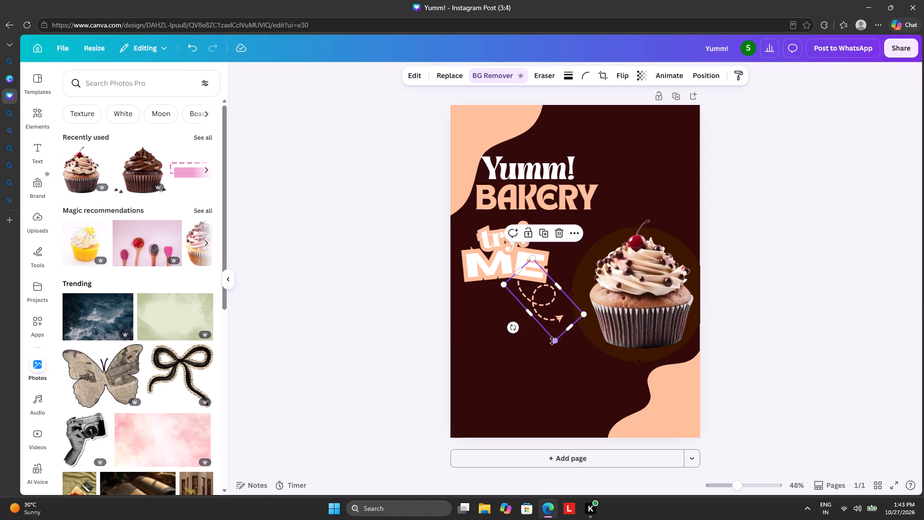
left_click_drag(552, 341, 563, 367)
left_click_drag(561, 328, 552, 336)
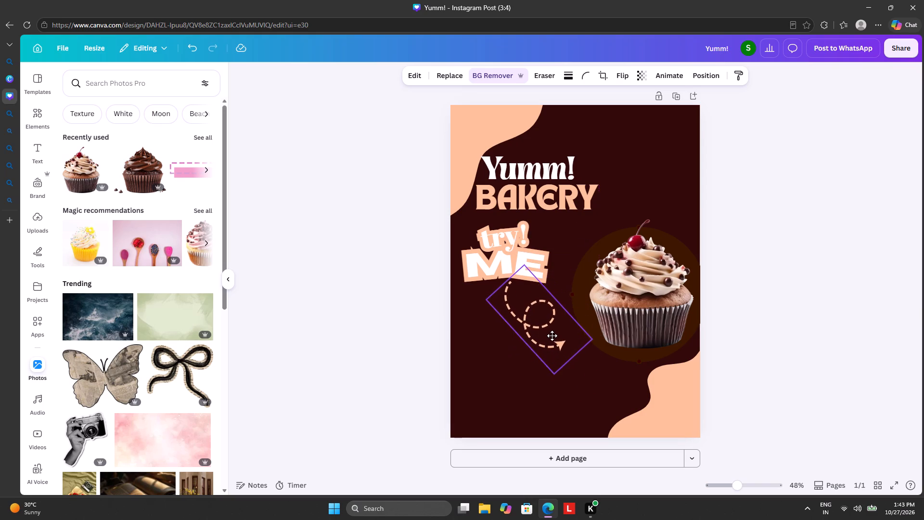
left_click_drag(552, 336, 549, 326)
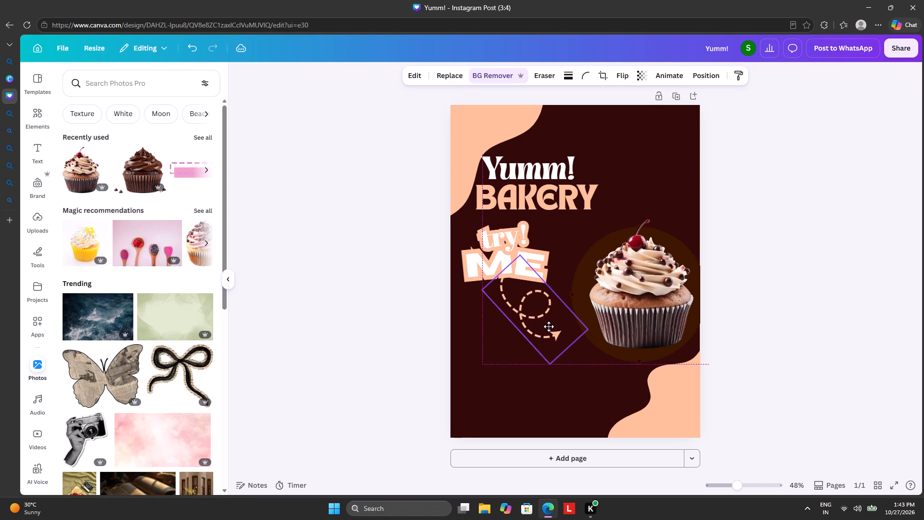
Nudge the peach dashed arrow slightly down and rotate it counter-clockwise to a shallower tilt of about 35°, pointing towards the cupcake.
left_click_drag(549, 326, 548, 328)
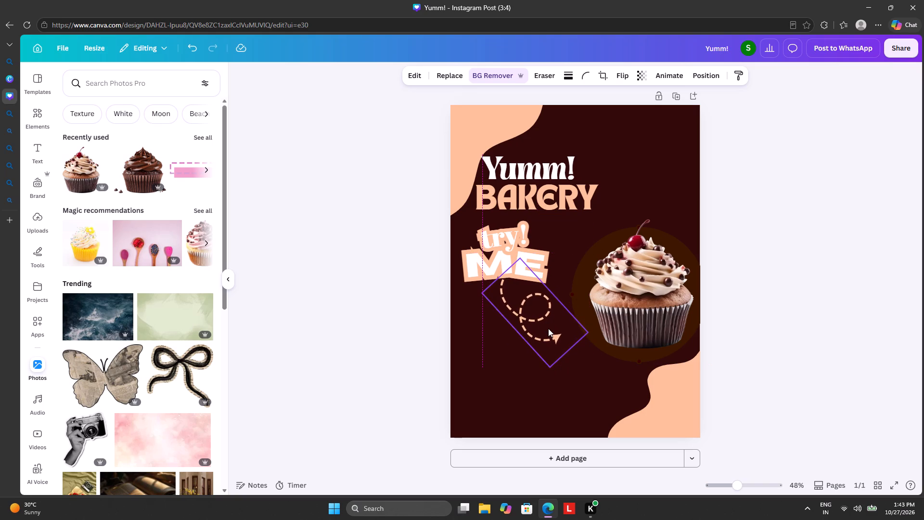
left_click_drag(499, 342, 499, 342)
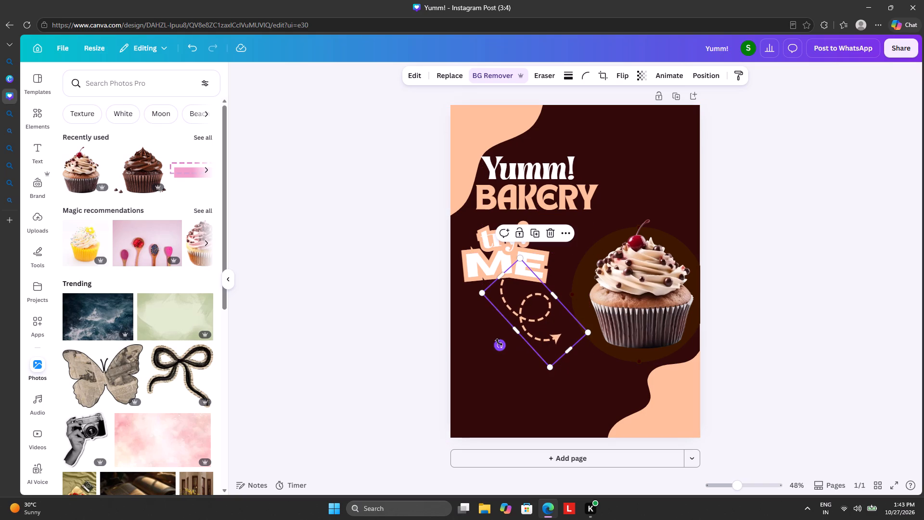
left_click_drag(499, 342, 509, 348)
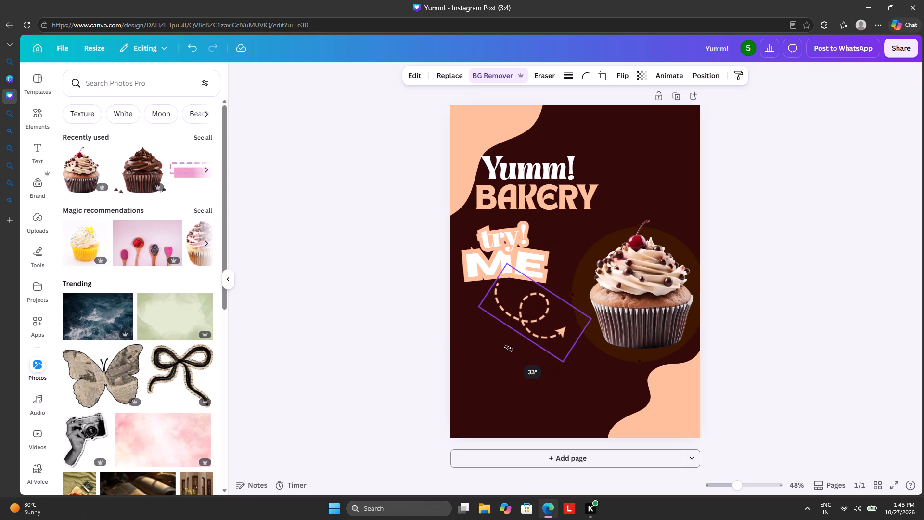
left_click_drag(509, 348, 507, 348)
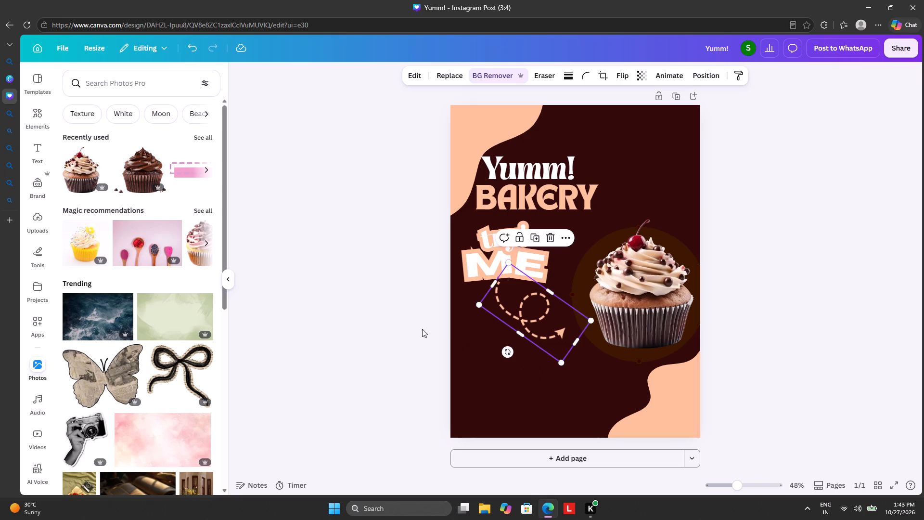
left_click(422, 329)
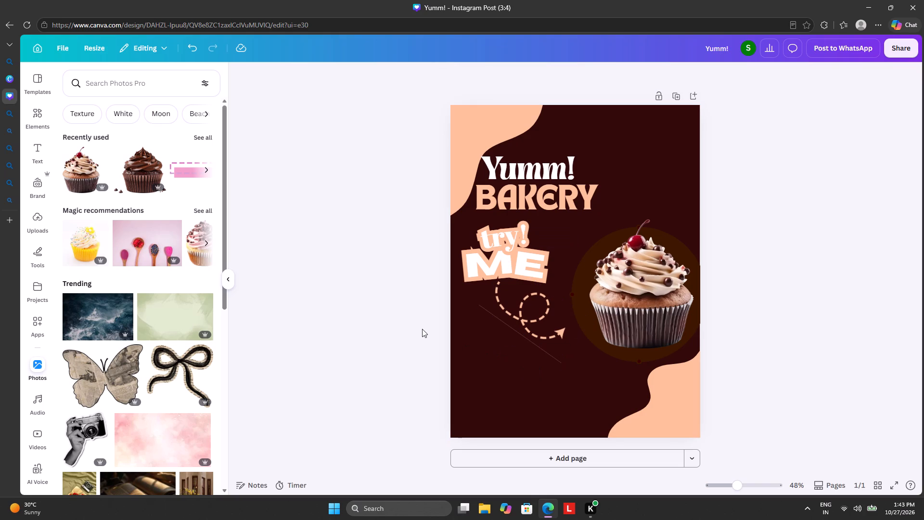
left_click(511, 306)
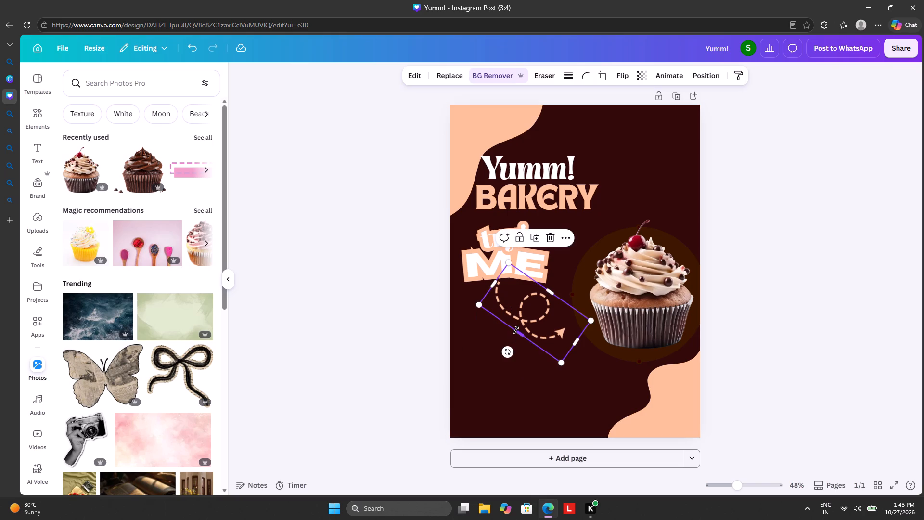
left_click(516, 330)
left_click(425, 331)
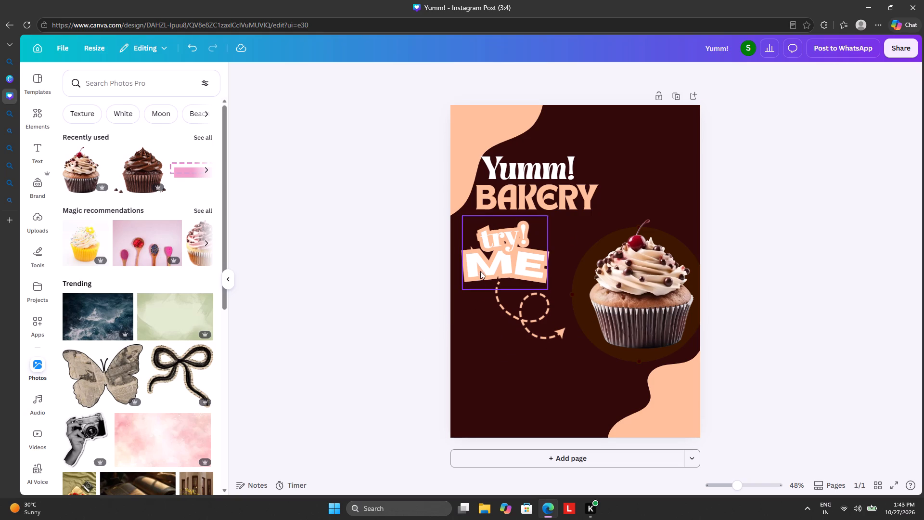
Open the colour options for the peach wavy shape in the page's upper-left corner.
left_click(476, 126)
left_click(505, 74)
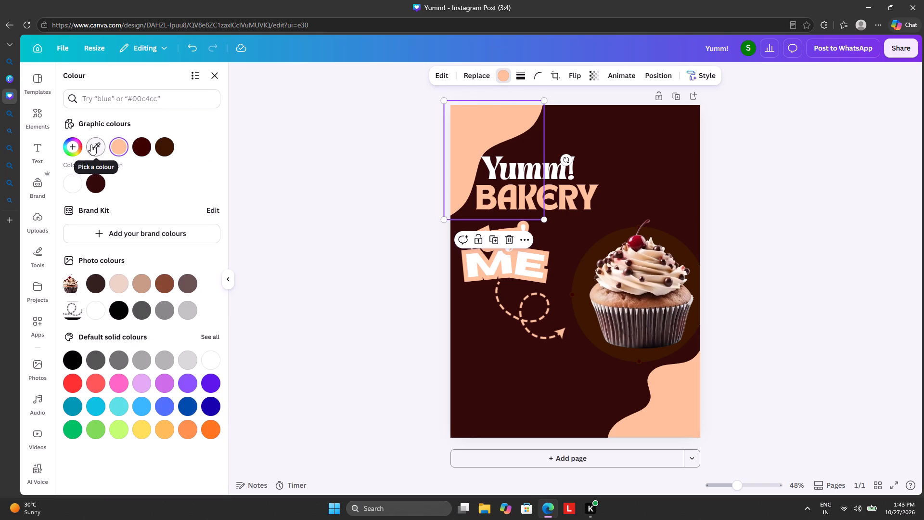
Recolour the top and bottom corner shapes deep red, sampling the colour for each from the cupcake's cherry.
left_click(91, 144)
left_click(636, 241)
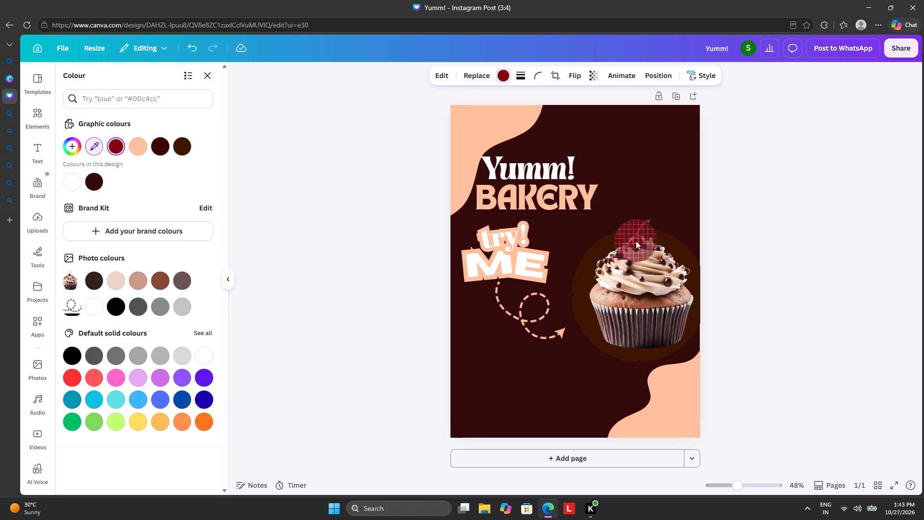
left_click(673, 401)
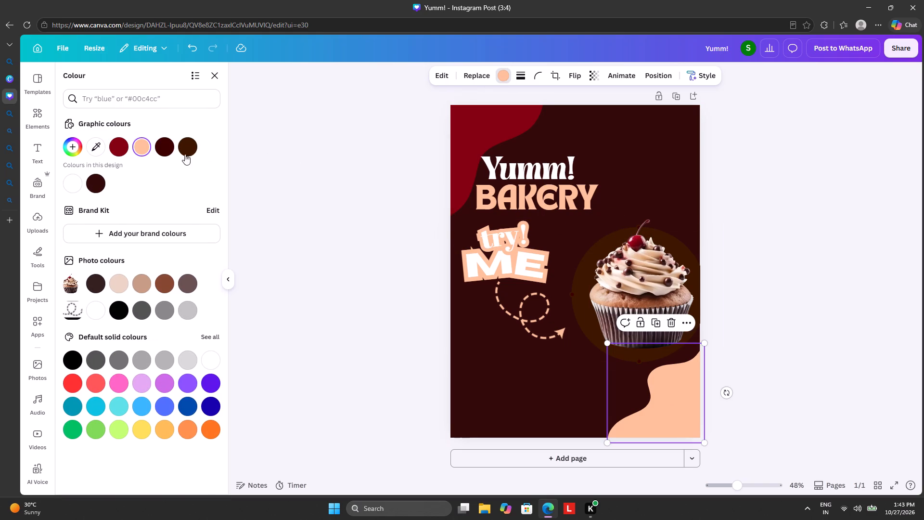
left_click(101, 148)
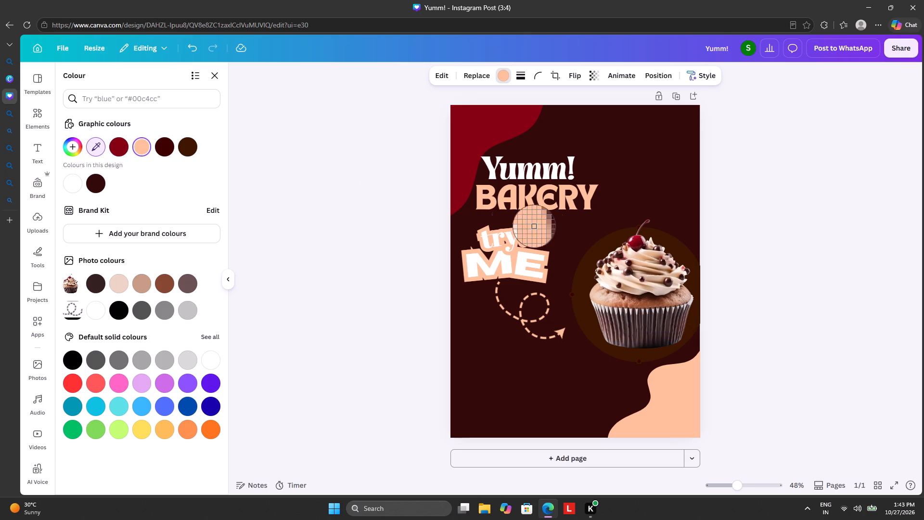
left_click(635, 240)
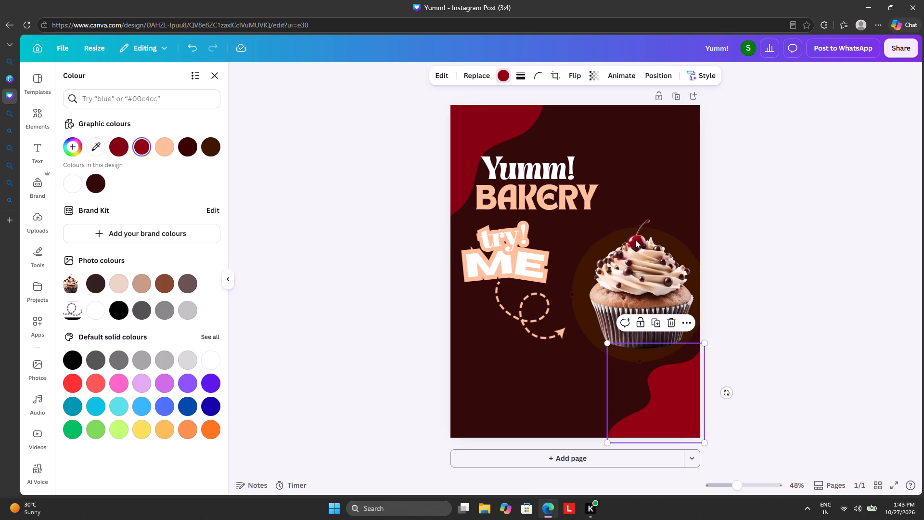
Set the effect colour behind "ME" in the tagline to the bottom corner shape's Vividred #920011.
left_click(501, 254)
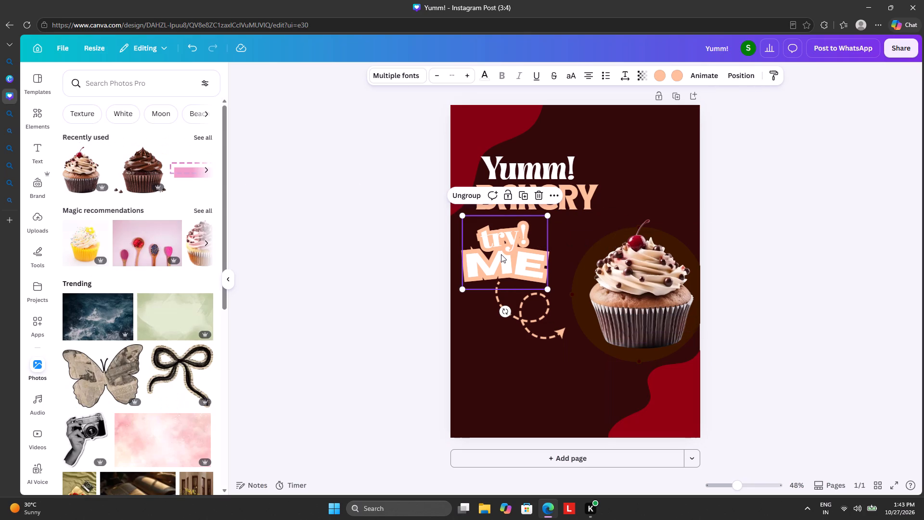
left_click(664, 67)
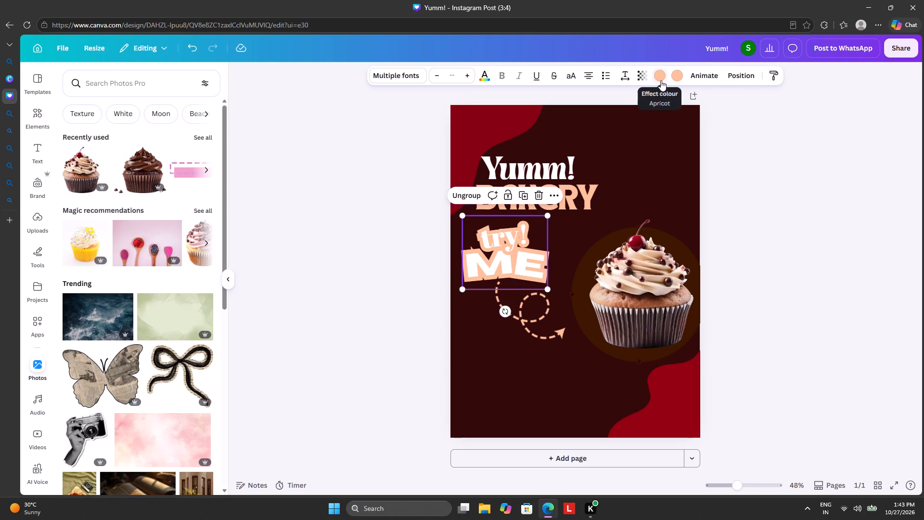
left_click(660, 79)
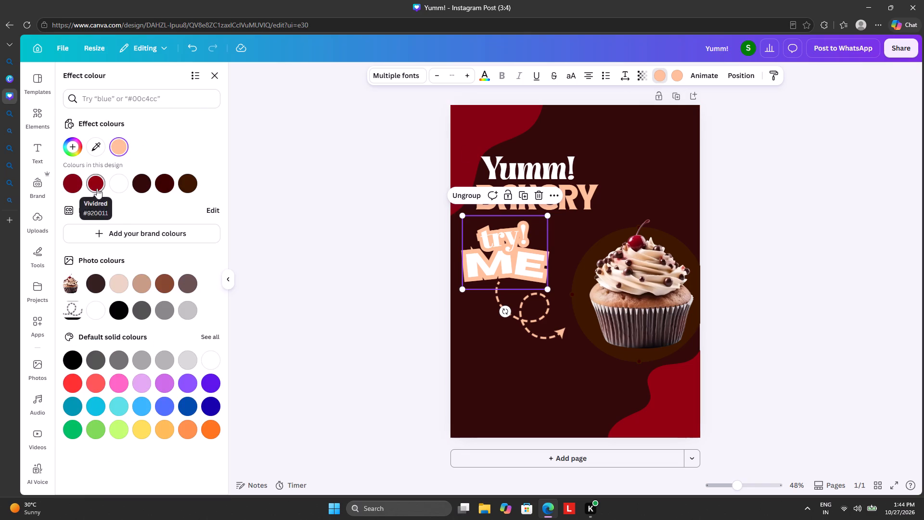
left_click(97, 188)
Set the effect colour behind "try!" in the grouped tagline to the same deep red used behind "ME".
left_click(504, 232)
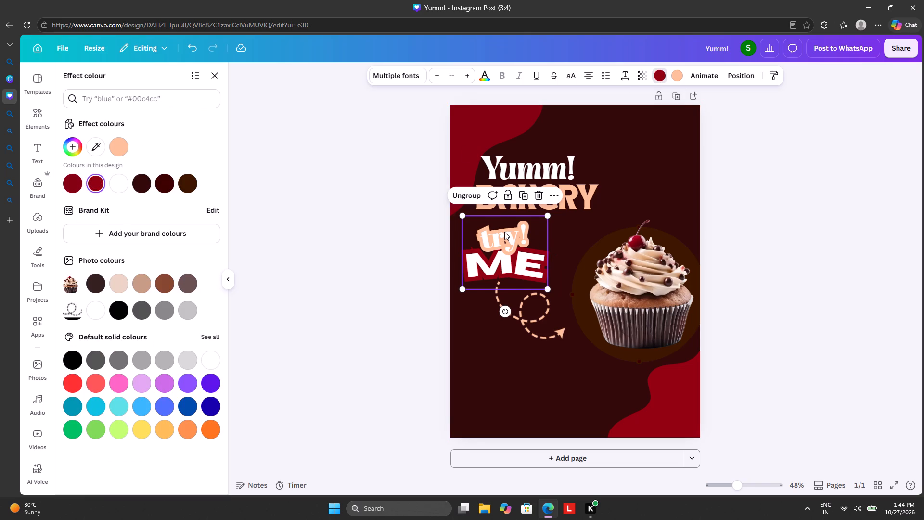
left_click(654, 76)
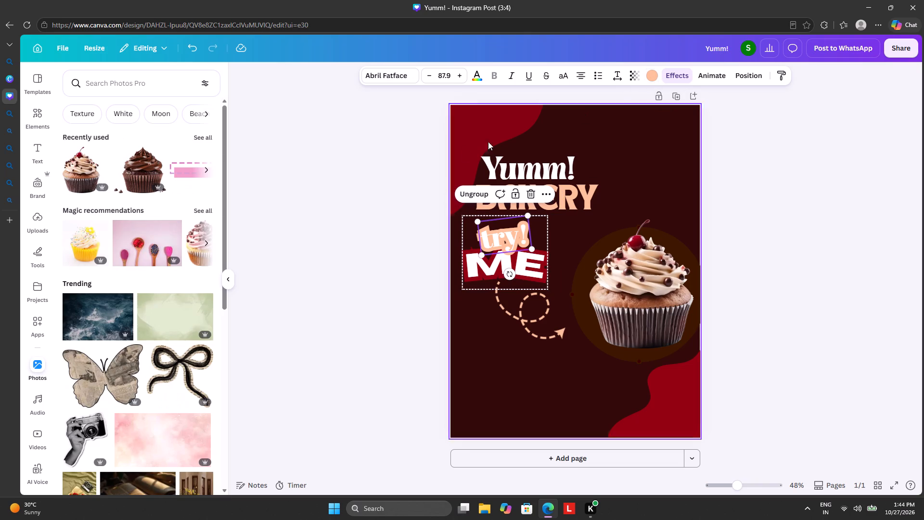
left_click(502, 237)
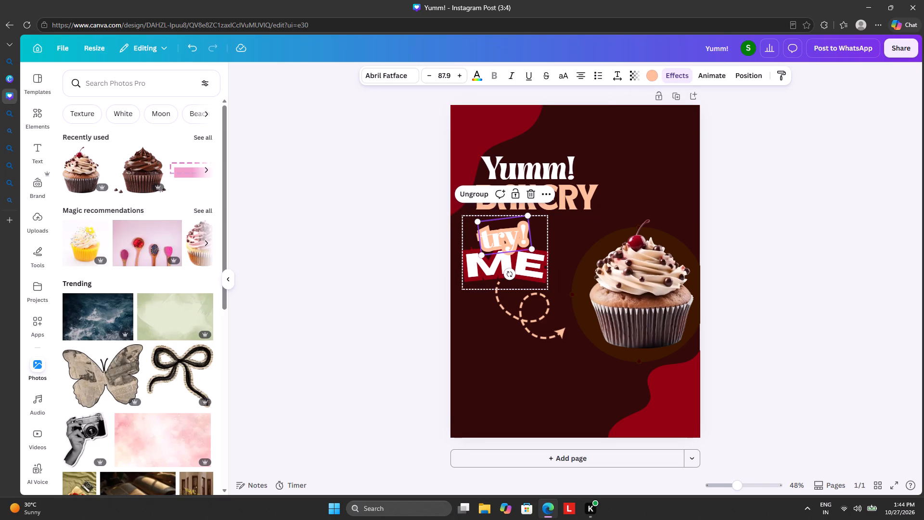
left_click(502, 237)
left_click(385, 258)
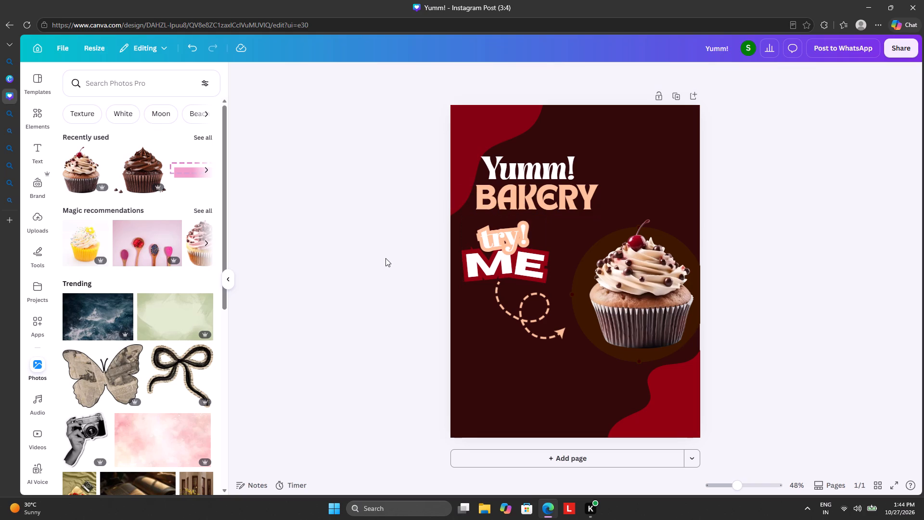
left_click(385, 258)
left_click(506, 240)
left_click(513, 234)
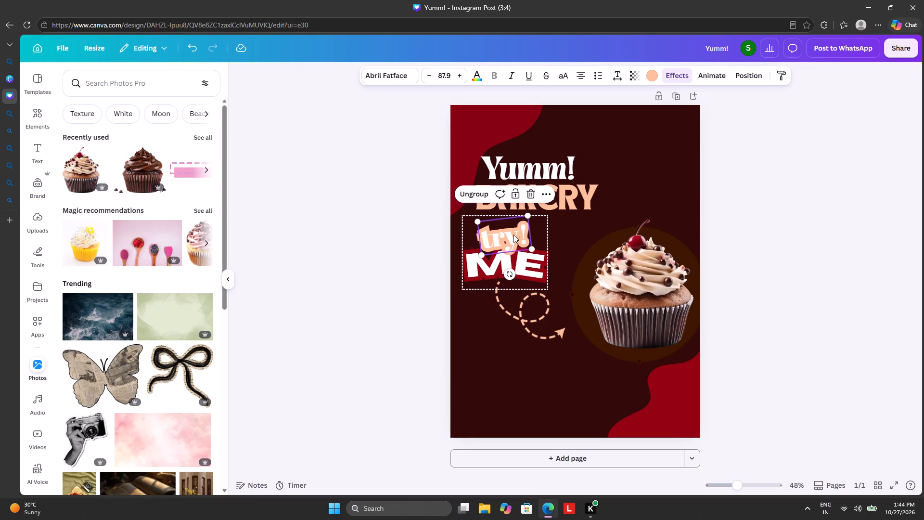
left_click(652, 78)
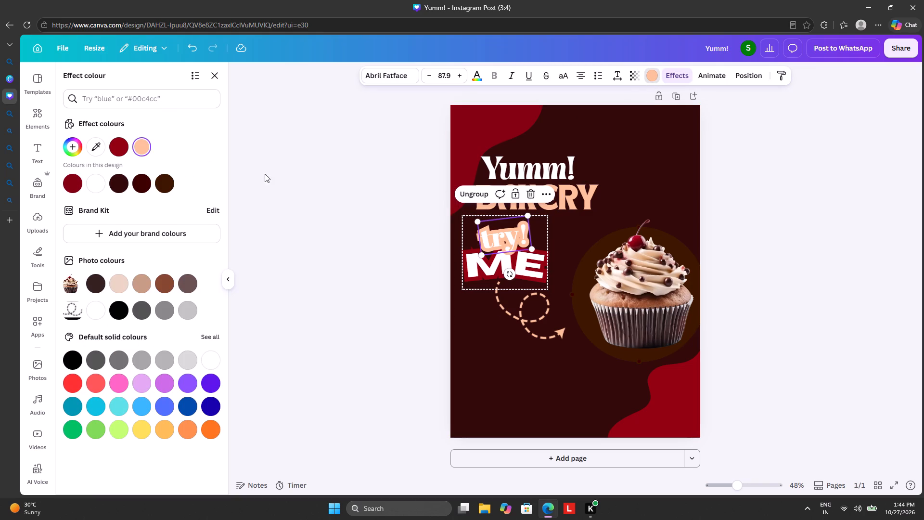
left_click(116, 149)
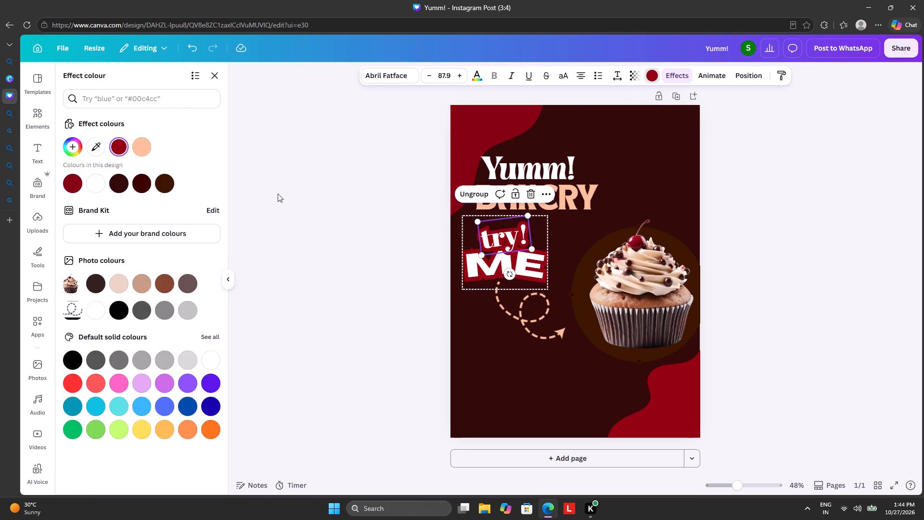
left_click(307, 199)
Change the "BAKERY" title's text colour to the design's Vividred #920011.
left_click(581, 202)
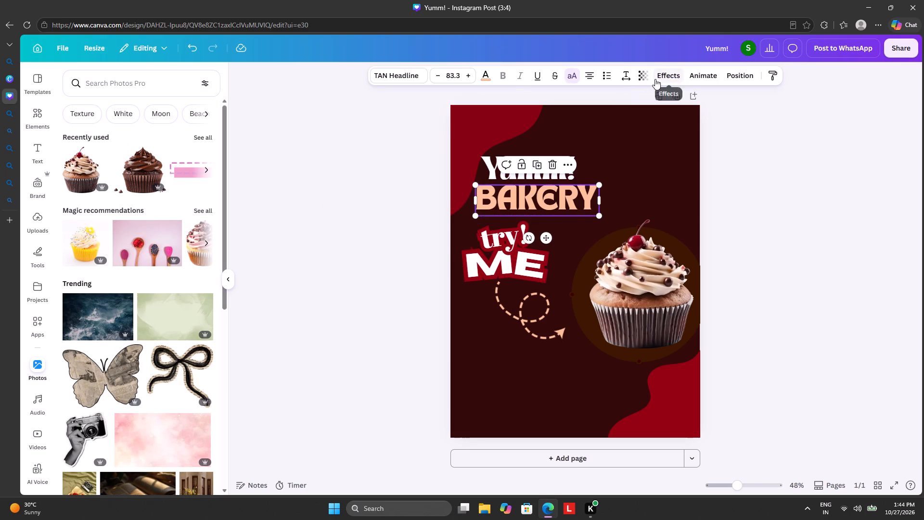
left_click(484, 74)
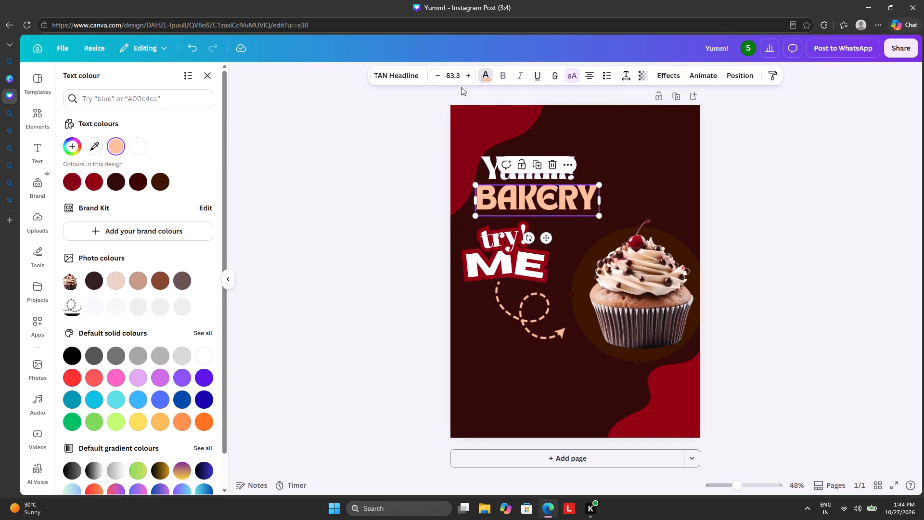
left_click(92, 182)
left_click(294, 173)
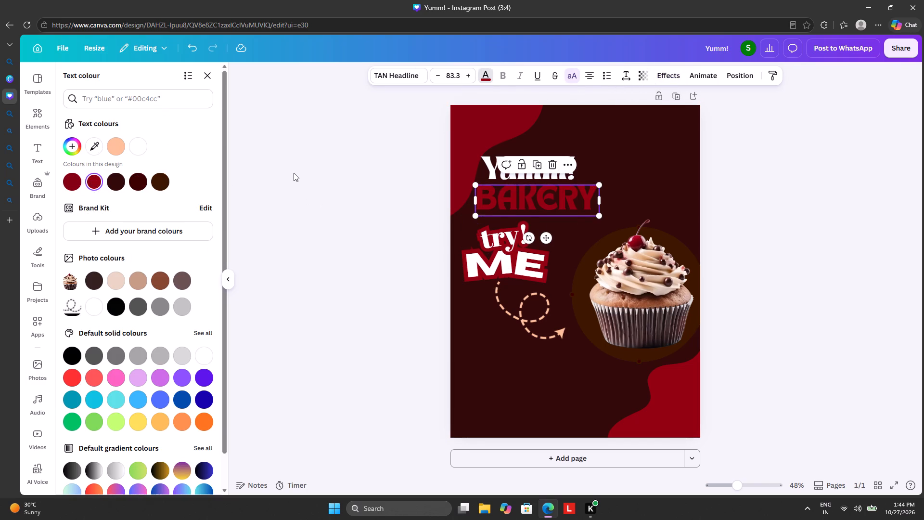
Set the Mint Choc duotone Shadows of the dashed arrow to deep red, sampled from the bottom corner shape.
left_click(518, 310)
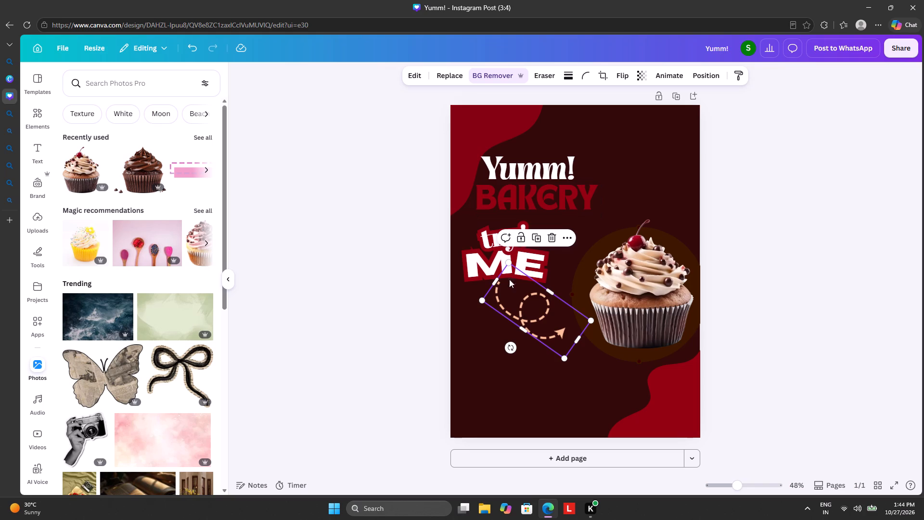
left_click(418, 74)
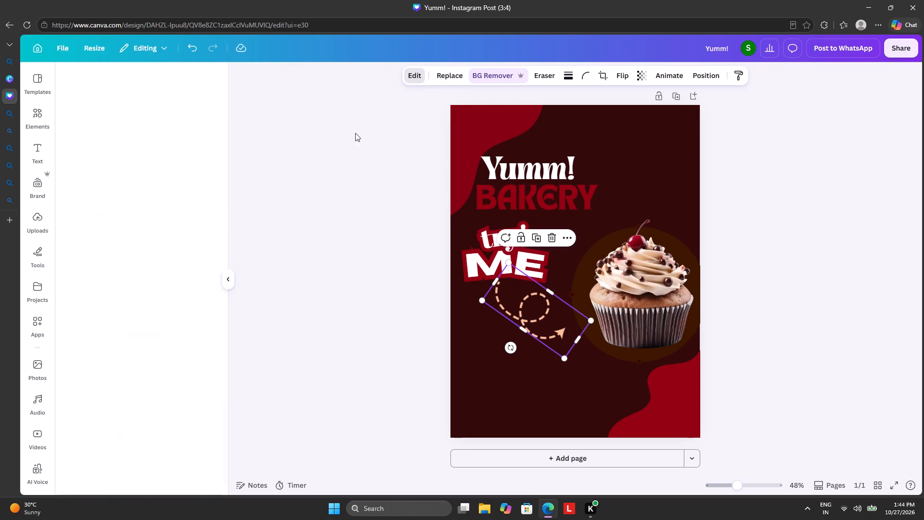
scroll(128, 297, "down", 1)
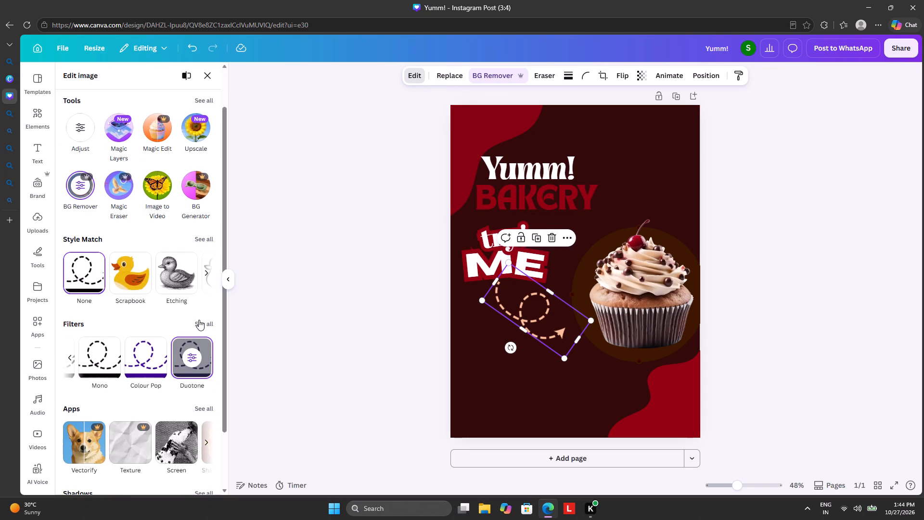
left_click(199, 320)
scroll(199, 320, "down", 18)
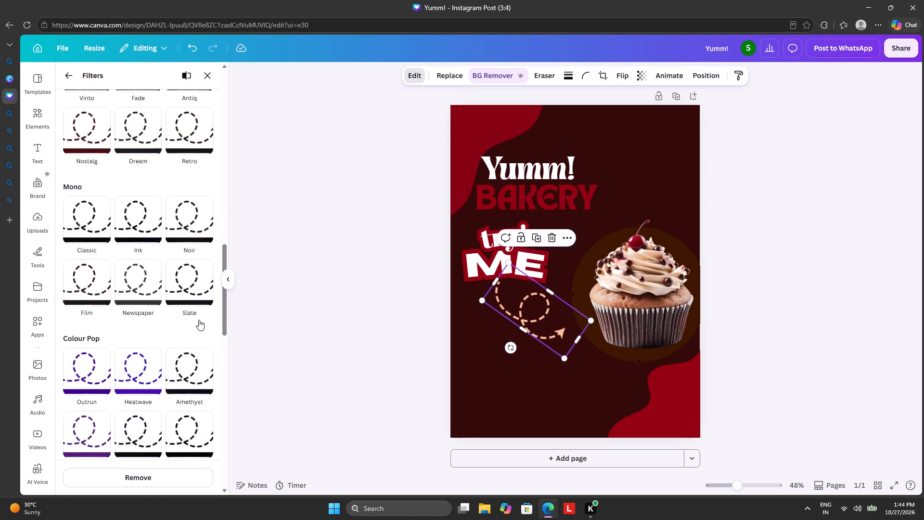
scroll(199, 320, "down", 20)
scroll(199, 320, "down", 1)
left_click(204, 339)
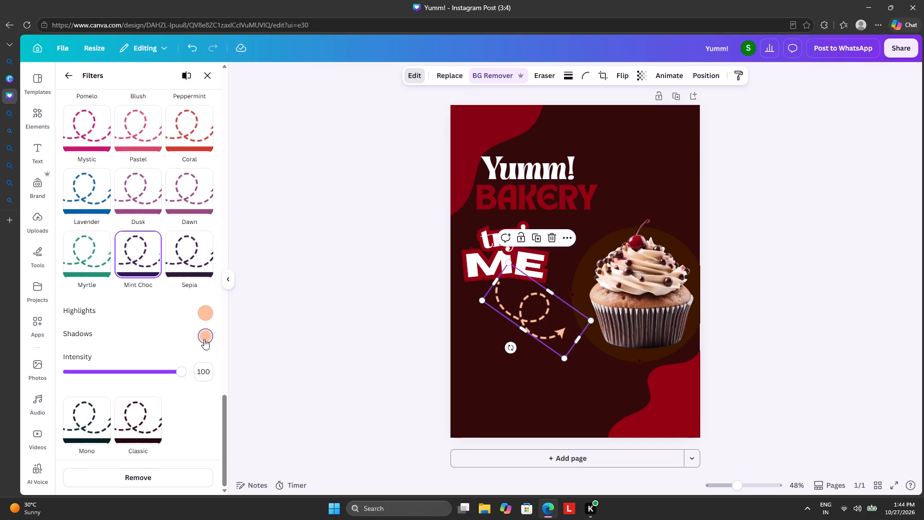
left_click(331, 432)
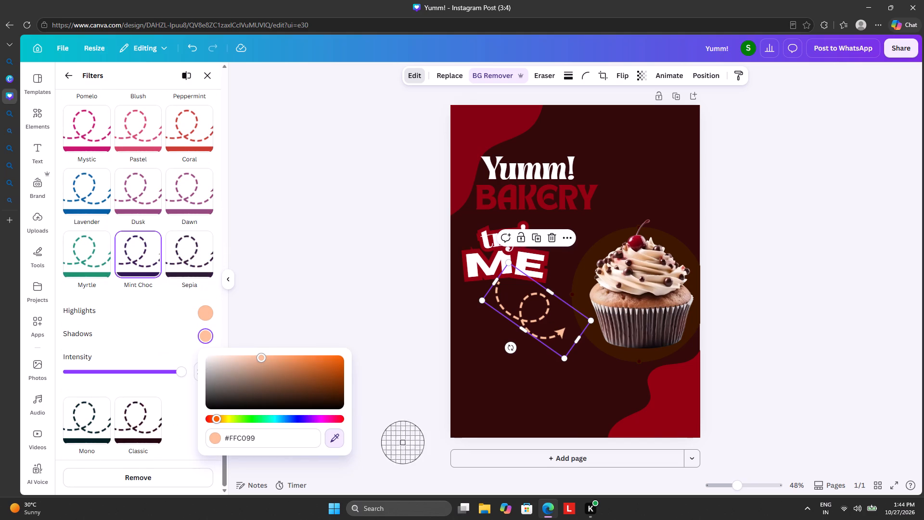
left_click(675, 425)
left_click(339, 271)
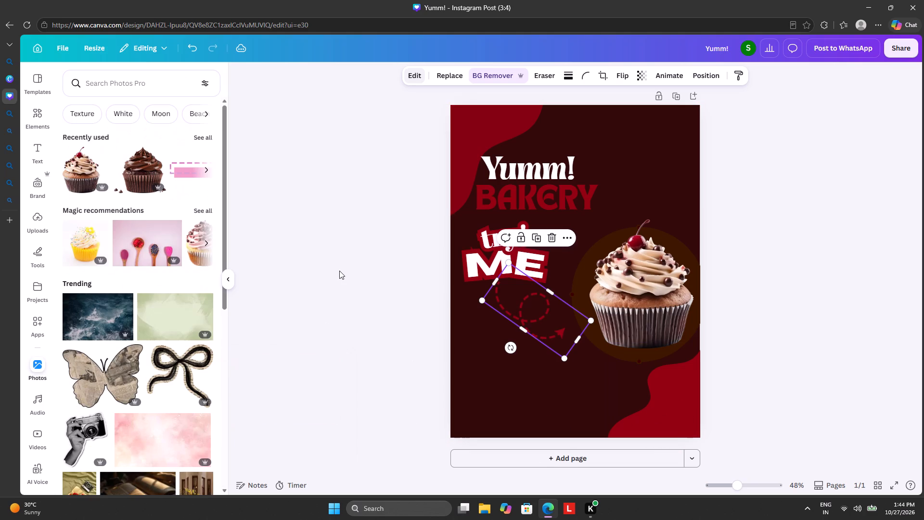
left_click(657, 173)
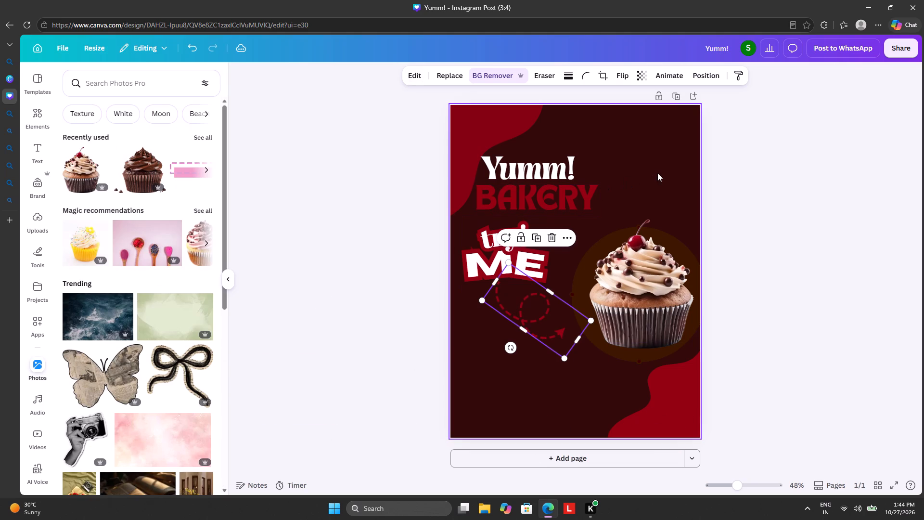
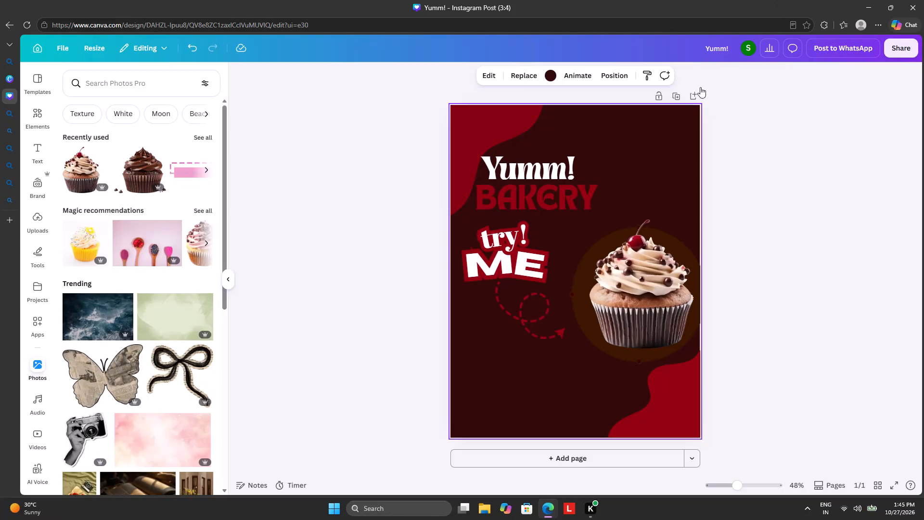
Change the "BAKERY" title's text colour to the tan from the cupcake's photo colours.
left_click(579, 191)
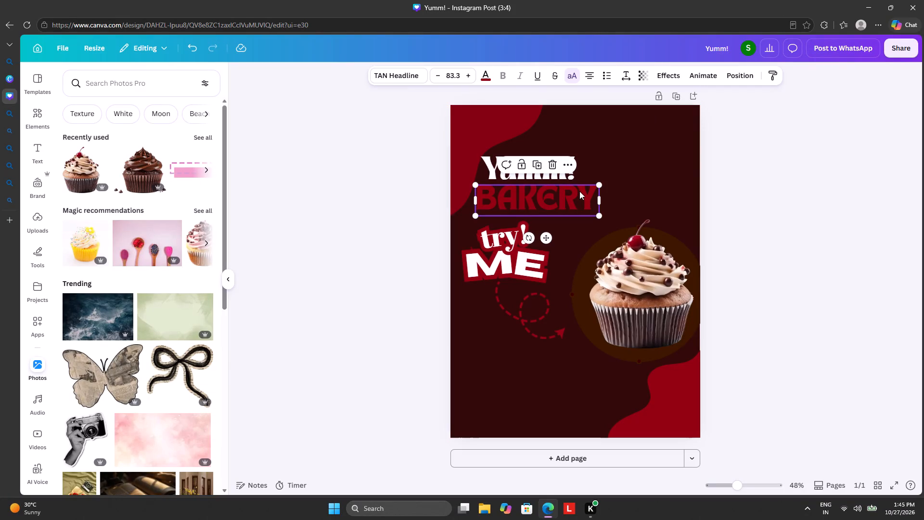
left_click(492, 77)
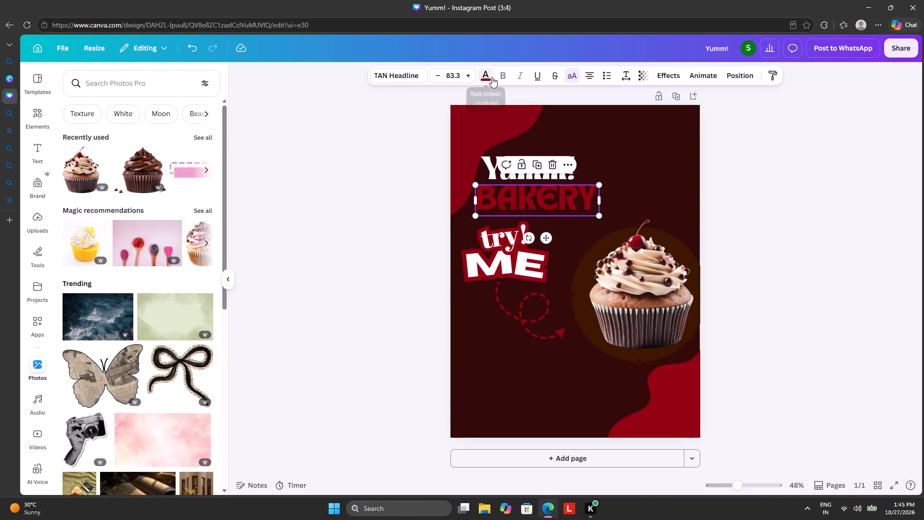
left_click(145, 281)
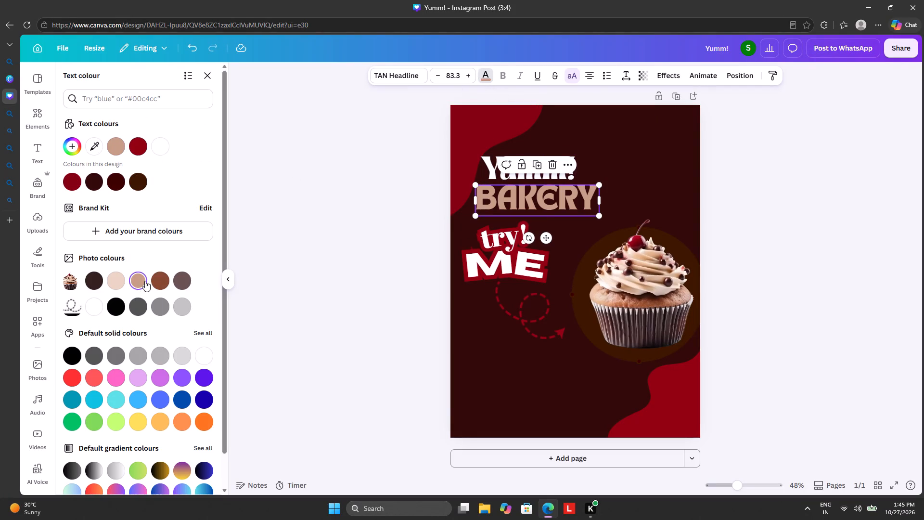
left_click(317, 201)
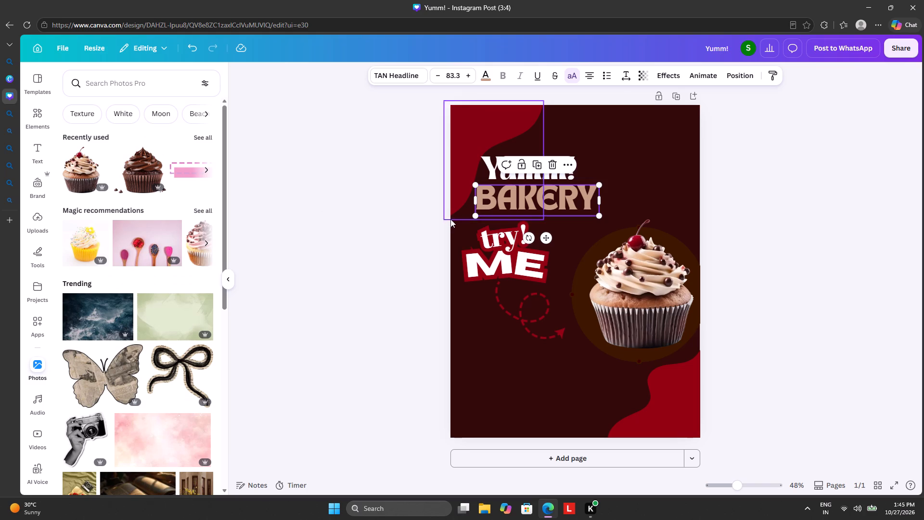
left_click(450, 219)
left_click(401, 241)
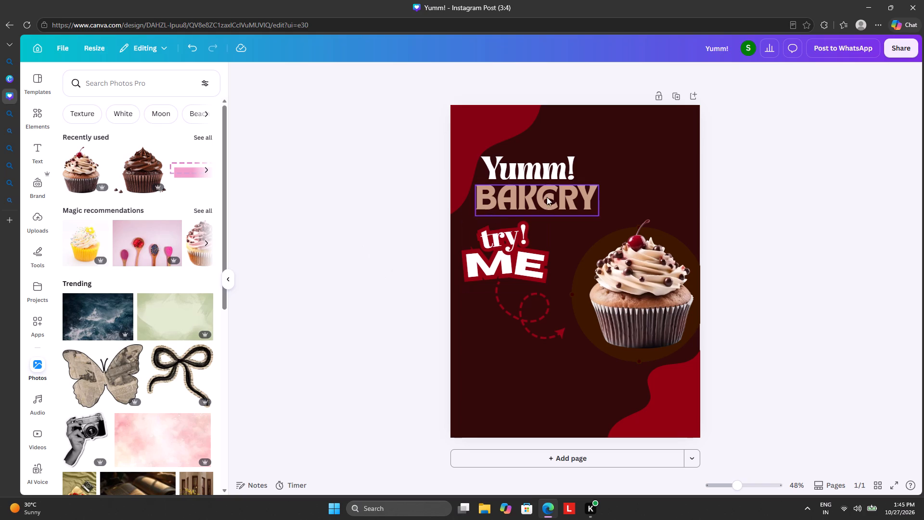
Change the "Yumm!" title's text colour to the pale pinkish cream from the cupcake's photo colours.
left_click(537, 174)
left_click(492, 81)
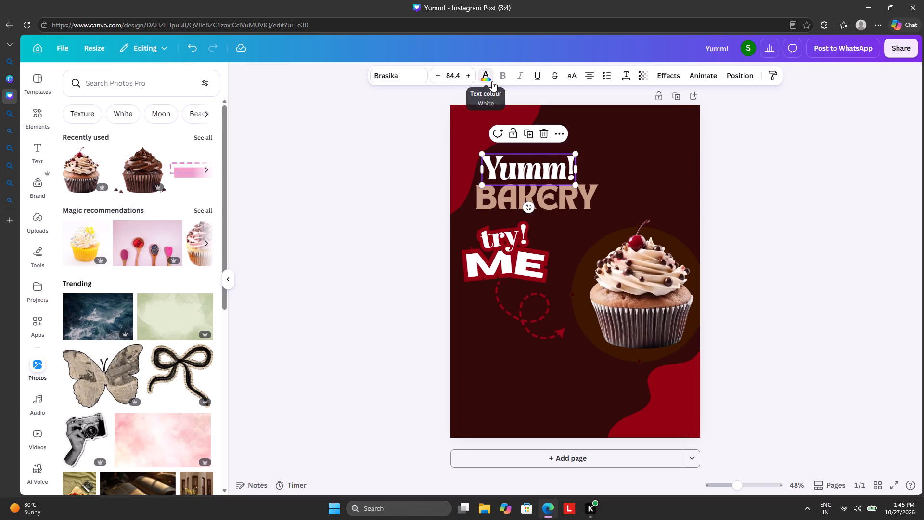
left_click(138, 281)
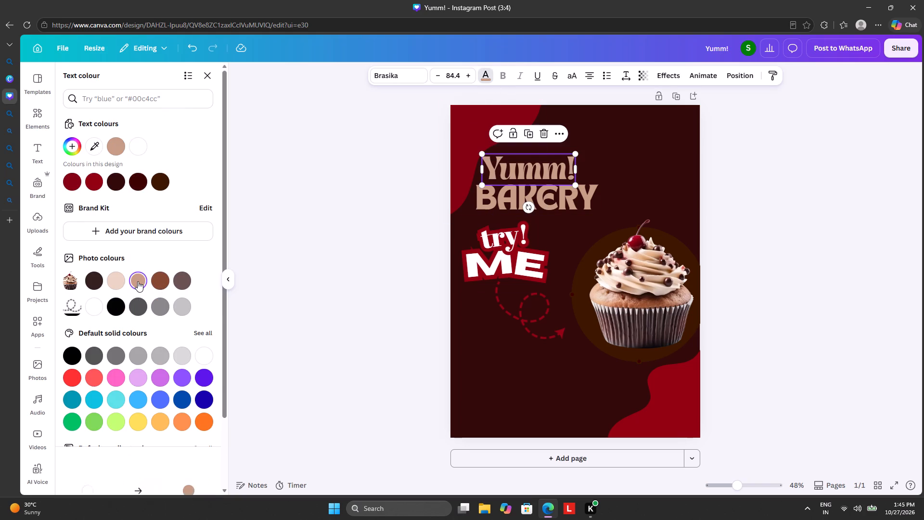
left_click(121, 282)
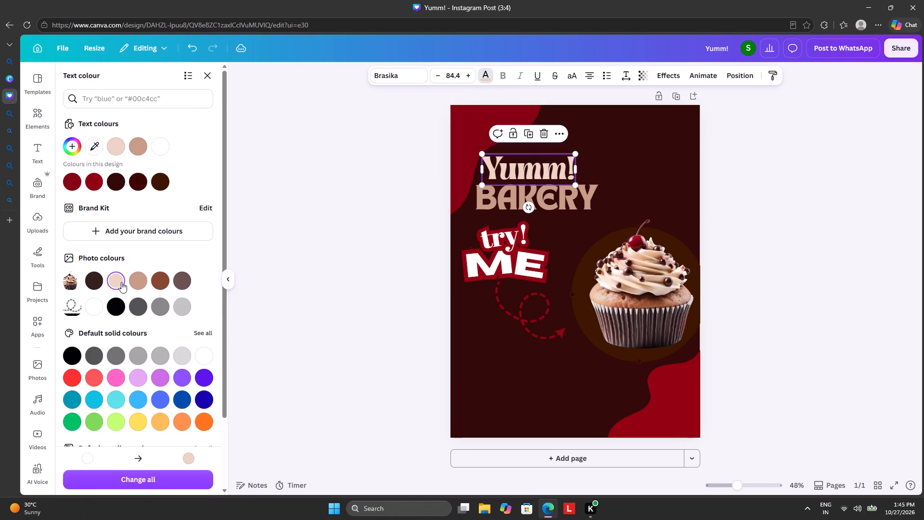
left_click(339, 251)
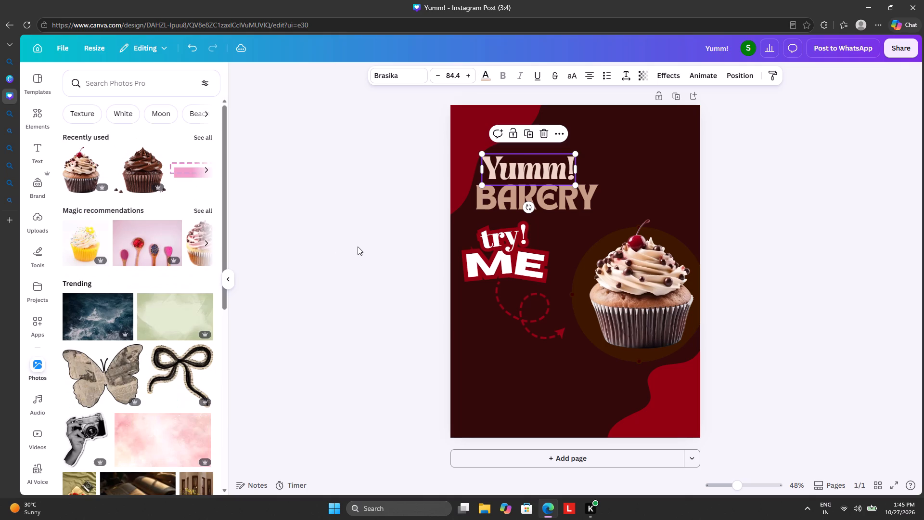
left_click(359, 244)
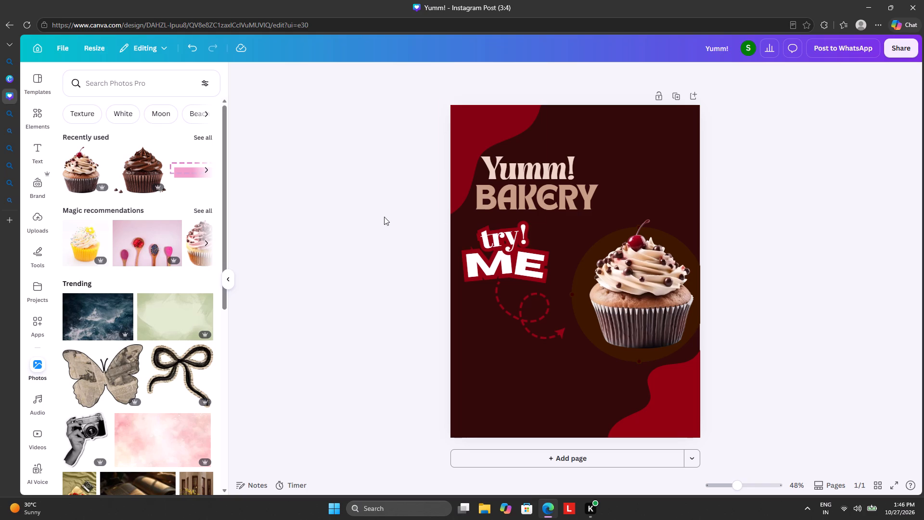
Shrink the page's upper corner shape to about 304 × 362 and shift it further into the corner, partly off the page.
left_click(482, 142)
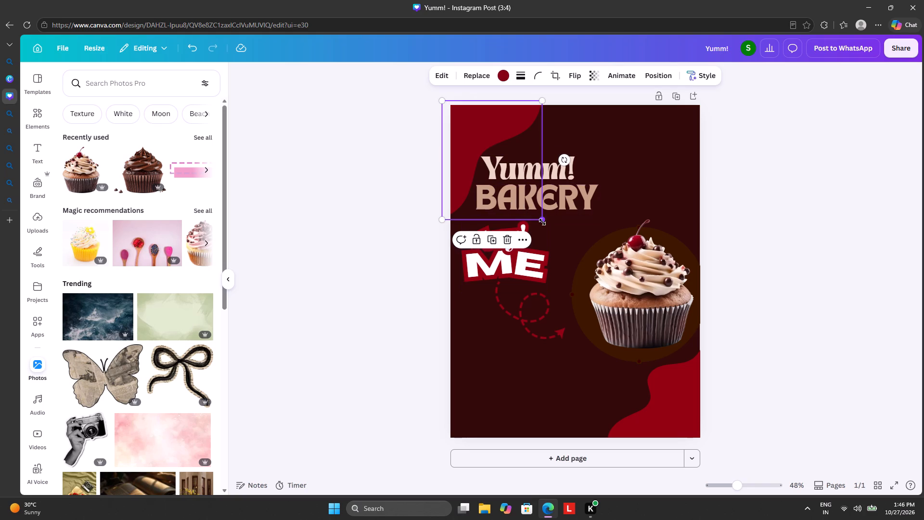
left_click_drag(543, 222, 509, 190)
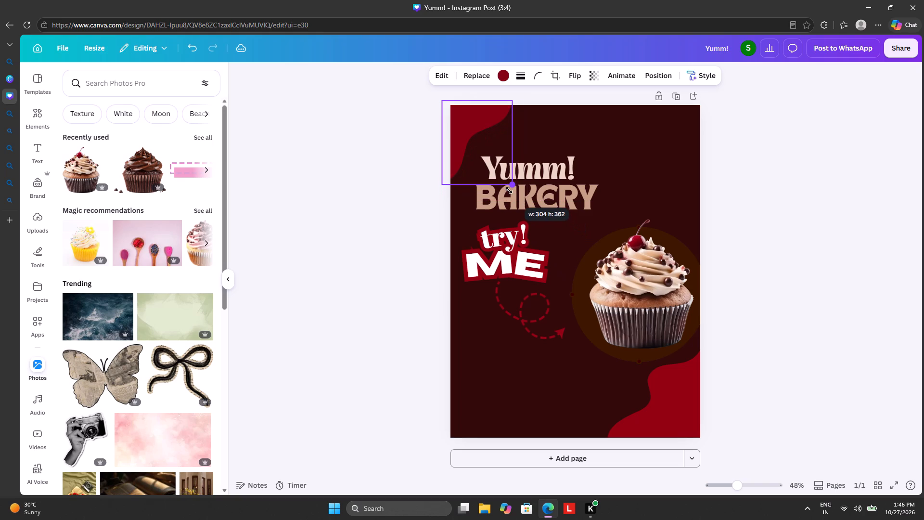
left_click_drag(509, 190, 509, 189)
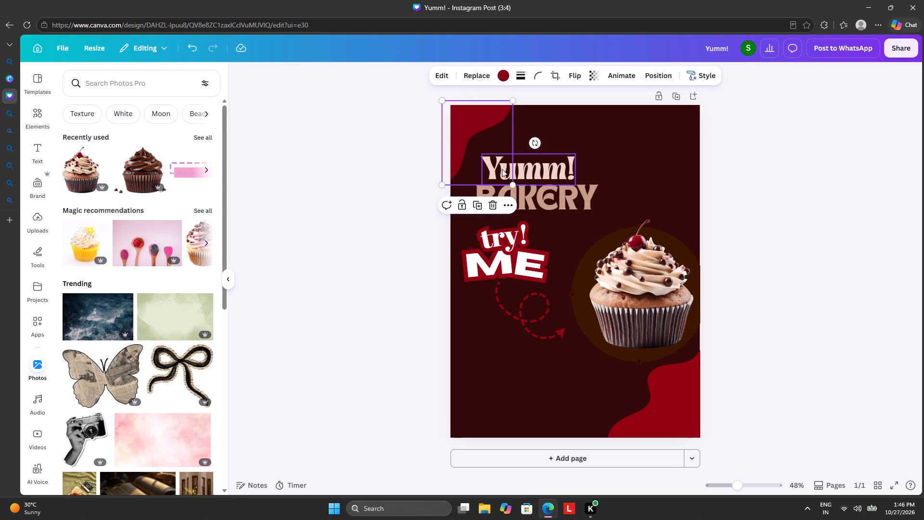
left_click_drag(477, 132, 468, 137)
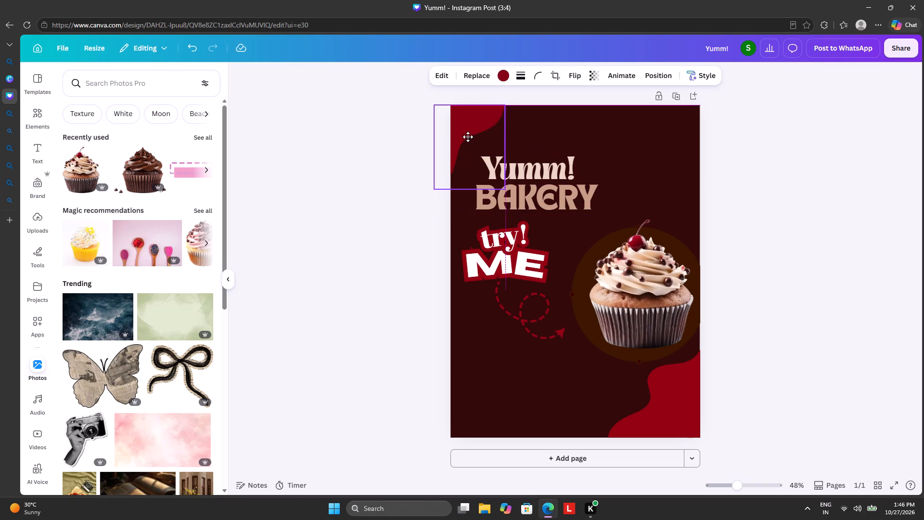
left_click_drag(468, 137, 463, 137)
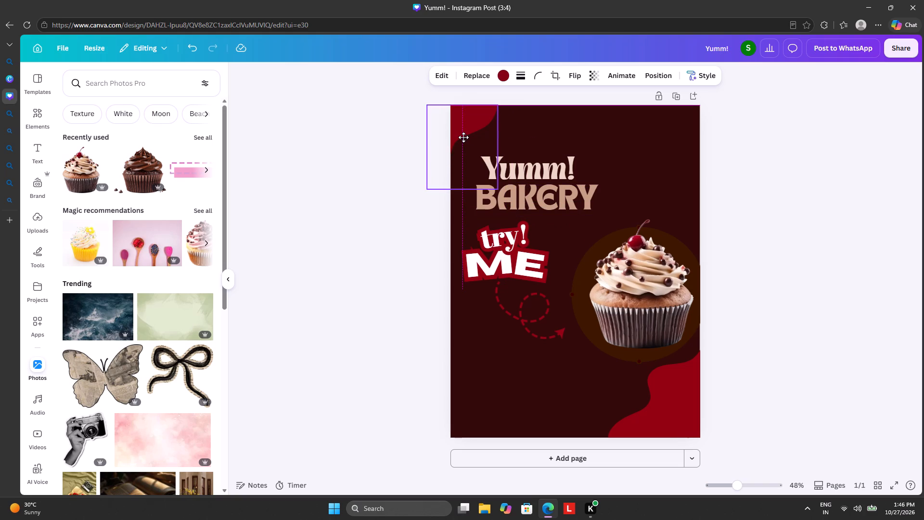
left_click_drag(463, 137, 467, 137)
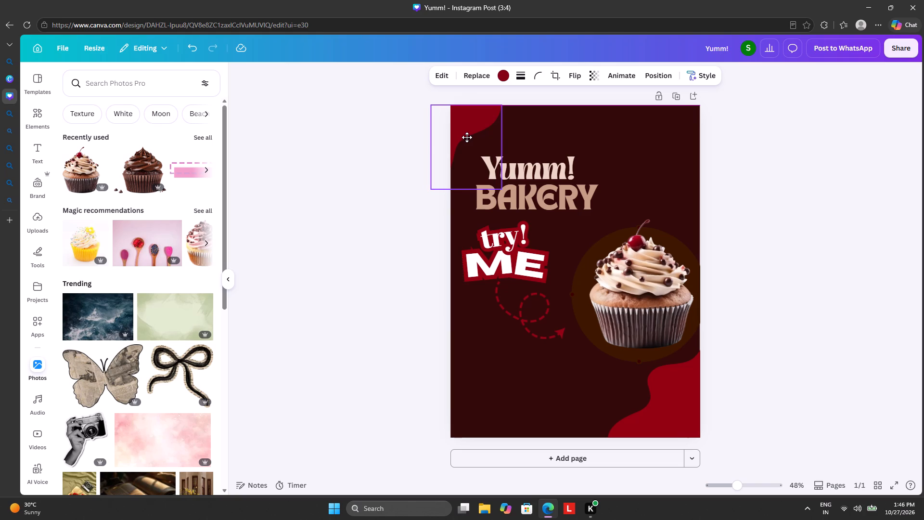
left_click_drag(467, 137, 467, 138)
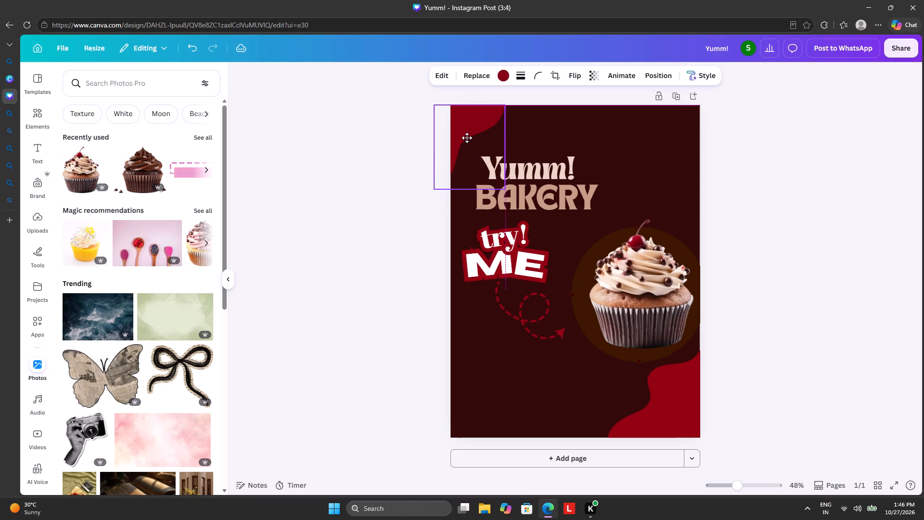
left_click_drag(467, 138, 464, 139)
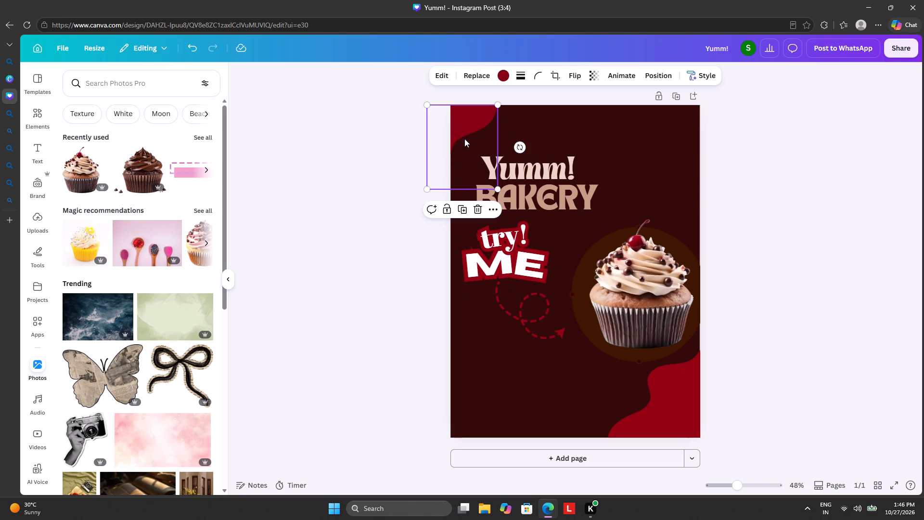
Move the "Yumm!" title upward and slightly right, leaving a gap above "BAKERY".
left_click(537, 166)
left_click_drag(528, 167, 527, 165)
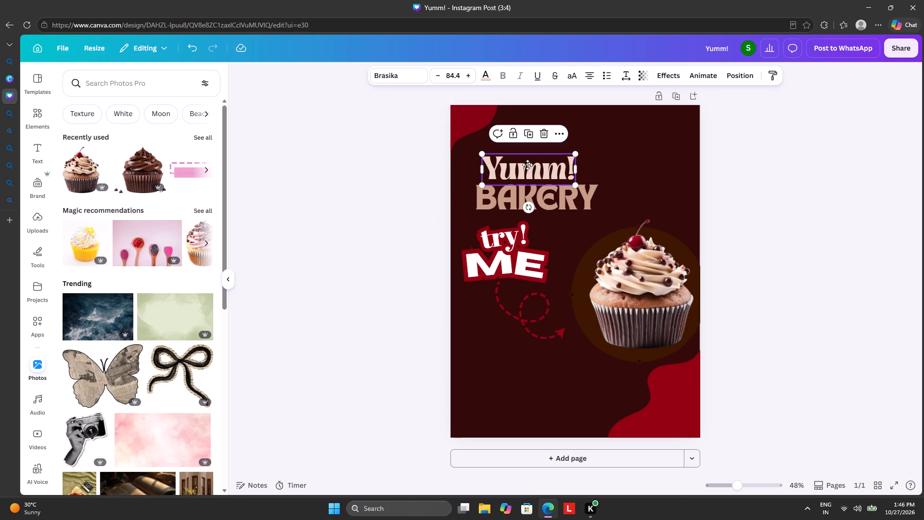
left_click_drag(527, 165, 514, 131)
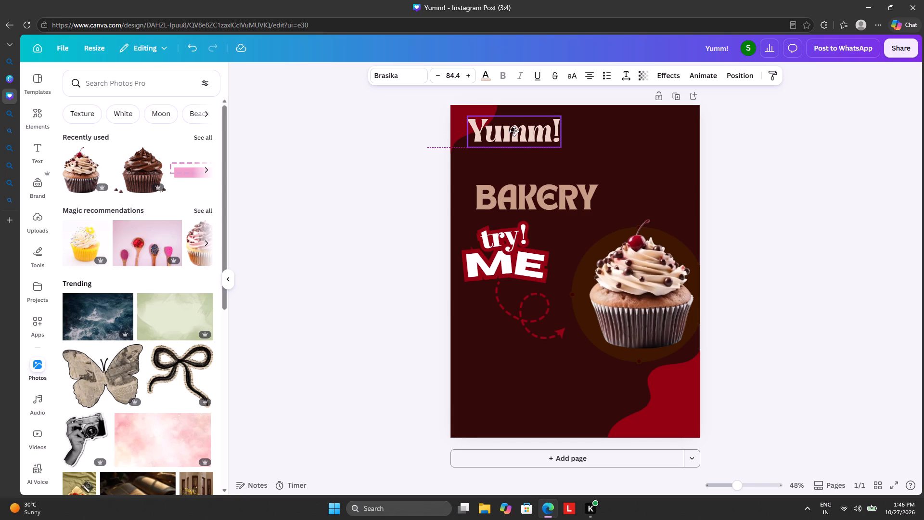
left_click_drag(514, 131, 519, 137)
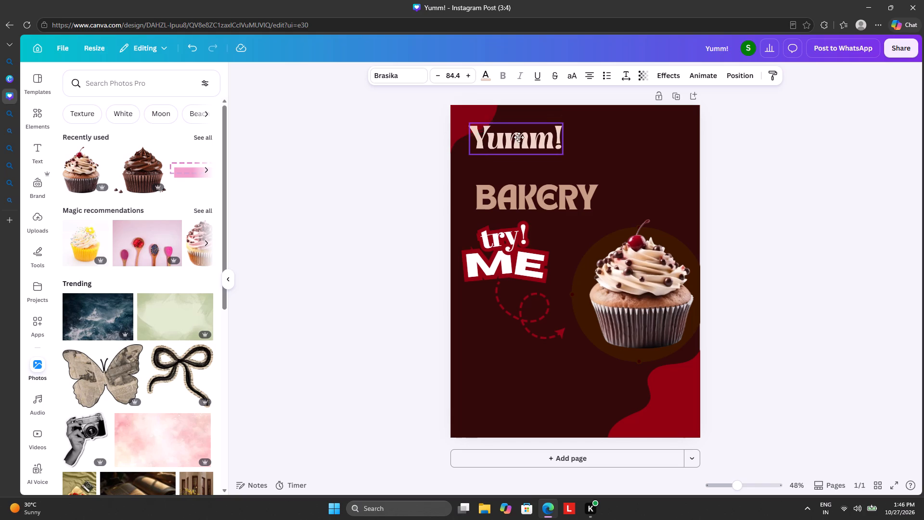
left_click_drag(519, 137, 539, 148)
Enlarge the upper corner shape to about 360 × 430 and reposition it so it bleeds off the page's top-left corner.
left_click(467, 117)
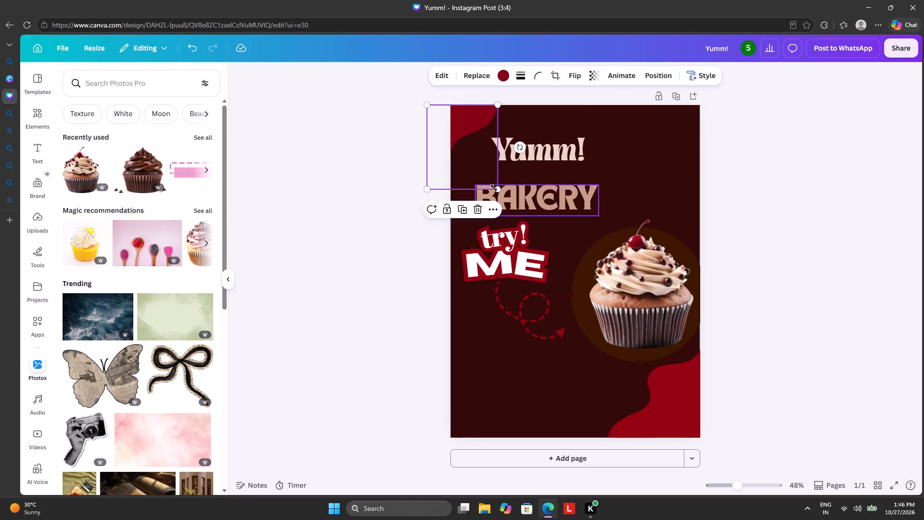
left_click_drag(497, 187, 517, 195)
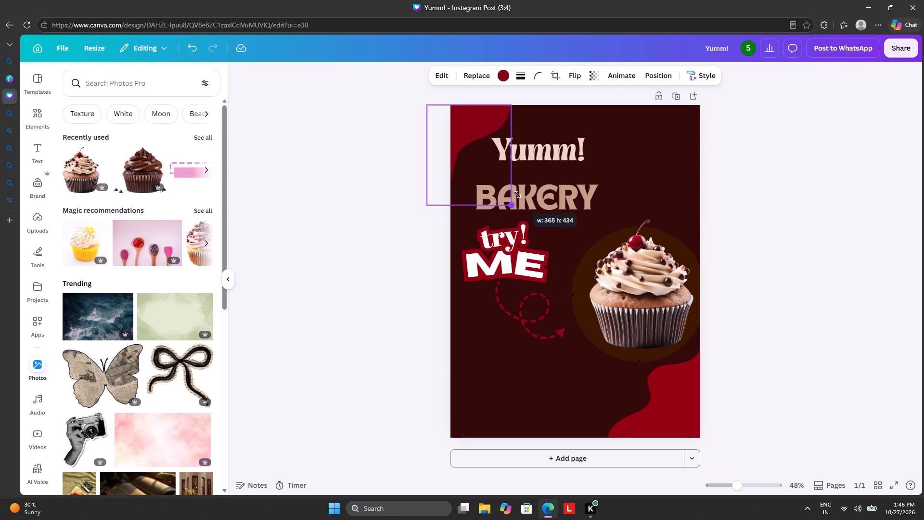
left_click_drag(517, 195, 517, 193)
left_click_drag(477, 169, 483, 161)
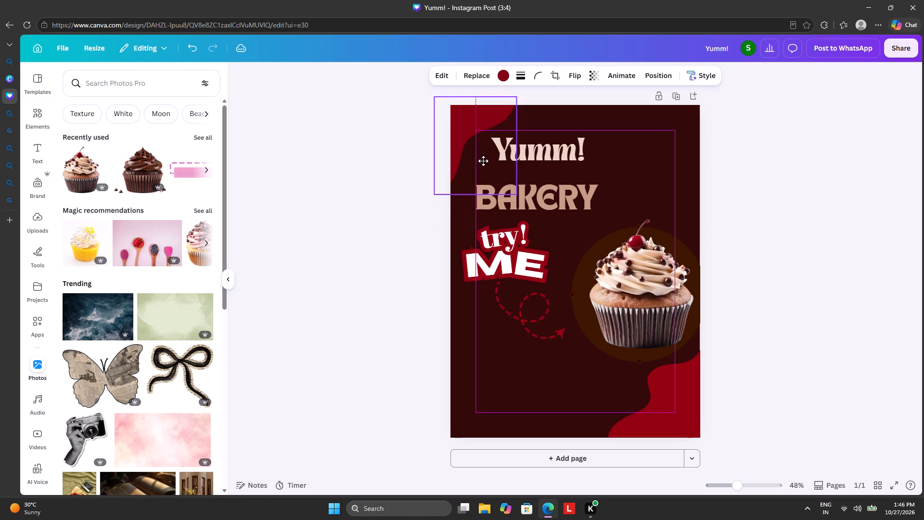
left_click_drag(483, 161, 478, 160)
left_click_drag(318, 182, 322, 182)
Stack the "Yumm!" and "BAKERY" titles near the page's upper left, with "BAKERY" directly beneath "Yumm!".
left_click_drag(530, 155, 507, 145)
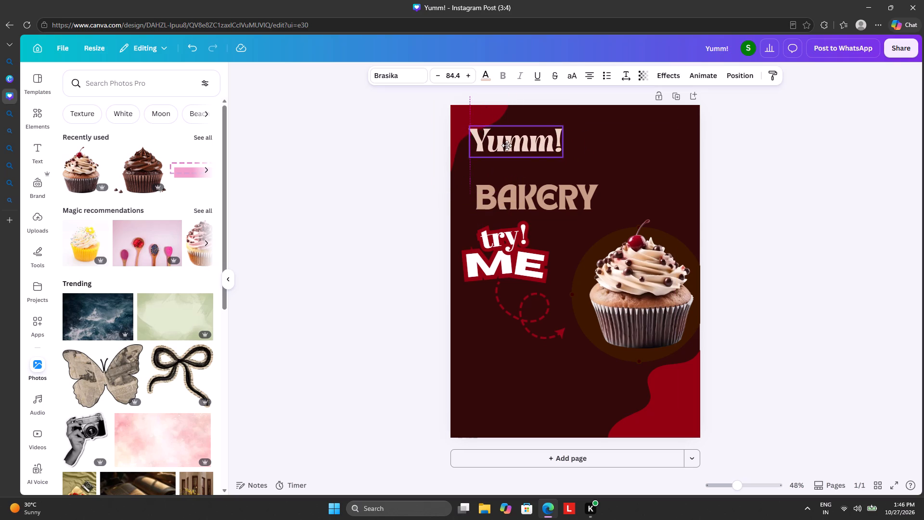
left_click_drag(507, 145, 504, 140)
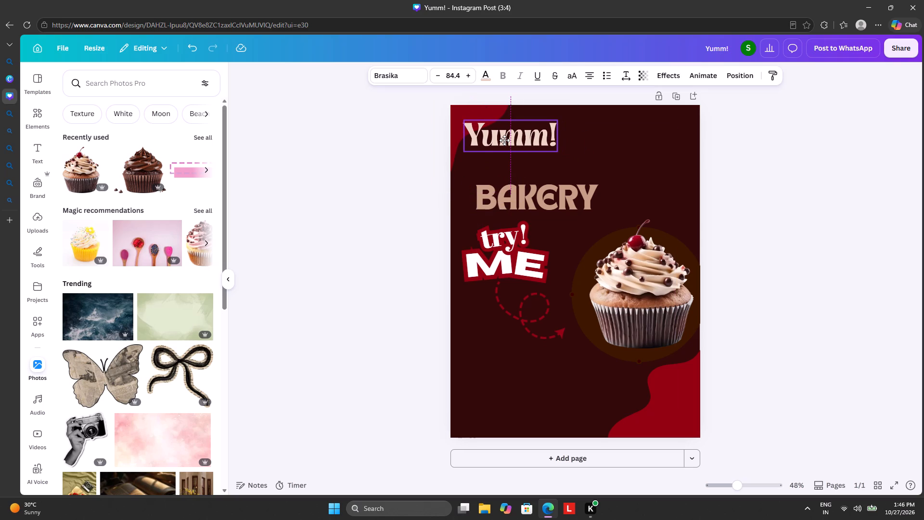
left_click_drag(504, 140, 501, 145)
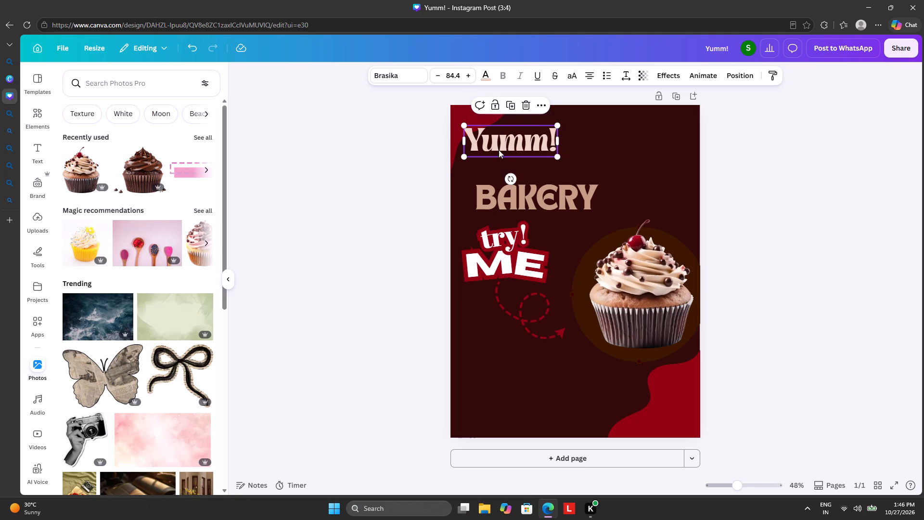
left_click_drag(520, 194, 505, 169)
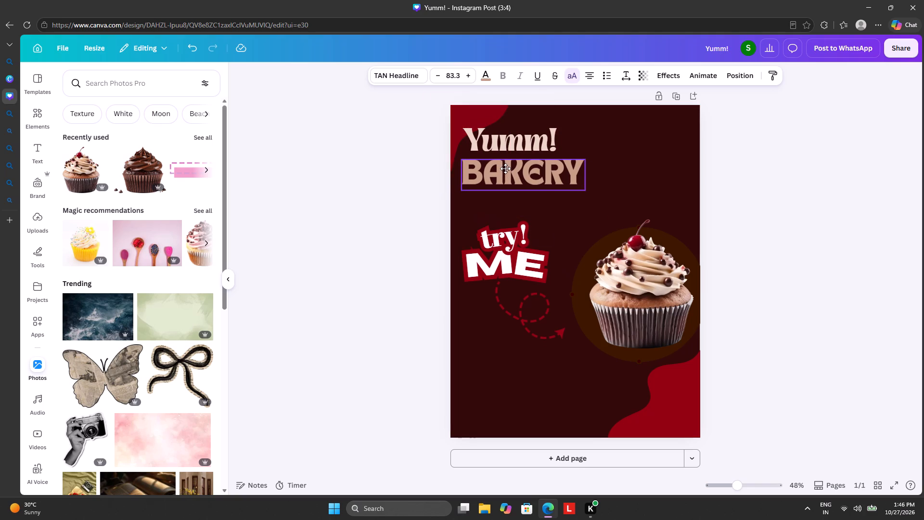
left_click_drag(505, 169, 503, 168)
Move the grouped "try! ME" tagline up so it sits just below the "BAKERY" title.
left_click_drag(496, 253, 494, 230)
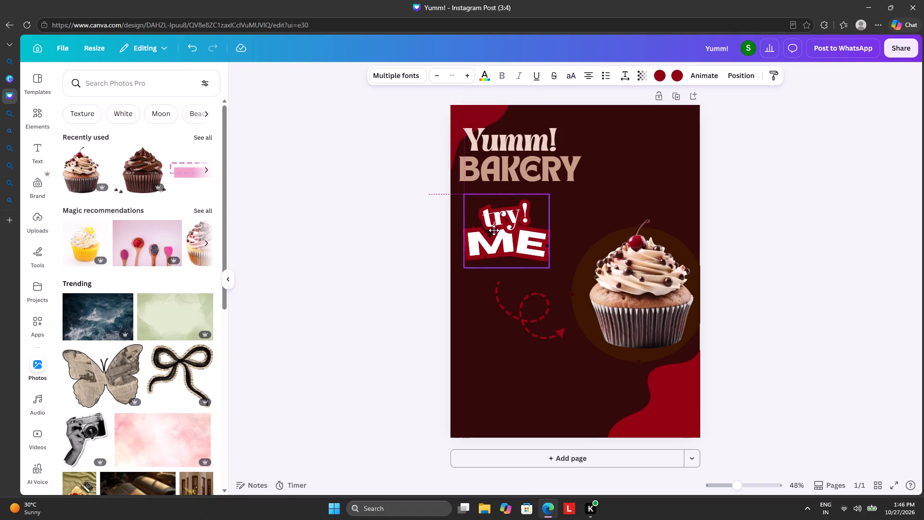
left_click_drag(494, 230, 499, 224)
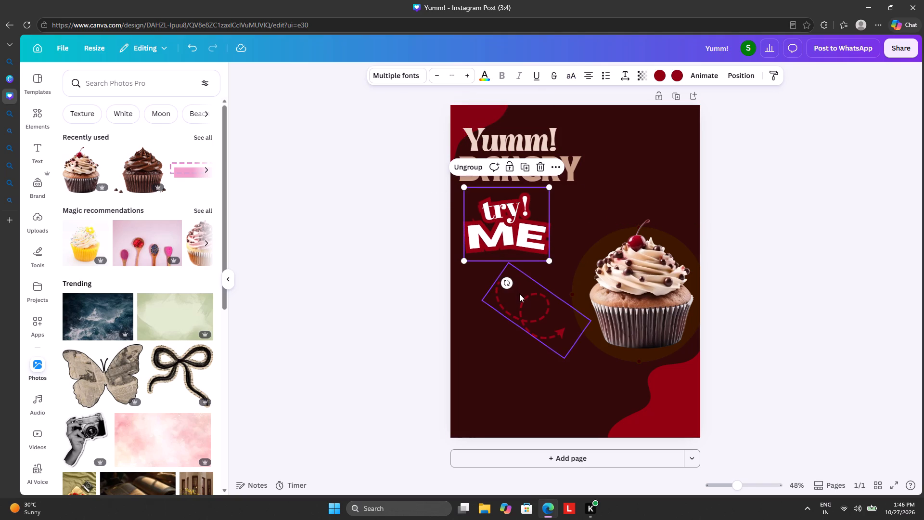
Move the dashed arrow up so it starts just under "ME" and points towards the cupcake.
left_click_drag(521, 303, 524, 278)
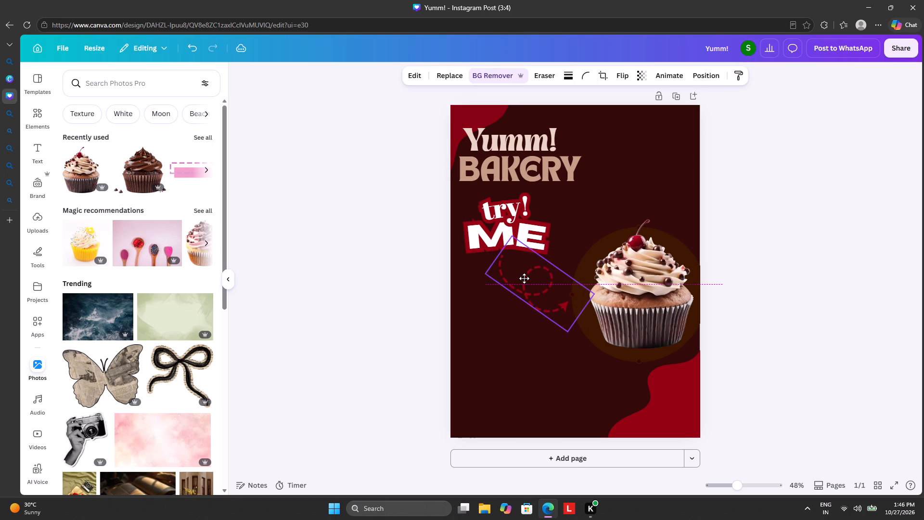
left_click_drag(524, 278, 520, 269)
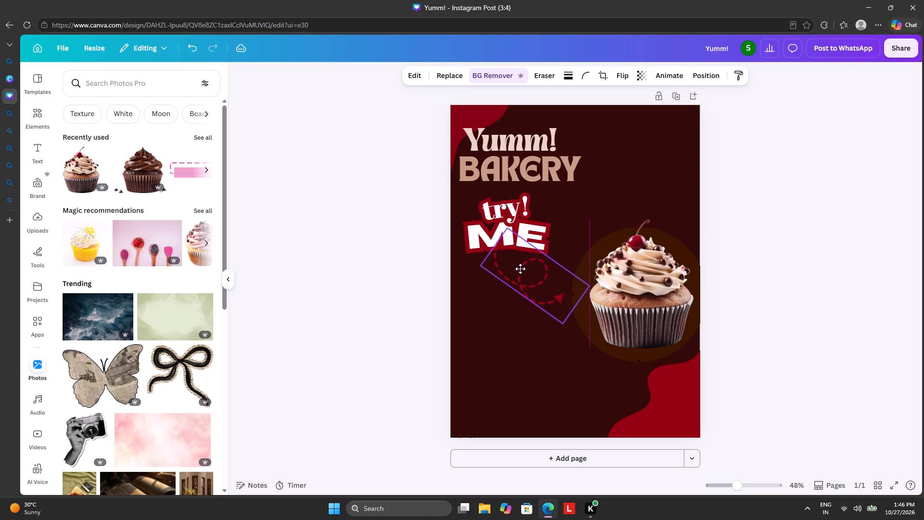
left_click_drag(520, 269, 520, 269)
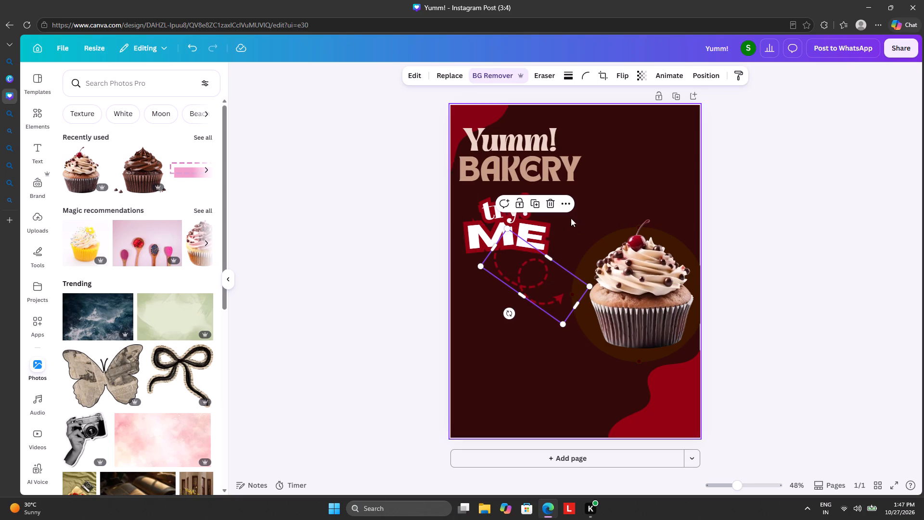
left_click(398, 227)
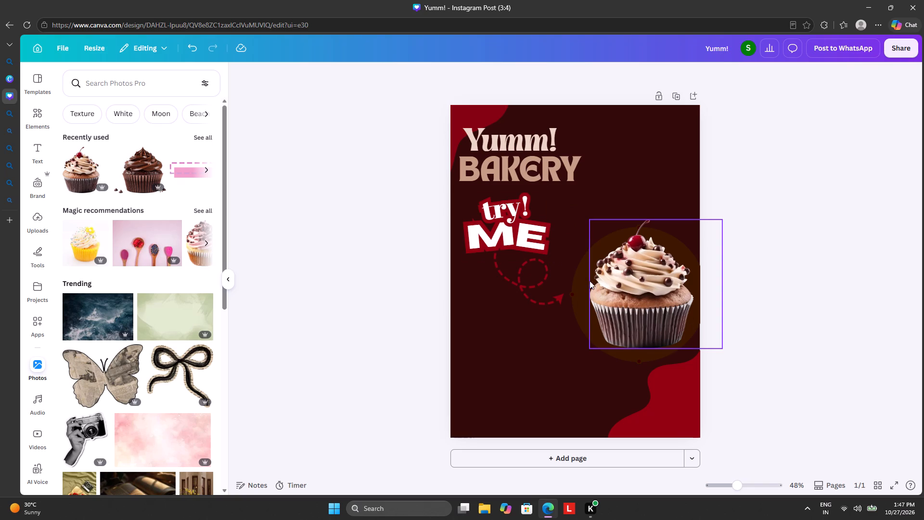
Move the dark brown circle slightly up and towards the page's left so it sits centred behind the cupcake.
left_click_drag(577, 277, 575, 269)
left_click(630, 286)
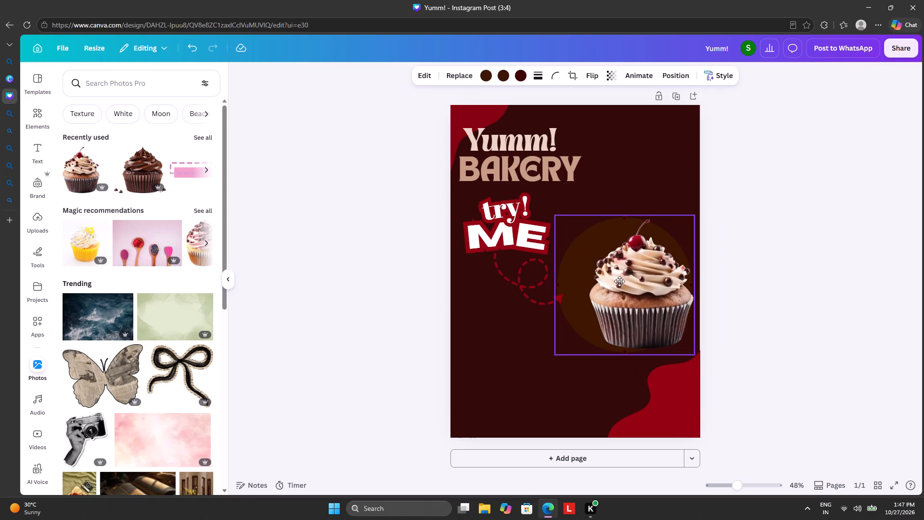
left_click(631, 285)
left_click(630, 285)
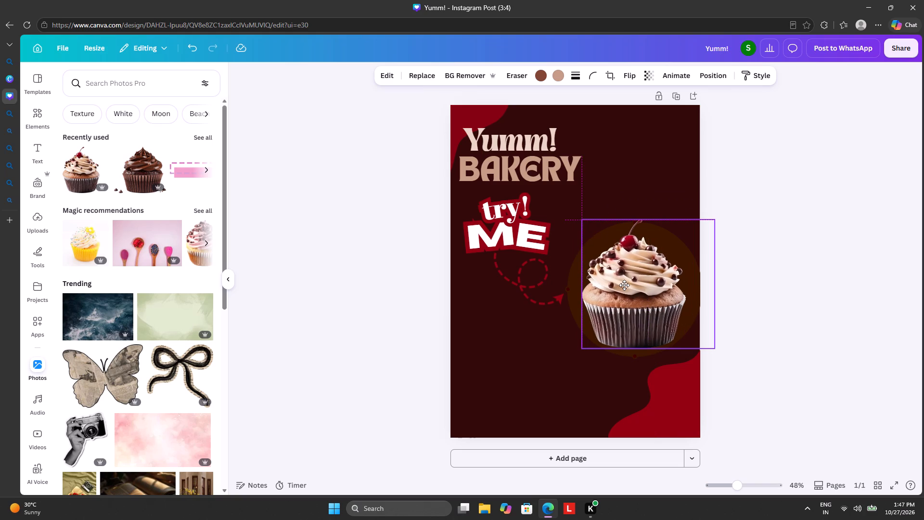
left_click(419, 263)
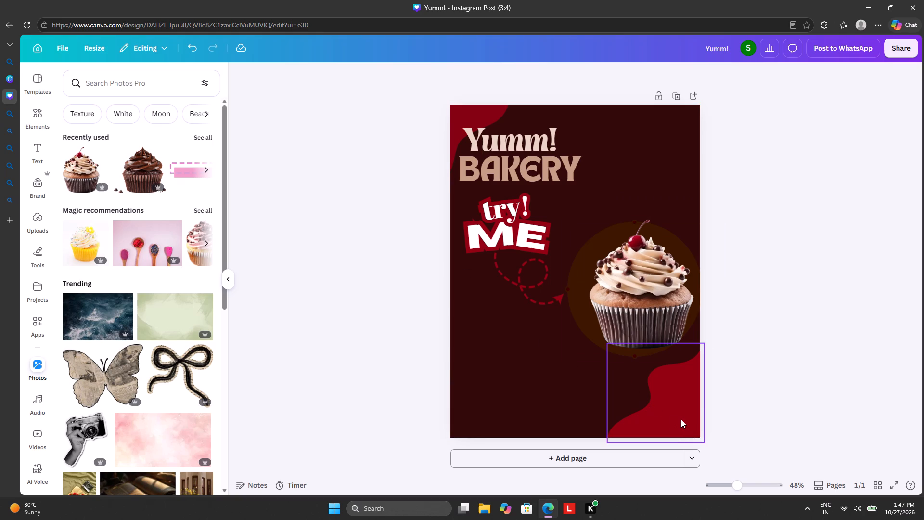
Reposition the lower red wave shape so it meets the page's right edge and bleeds slightly off the bottom.
left_click_drag(681, 419, 687, 430)
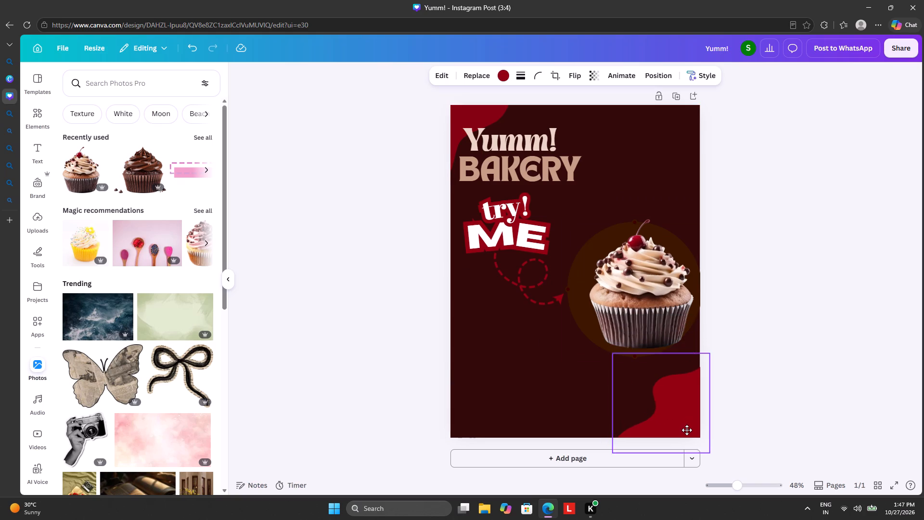
left_click_drag(687, 430, 693, 430)
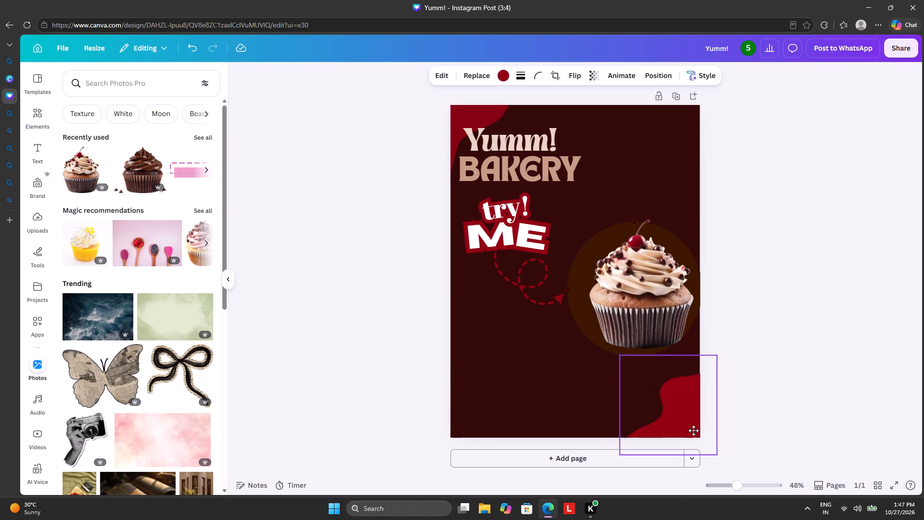
left_click_drag(693, 430, 694, 422)
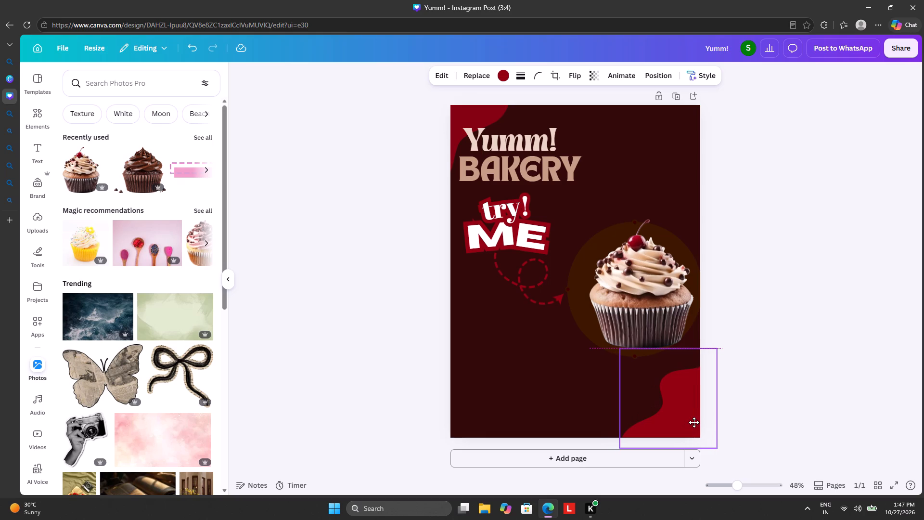
left_click_drag(694, 422, 676, 423)
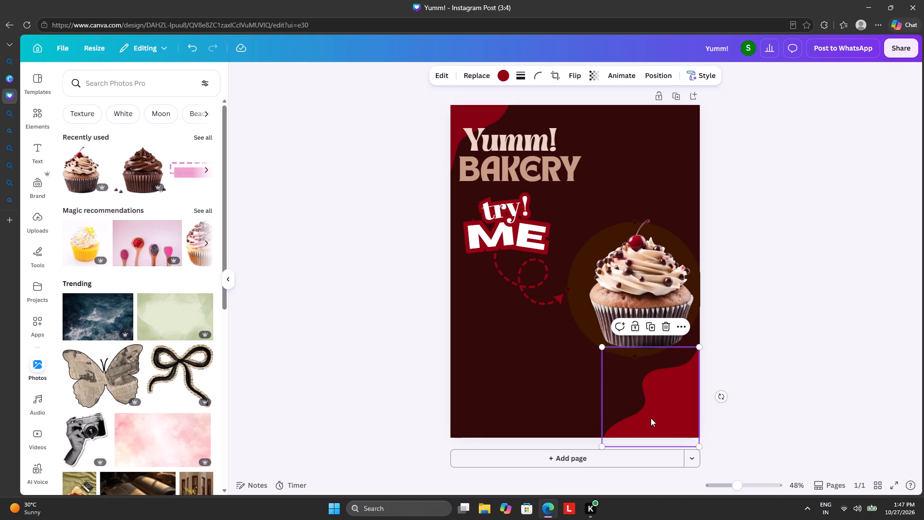
left_click(412, 325)
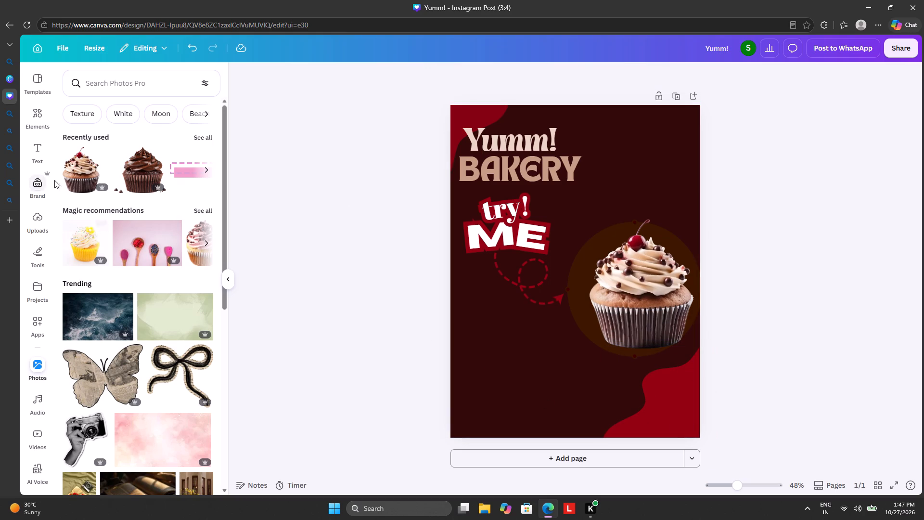
Add a heading text box and replace its placeholder text with "Indulging".
left_click(33, 146)
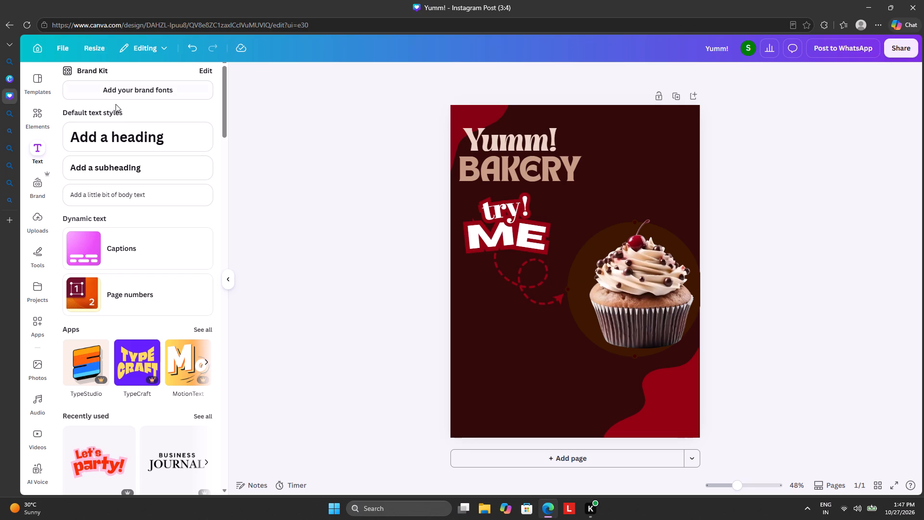
left_click(133, 132)
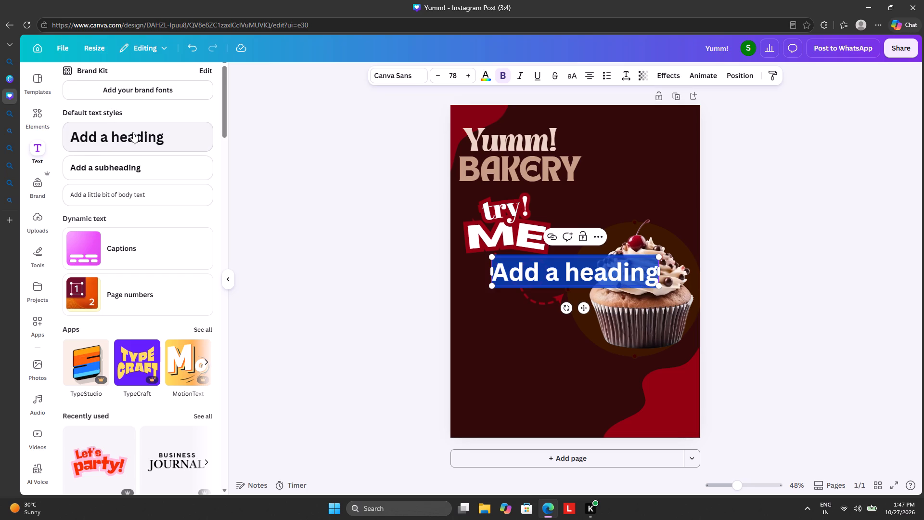
left_click(656, 278)
left_click(656, 277)
left_click(657, 271)
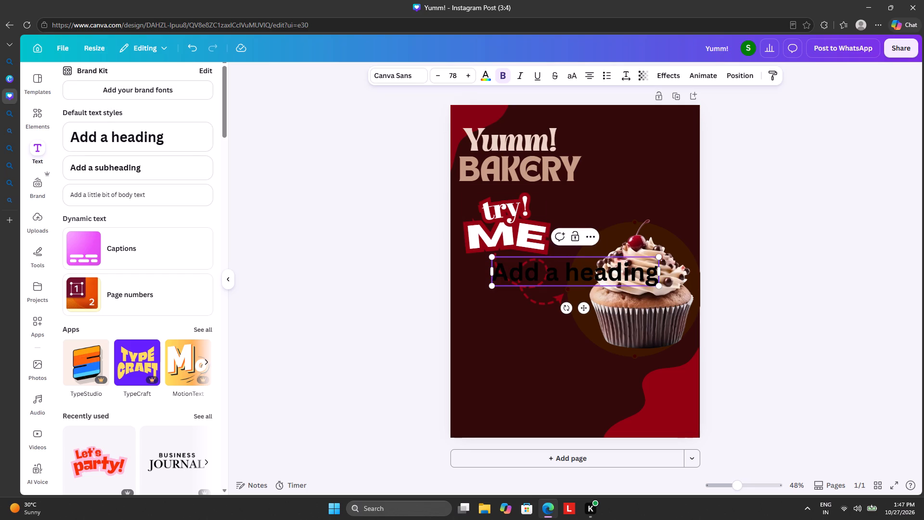
left_click_drag(657, 270, 495, 275)
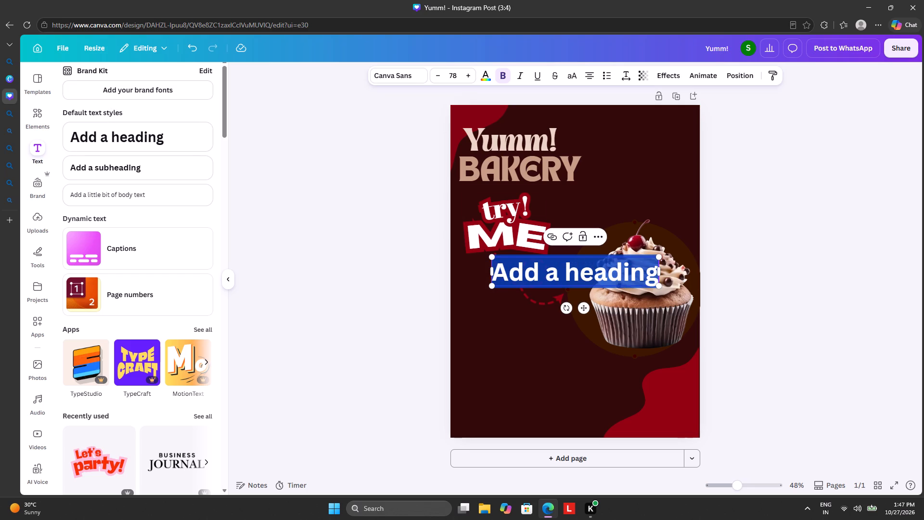
key("BackSpace")
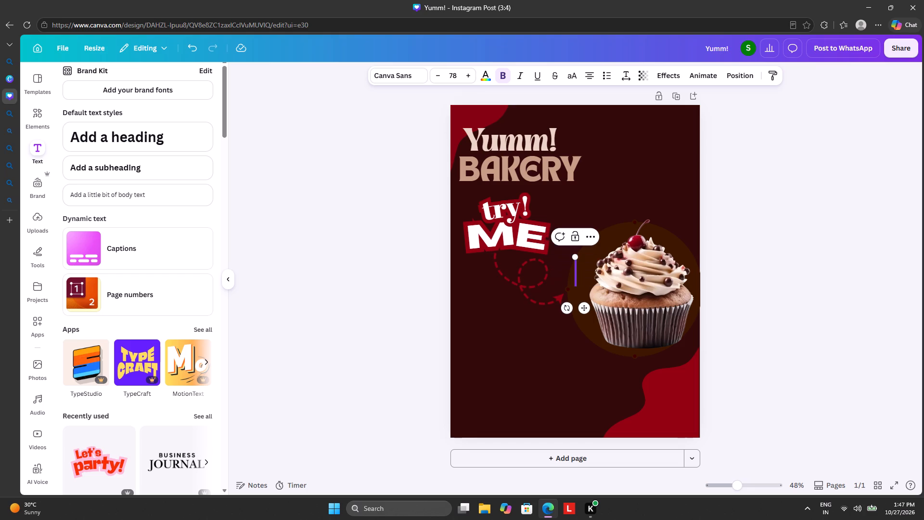
key("ctrl+z")
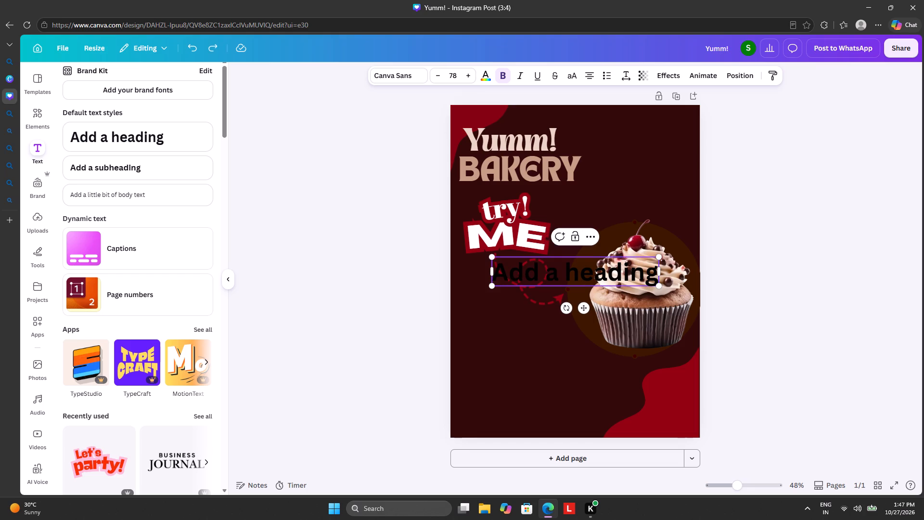
left_click(595, 264)
left_click(623, 279)
left_click(654, 274)
key("BackSpace")
key("BackSpace")
key("BackSpace")
key("BackSpace")
key("BackSpace")
key("BackSpace")
key("BackSpace")
key("BackSpace")
key("BackSpace")
key("BackSpace")
key("BackSpace")
key("BackSpace")
key("BackSpace")
key("BackSpace")
key("BackSpace")
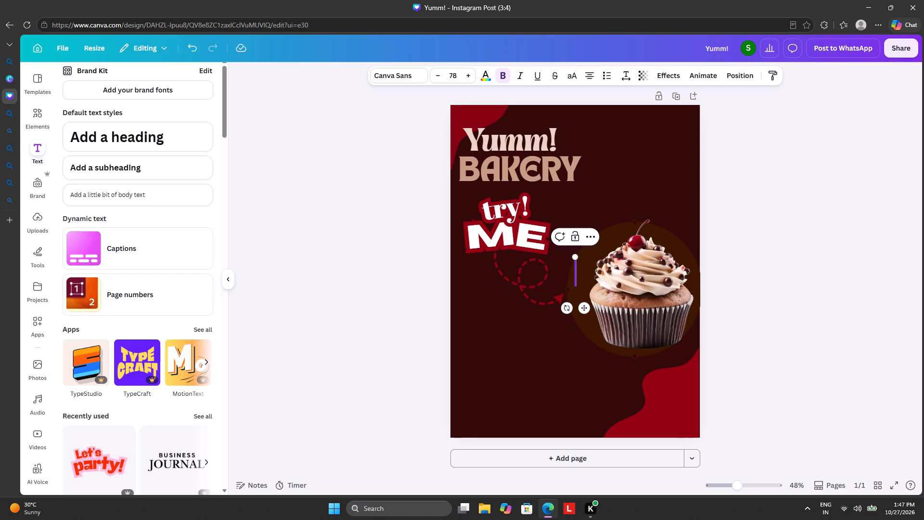
key("i")
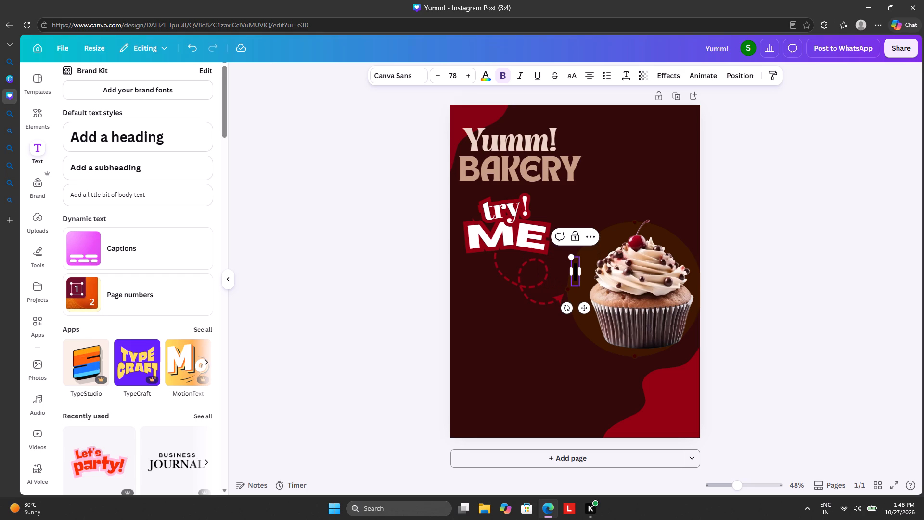
key("n")
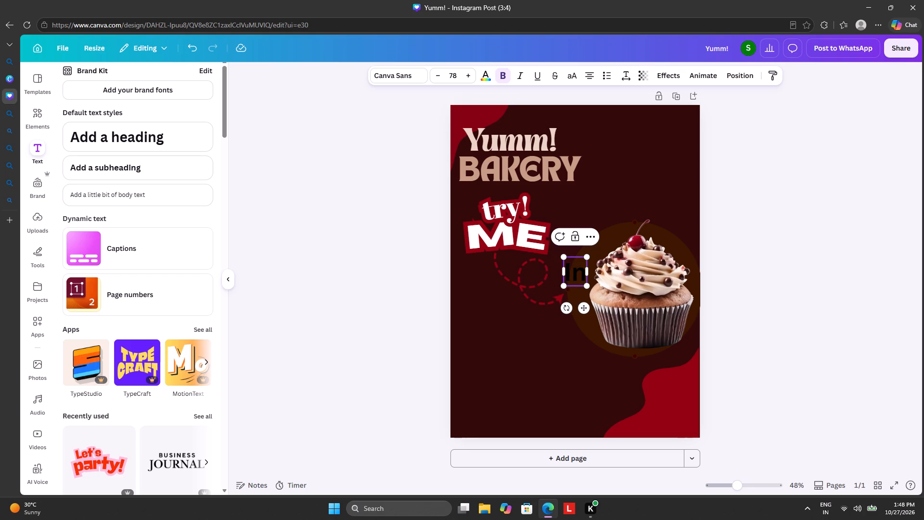
key("d")
key("u")
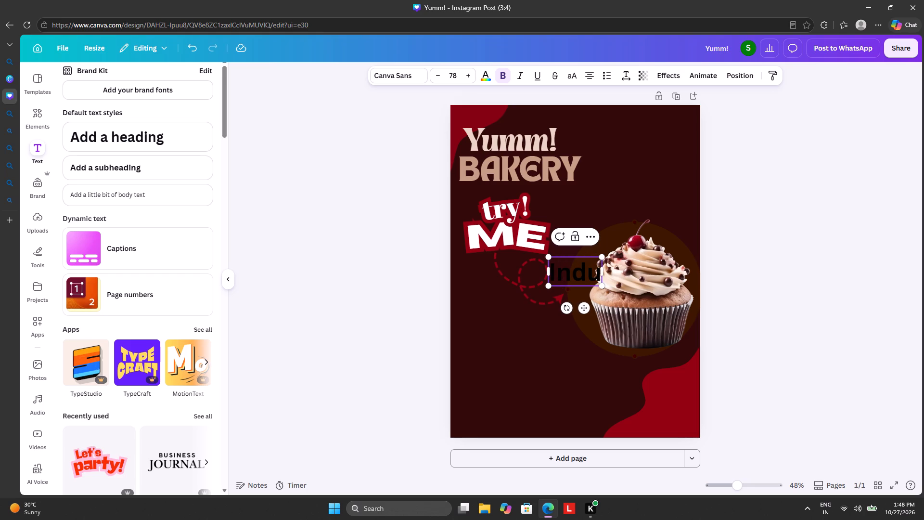
key("l")
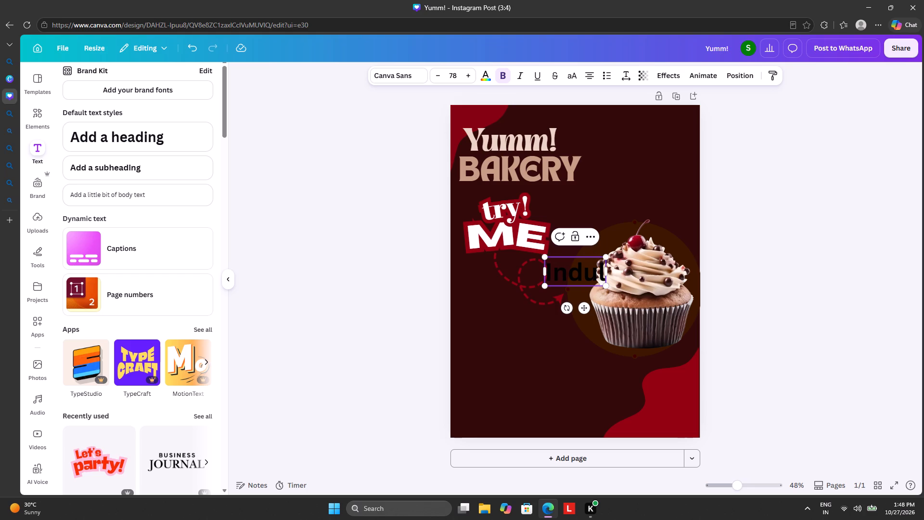
type("ging")
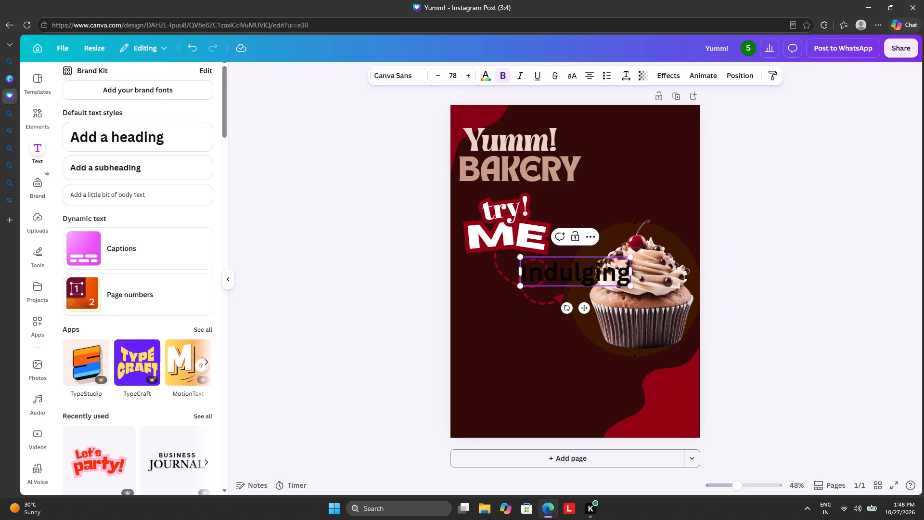
Set the text colour of the whole "Indulging" heading to white.
left_click_drag(625, 276, 534, 283)
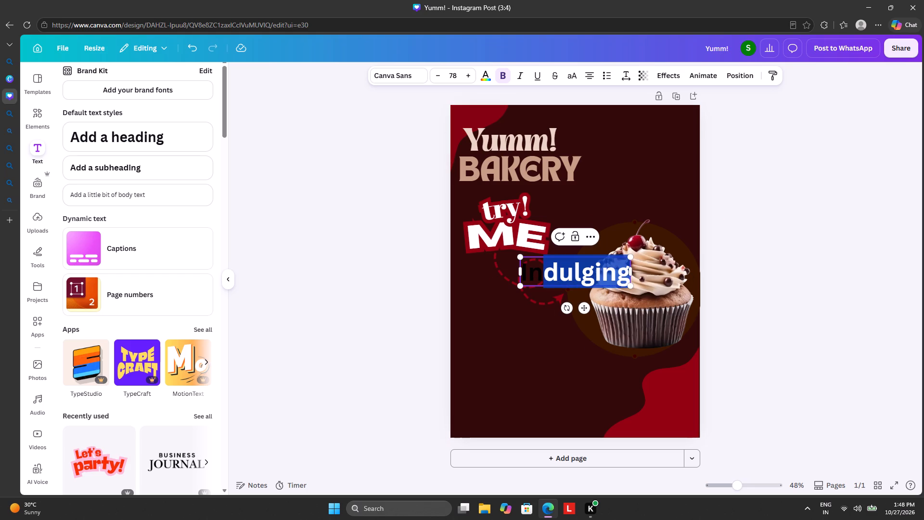
left_click_drag(534, 283, 522, 283)
left_click(482, 75)
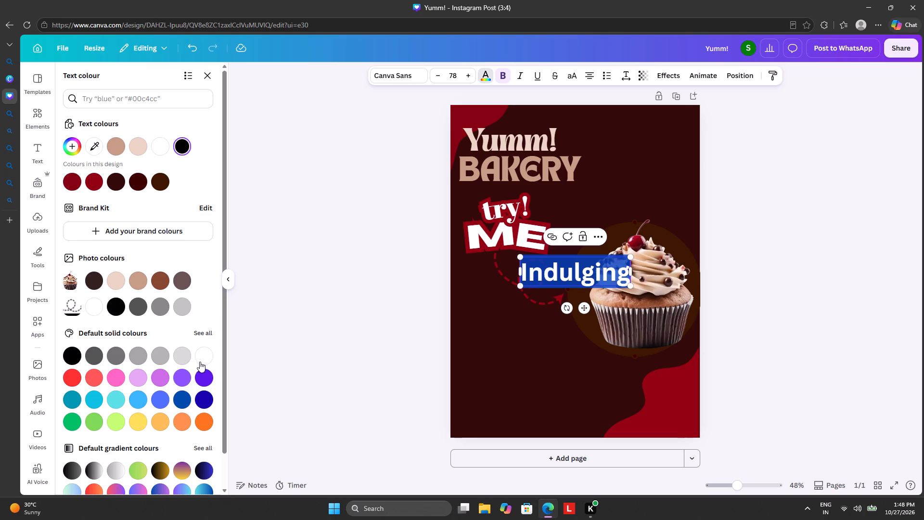
left_click(202, 360)
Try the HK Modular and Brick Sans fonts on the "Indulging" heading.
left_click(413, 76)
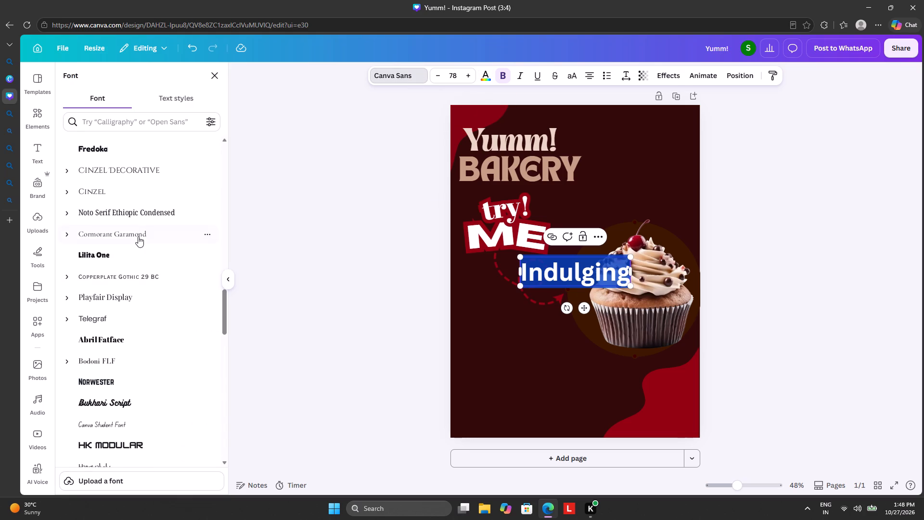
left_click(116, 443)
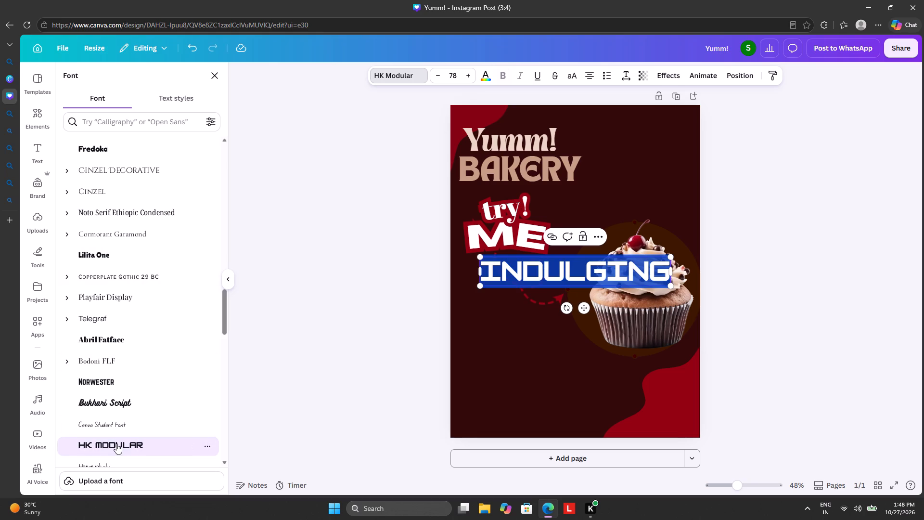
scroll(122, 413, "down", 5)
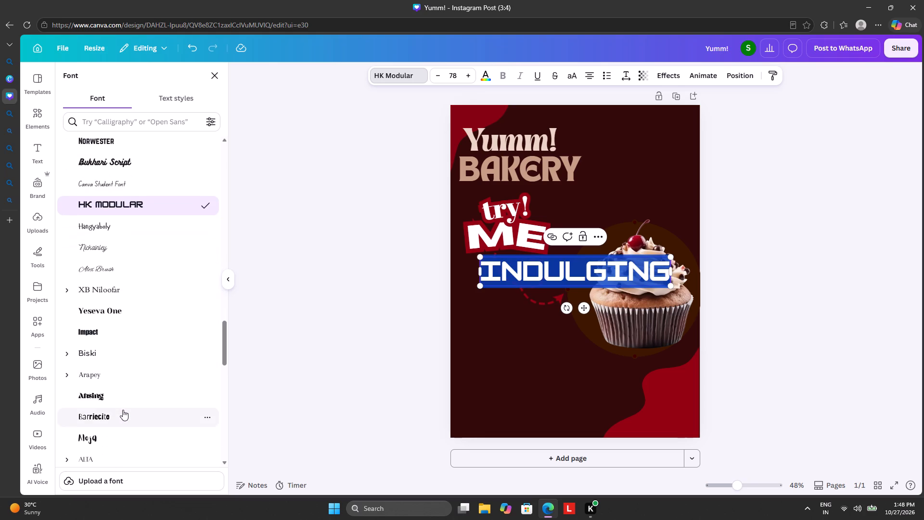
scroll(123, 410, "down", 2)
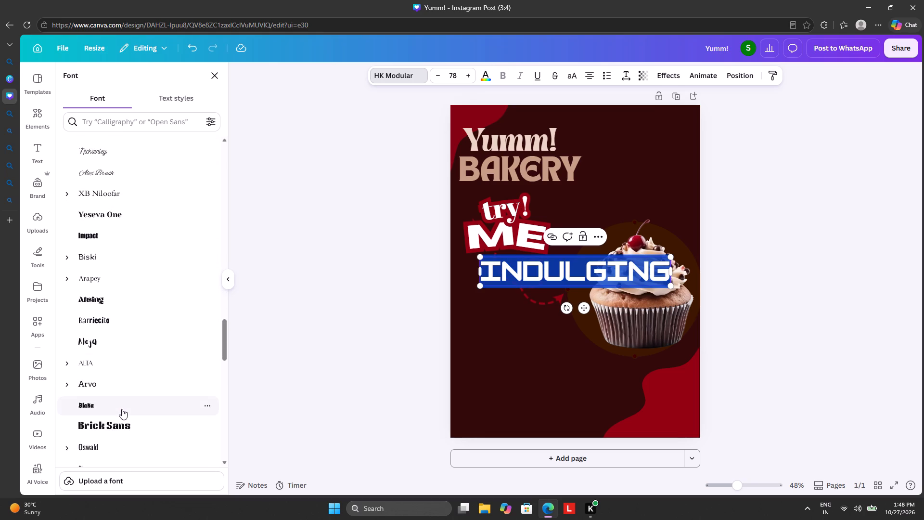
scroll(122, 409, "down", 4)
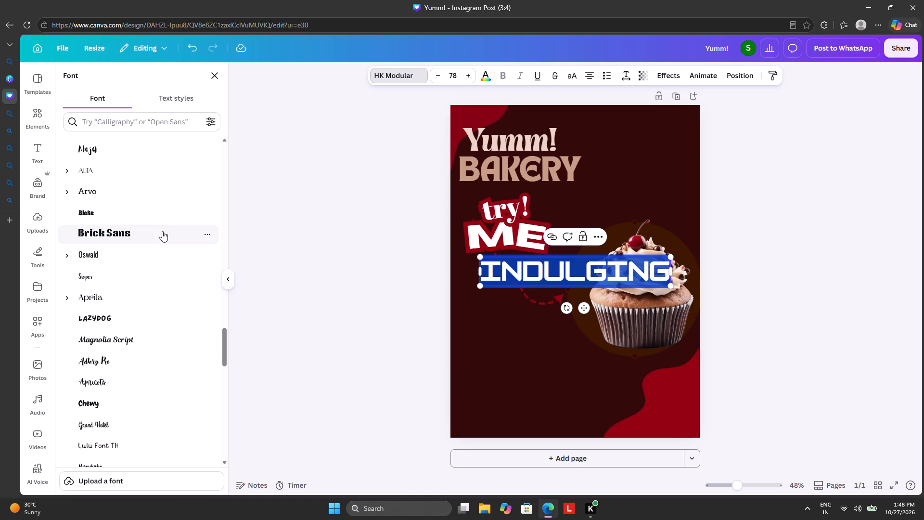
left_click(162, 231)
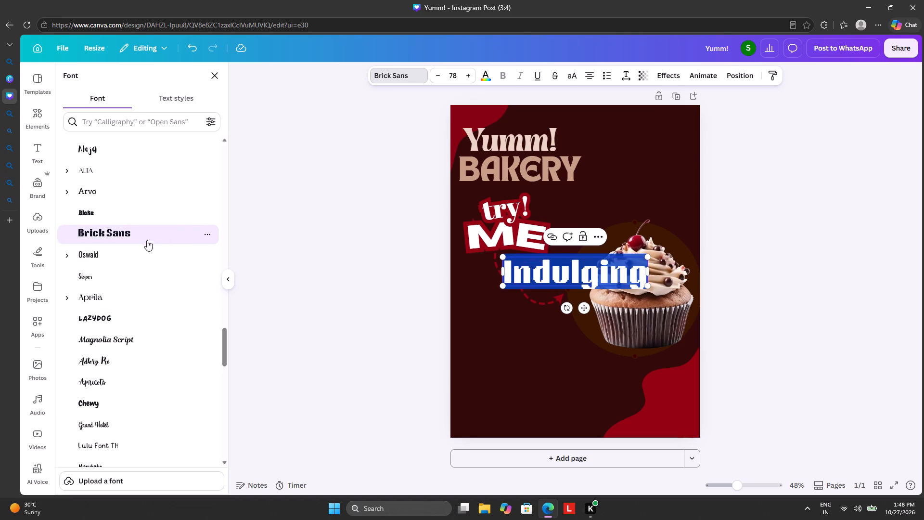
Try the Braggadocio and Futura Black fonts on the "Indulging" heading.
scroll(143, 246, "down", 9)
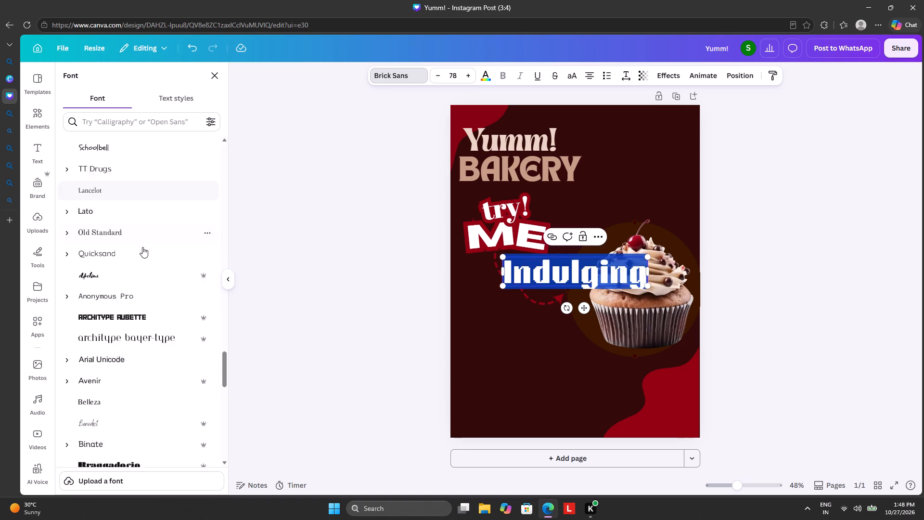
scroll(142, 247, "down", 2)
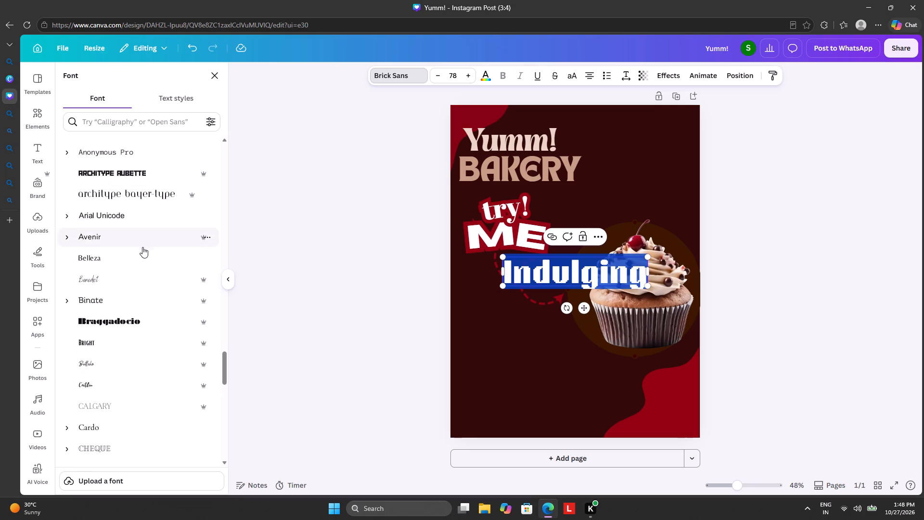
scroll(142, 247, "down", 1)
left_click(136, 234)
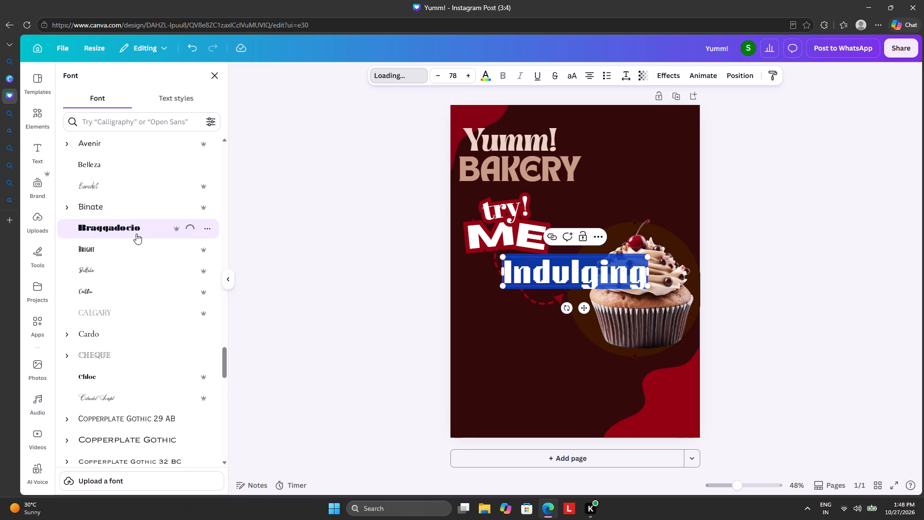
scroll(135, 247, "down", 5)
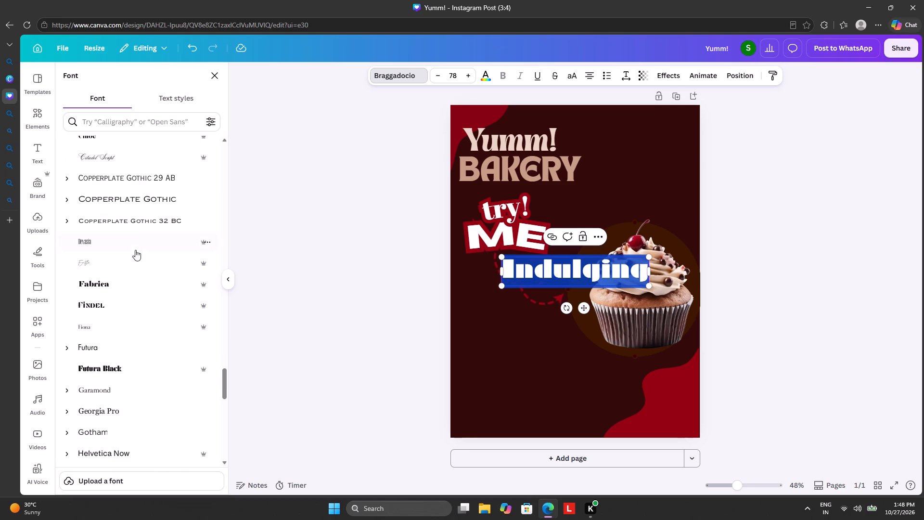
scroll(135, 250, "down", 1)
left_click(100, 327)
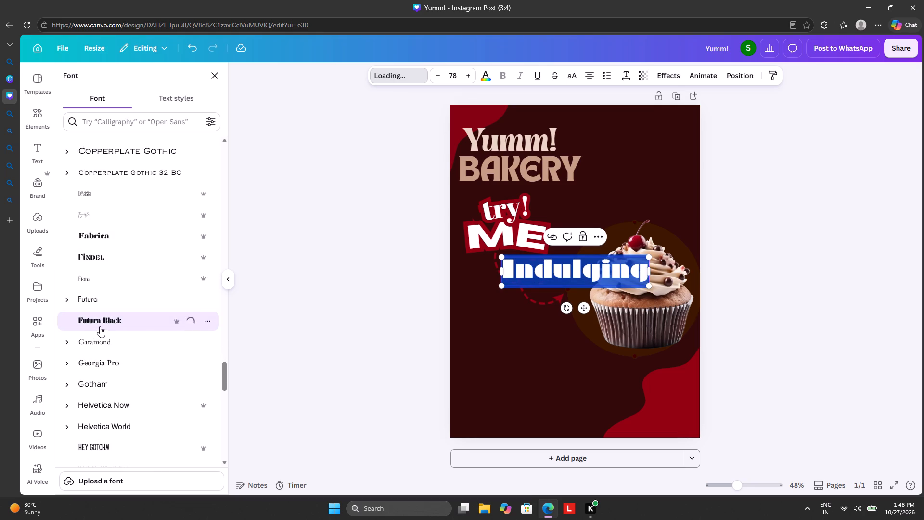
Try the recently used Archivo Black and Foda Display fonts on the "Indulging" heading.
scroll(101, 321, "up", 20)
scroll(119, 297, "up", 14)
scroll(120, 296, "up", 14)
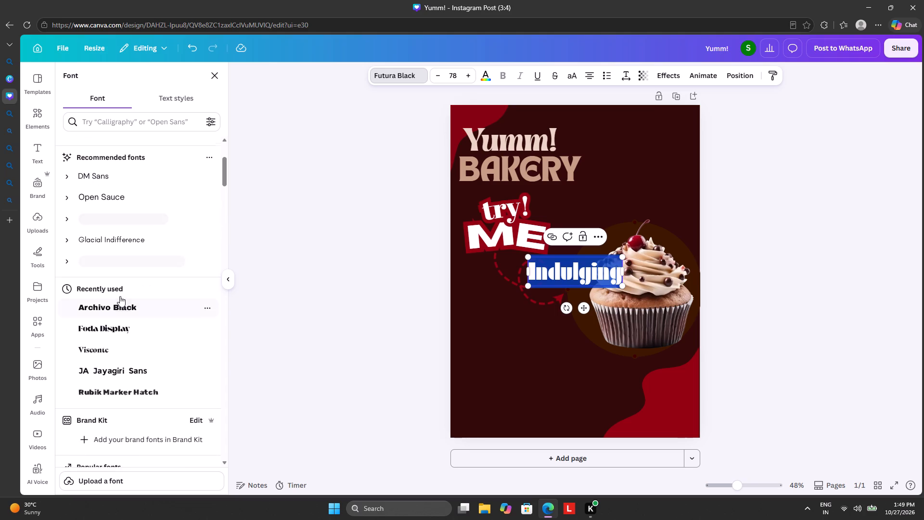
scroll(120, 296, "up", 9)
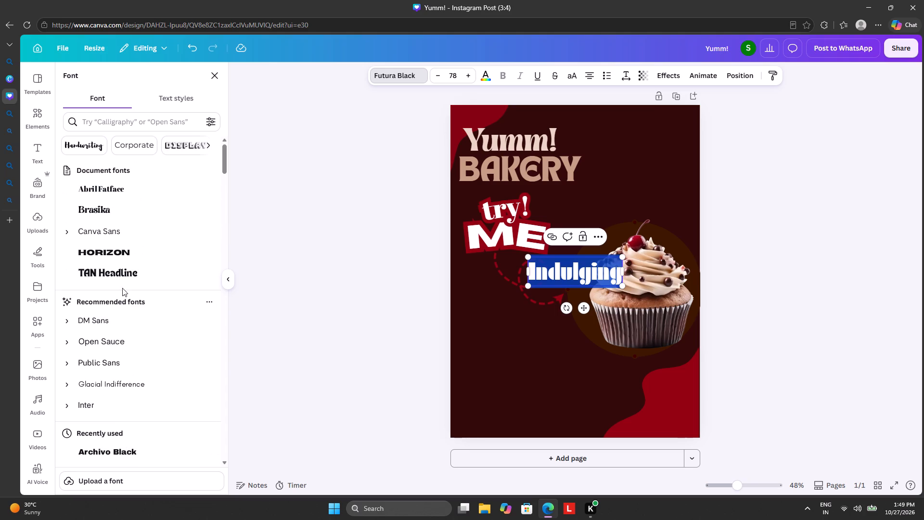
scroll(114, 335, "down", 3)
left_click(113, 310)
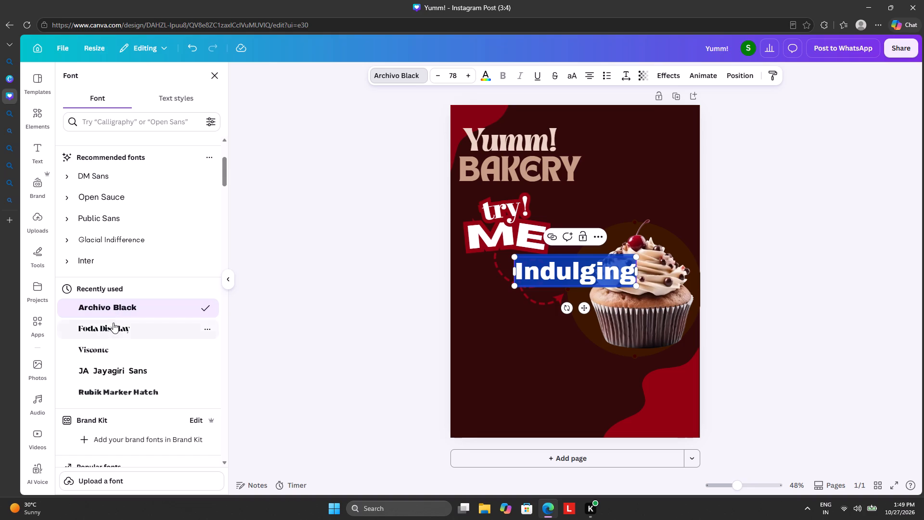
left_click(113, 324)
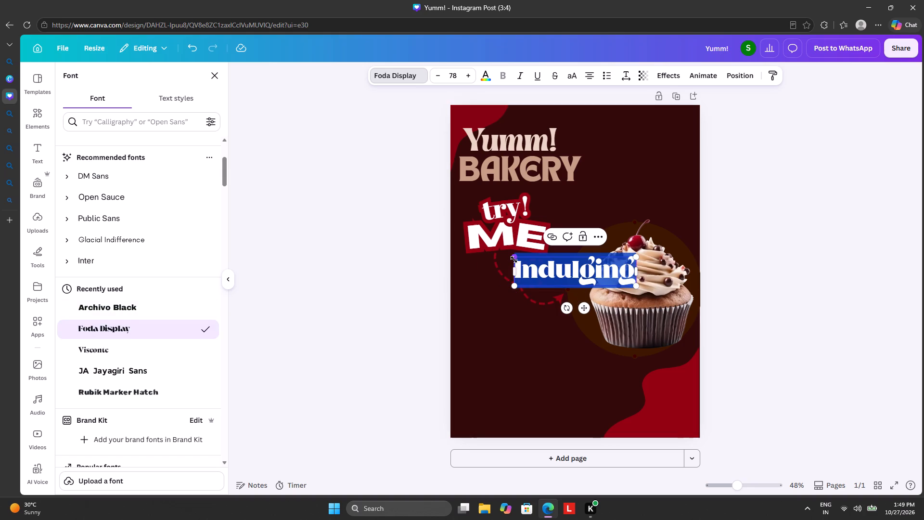
Shrink the "Indulging" heading to about size 50.5 and place it below the dashed arrow near the page's left edge.
left_click_drag(514, 260, 555, 269)
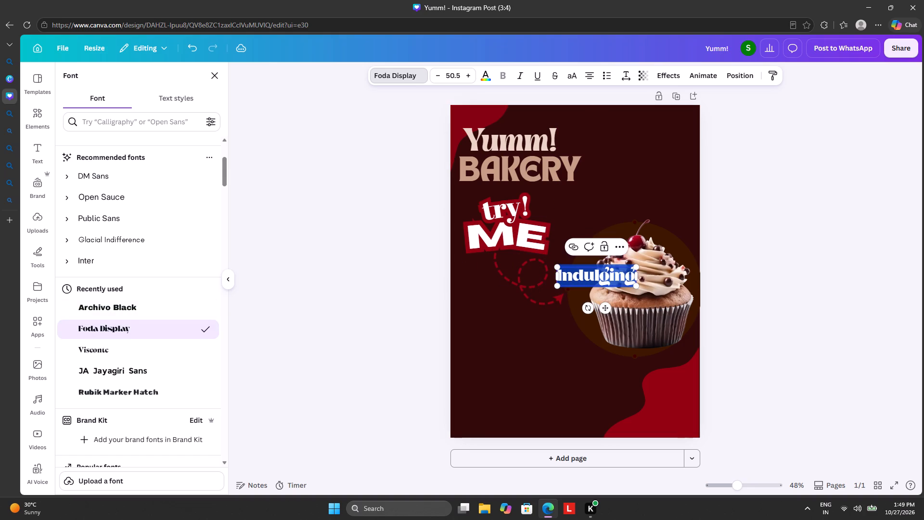
left_click_drag(587, 277, 518, 305)
left_click(606, 283)
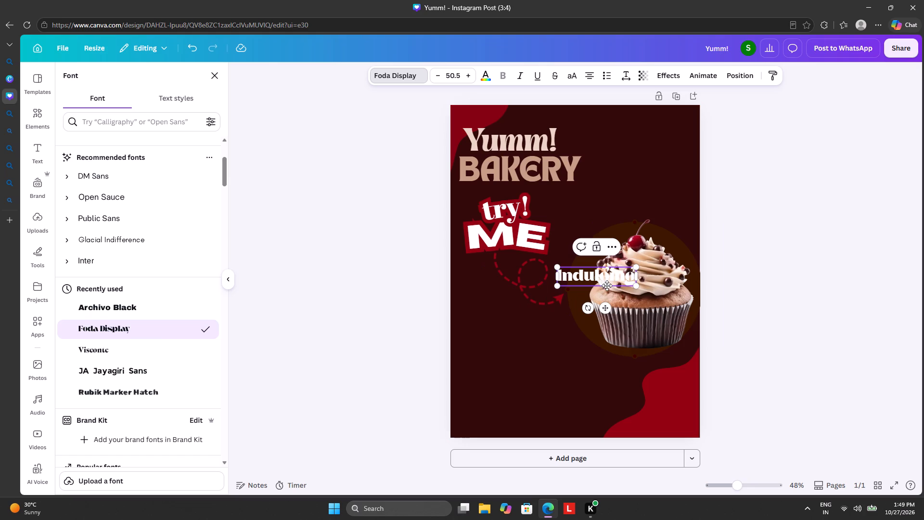
left_click_drag(607, 305, 538, 375)
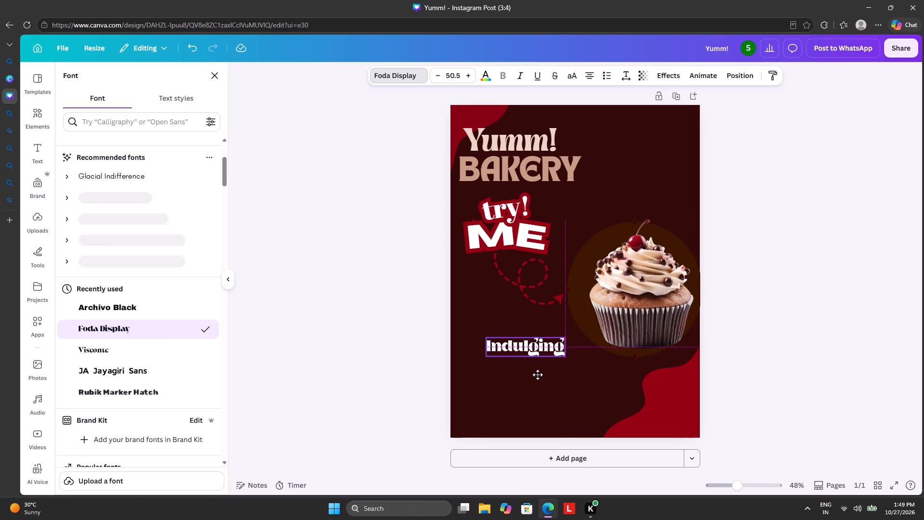
left_click_drag(538, 375, 521, 389)
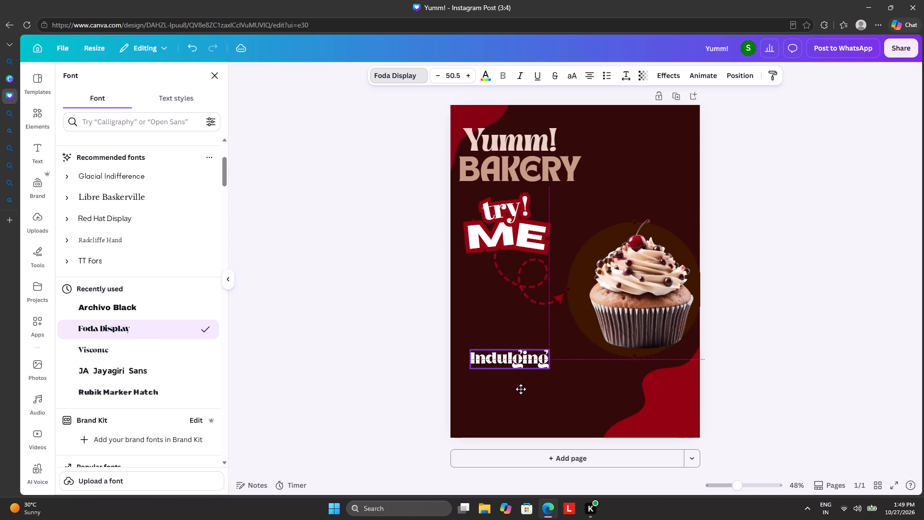
left_click_drag(521, 389, 519, 388)
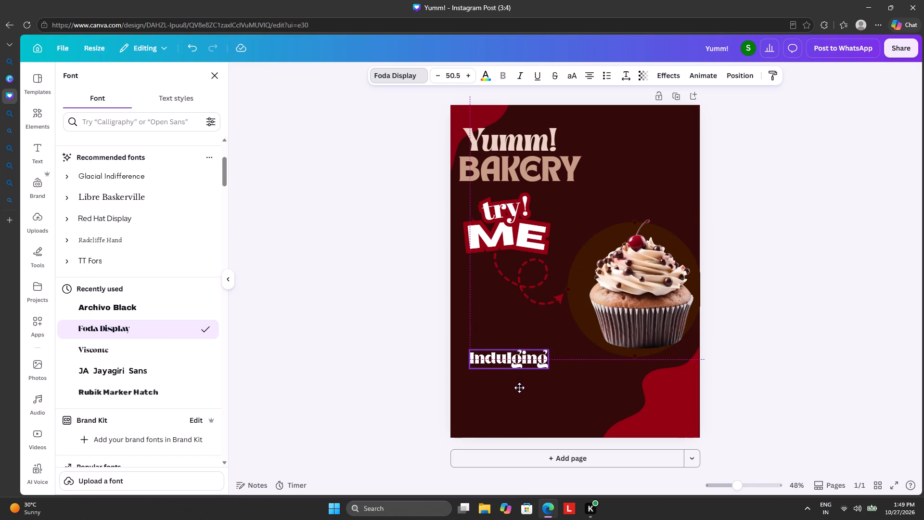
left_click_drag(519, 388, 512, 385)
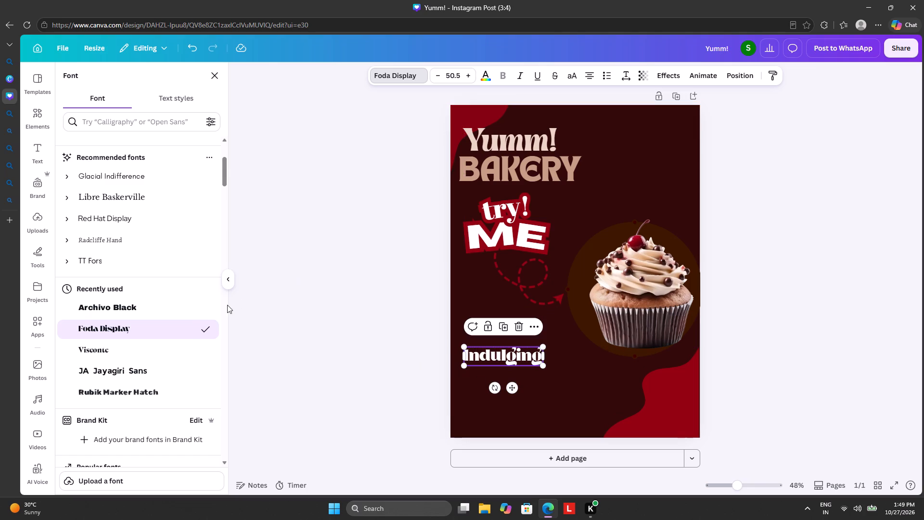
left_click(187, 322)
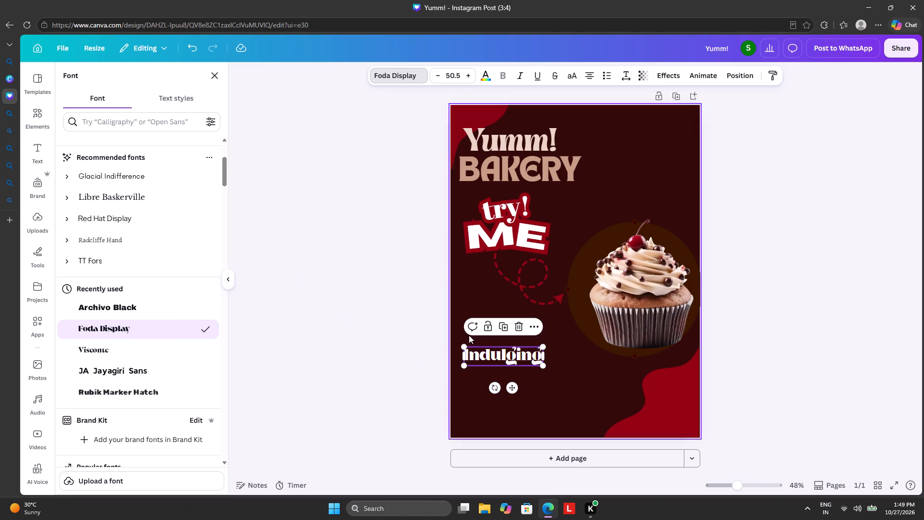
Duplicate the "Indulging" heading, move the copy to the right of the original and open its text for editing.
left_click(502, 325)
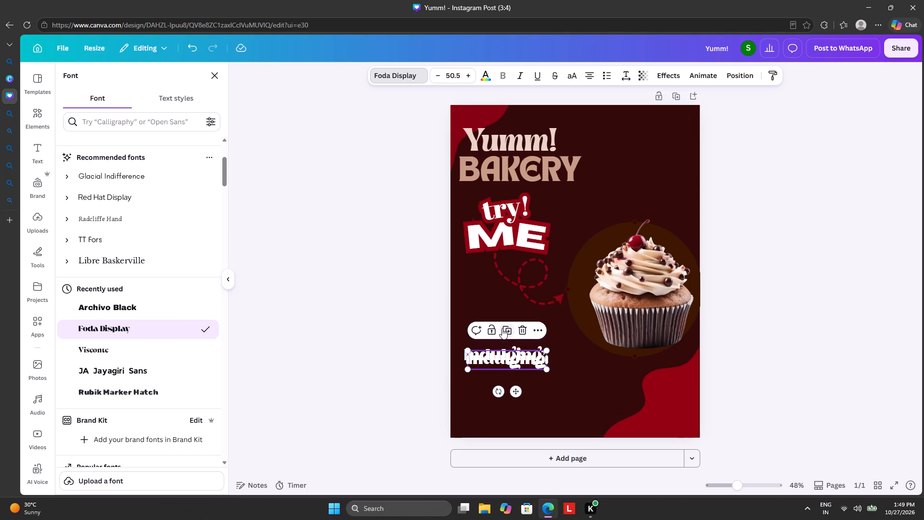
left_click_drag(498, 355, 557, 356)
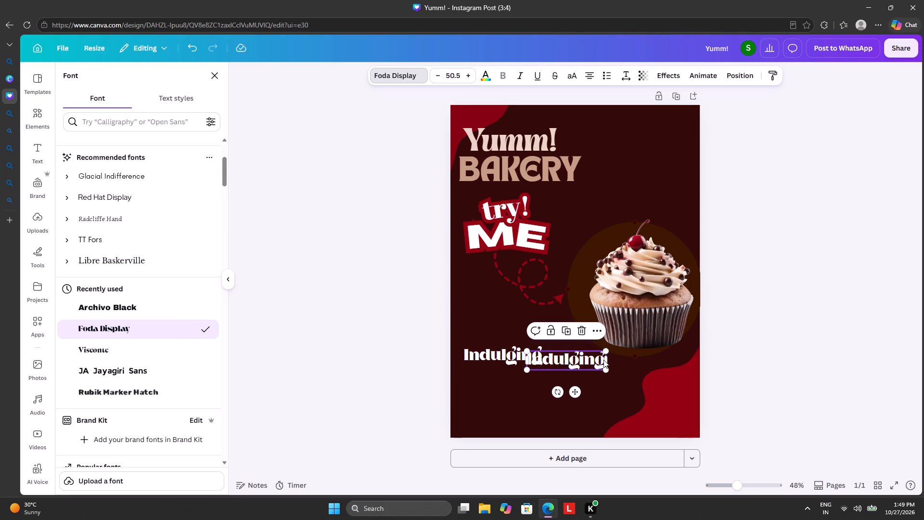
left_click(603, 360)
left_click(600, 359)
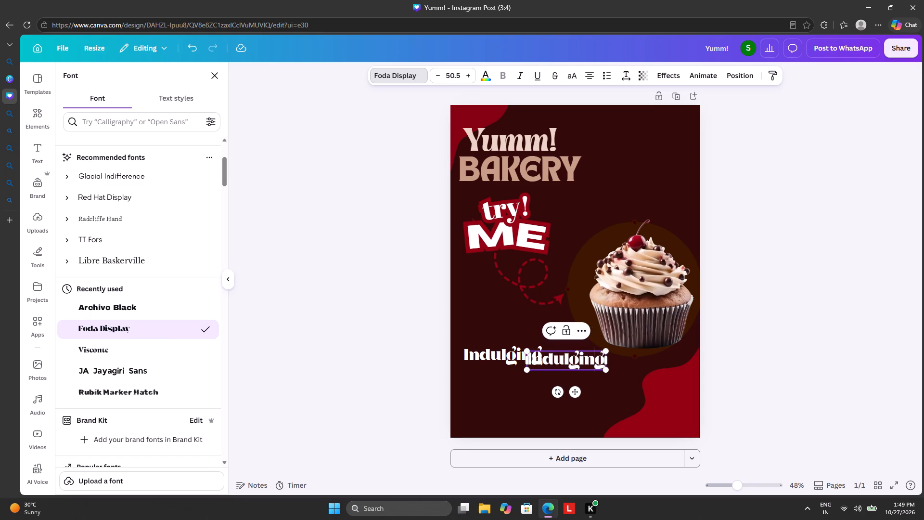
Set the font of both the original "Indulging" heading and its copy to Archivo Black.
left_click(500, 354)
left_click(121, 303)
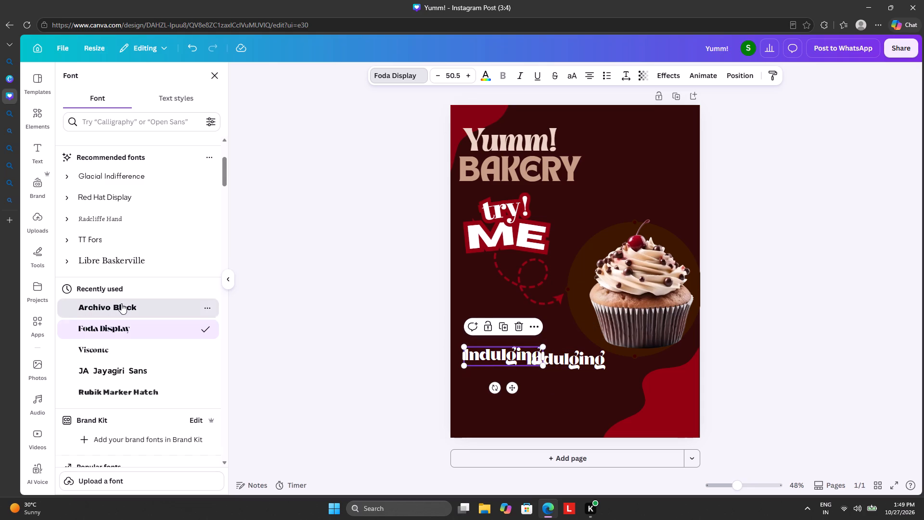
left_click(564, 355)
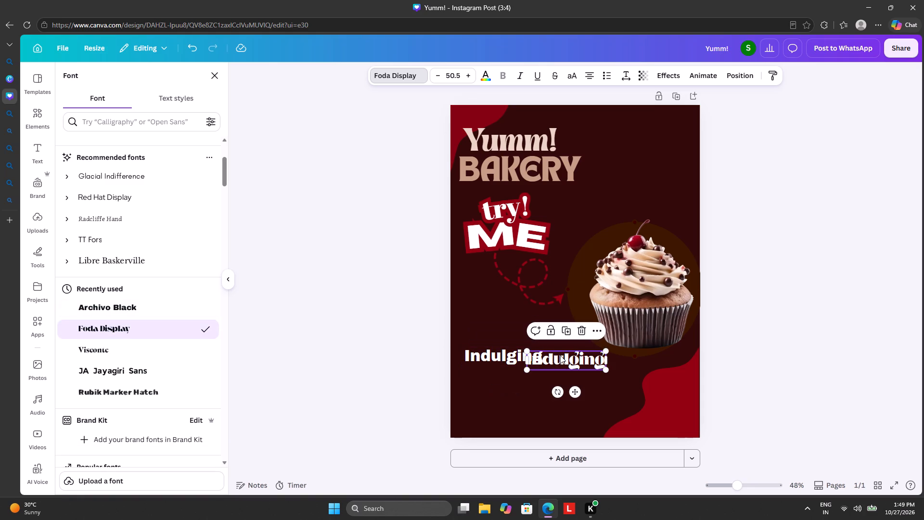
left_click(141, 309)
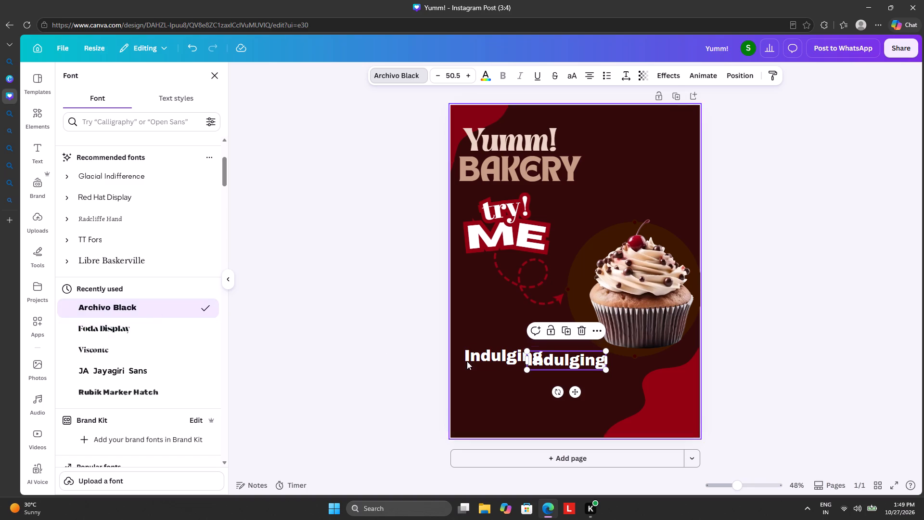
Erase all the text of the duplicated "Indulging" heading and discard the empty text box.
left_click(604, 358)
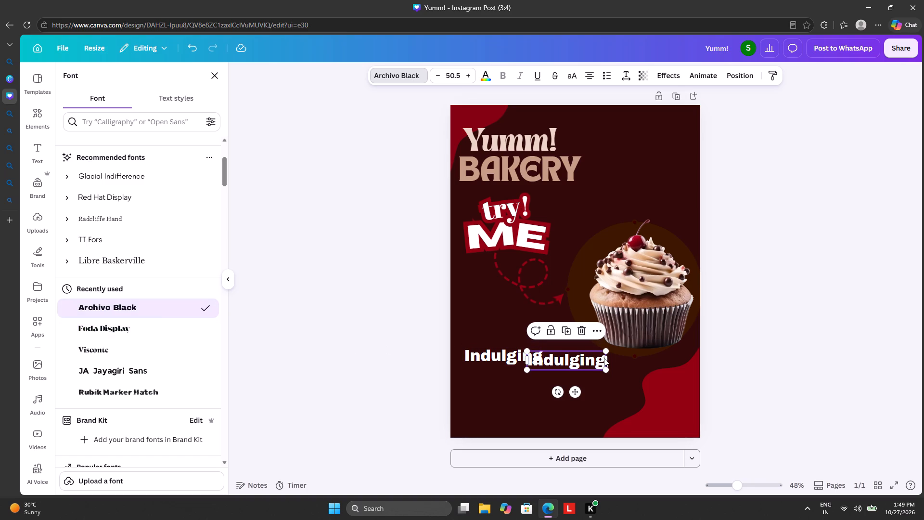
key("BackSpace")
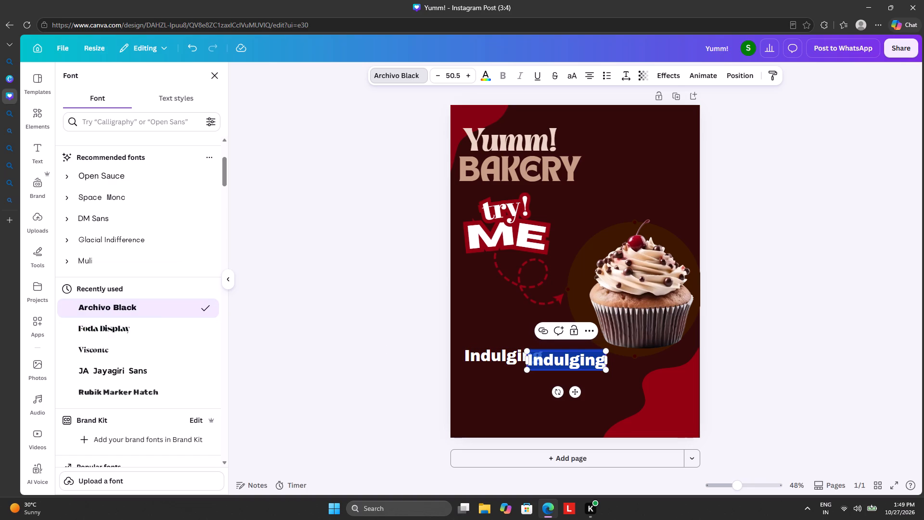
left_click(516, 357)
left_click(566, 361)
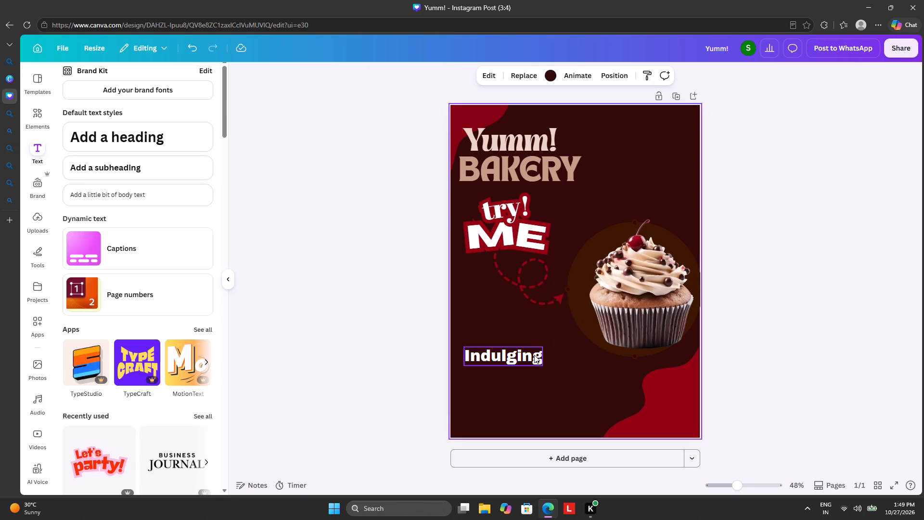
Duplicate the Archivo Black "Indulging" heading and place the copy lower and to the right, overlapping the lower red wave.
left_click(534, 355)
left_click(506, 326)
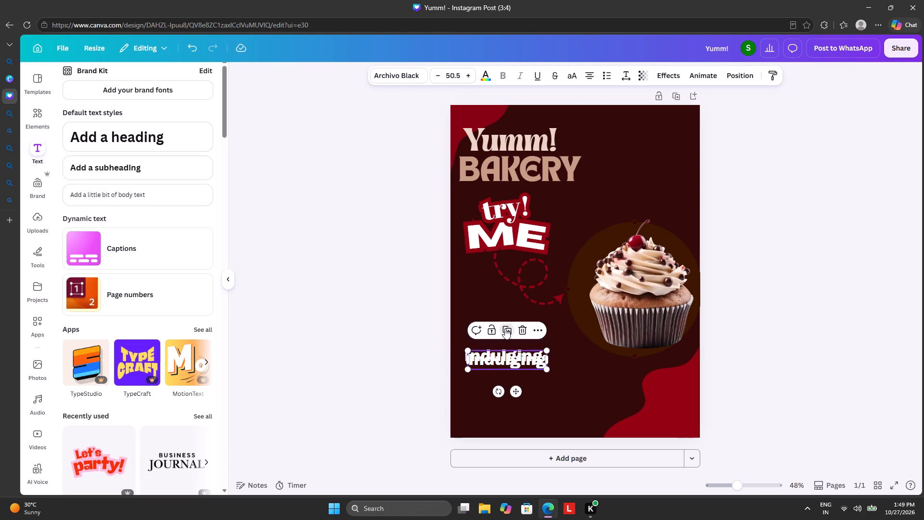
left_click_drag(515, 356, 612, 385)
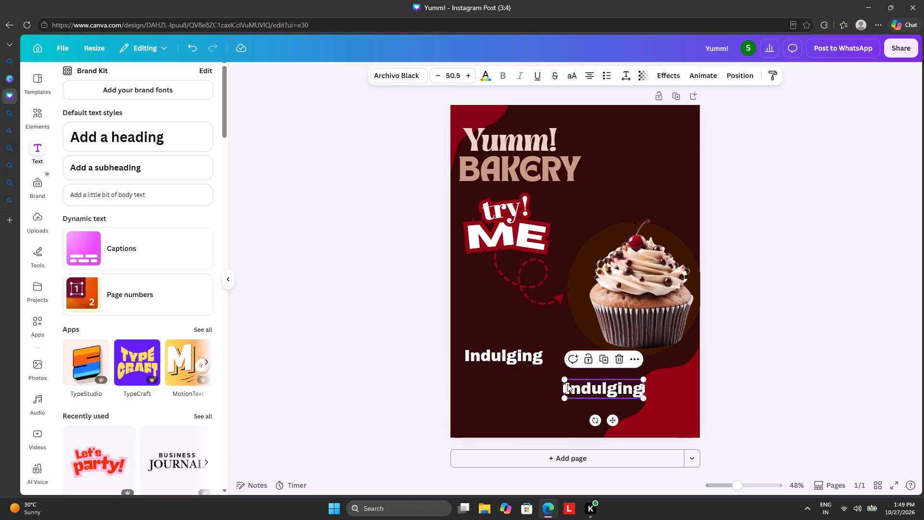
Replace the text of the lower "Indulging" copy with "in the delightful".
left_click(567, 384)
left_click(569, 386)
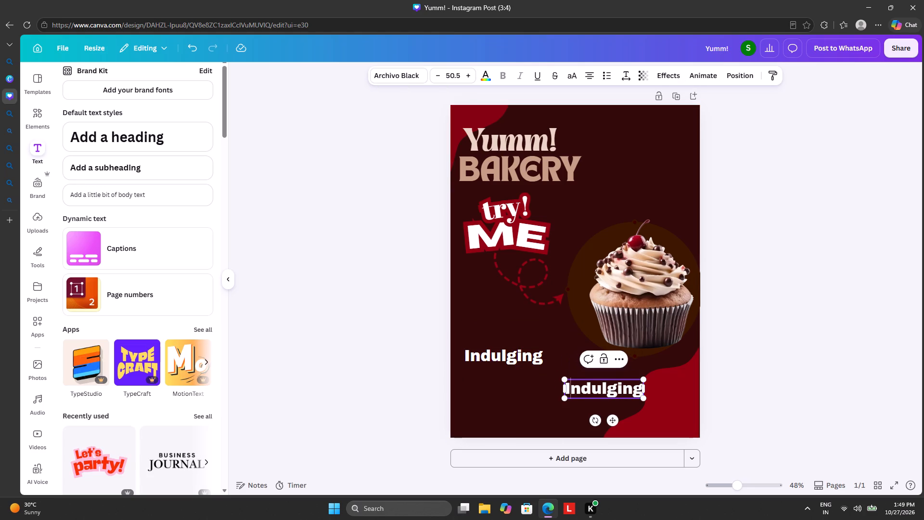
key("BackSpace")
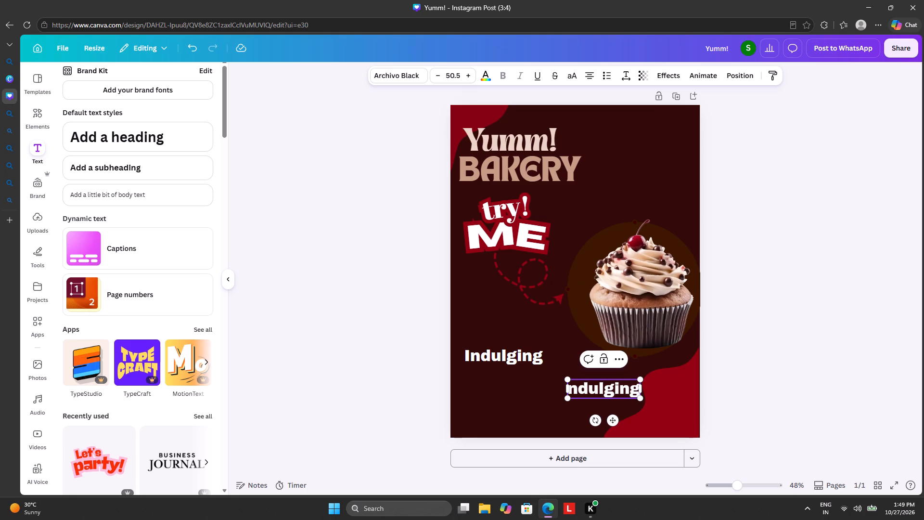
key("i")
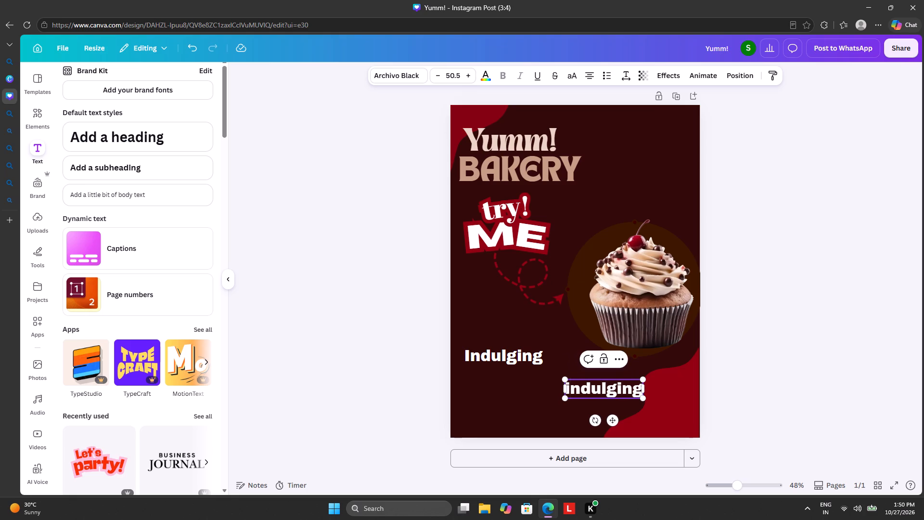
type("n")
key("space")
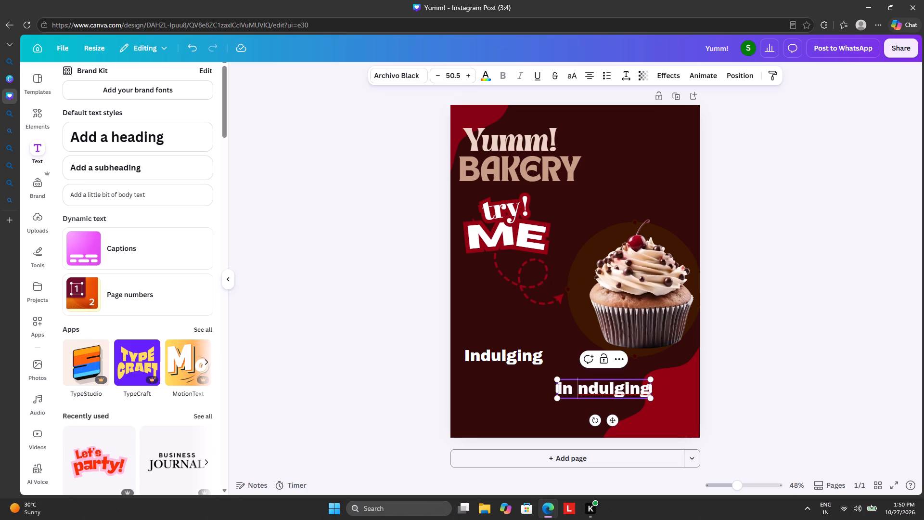
type("the")
key("space")
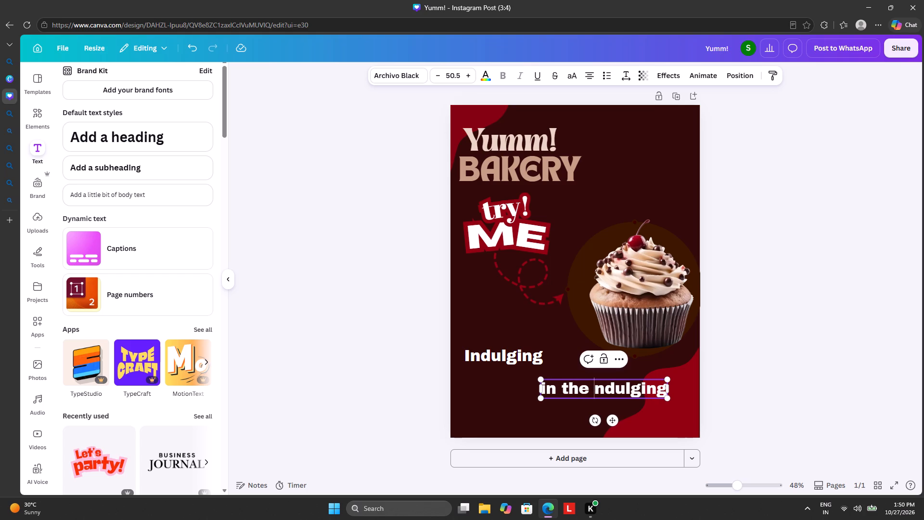
type("de")
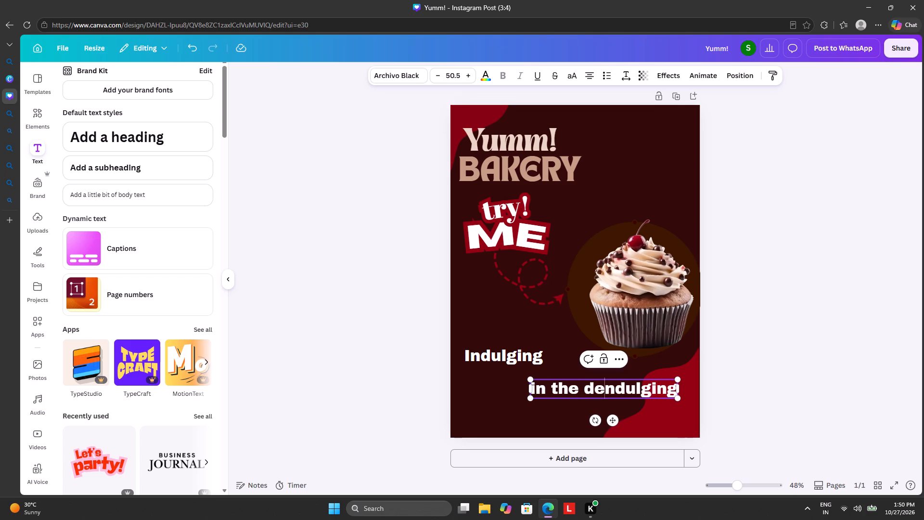
type("li")
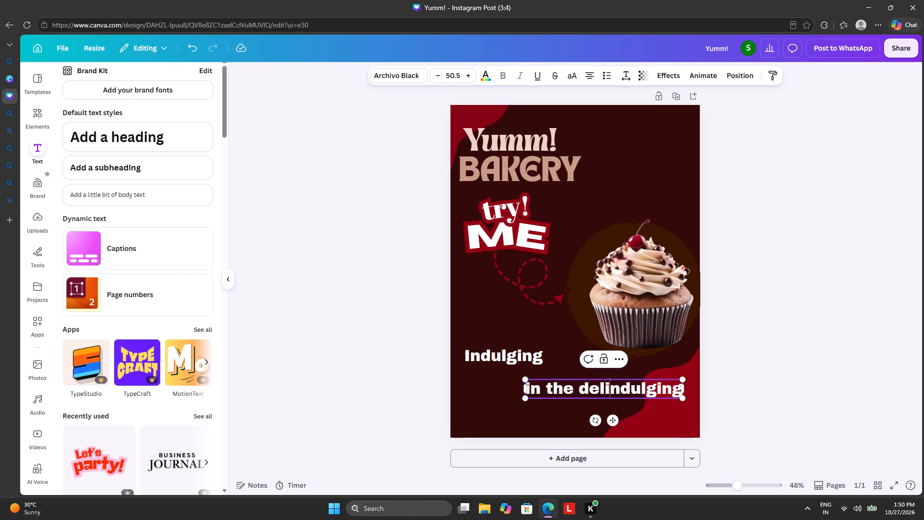
type("gh")
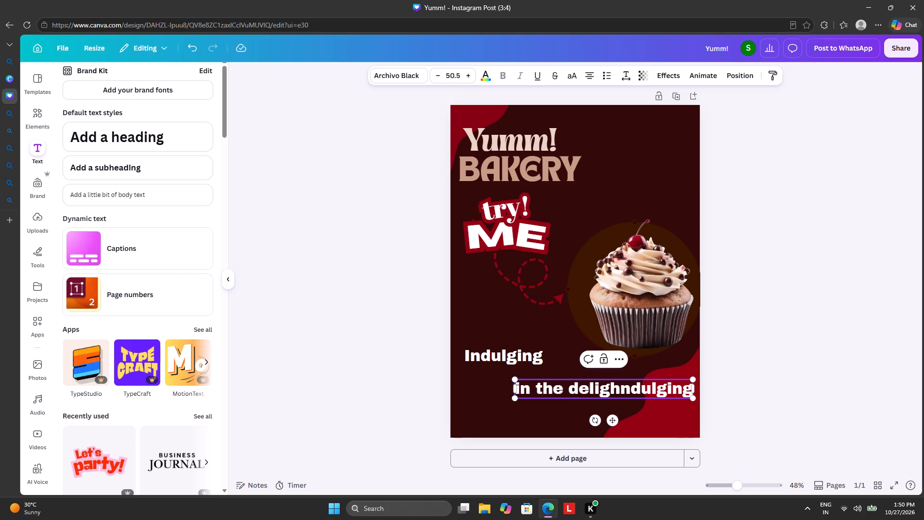
type("tful")
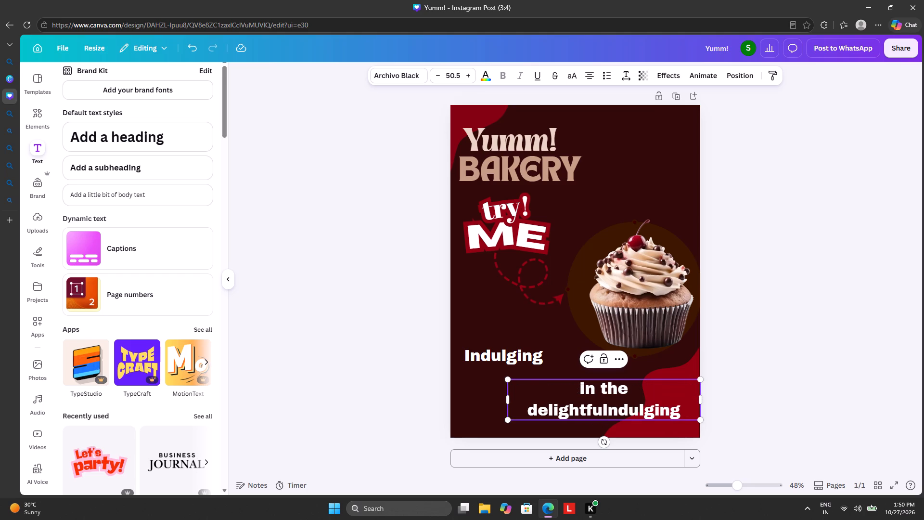
left_click_drag(610, 411, 677, 410)
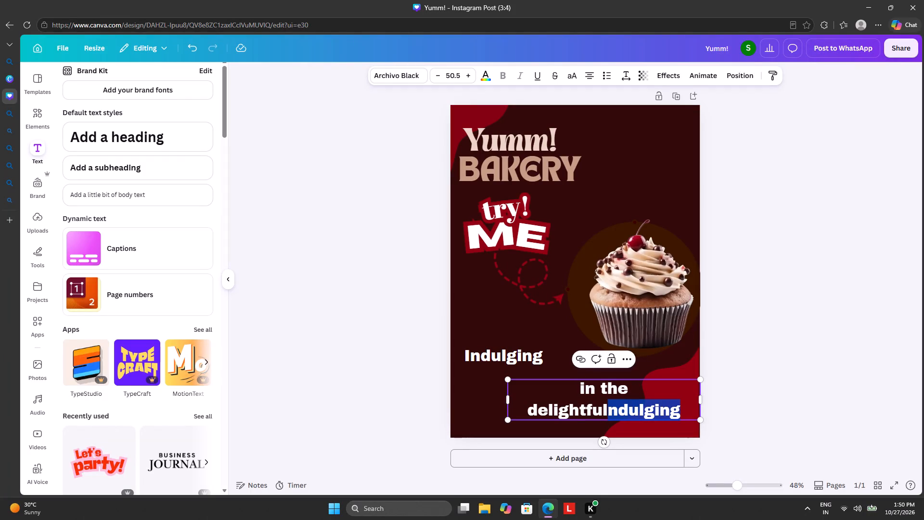
key("BackSpace")
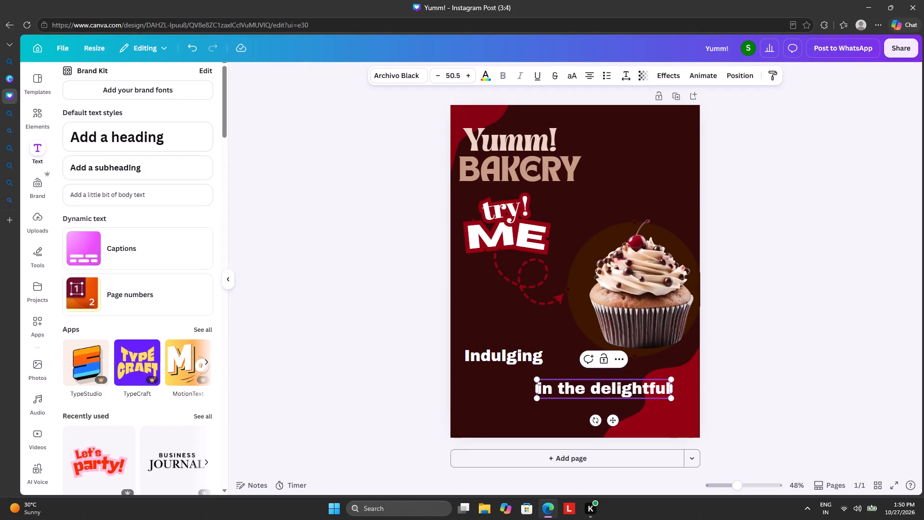
Move the "in the delightful" line directly beneath "Indulging", aligned with its left edge.
left_click_drag(612, 416, 539, 403)
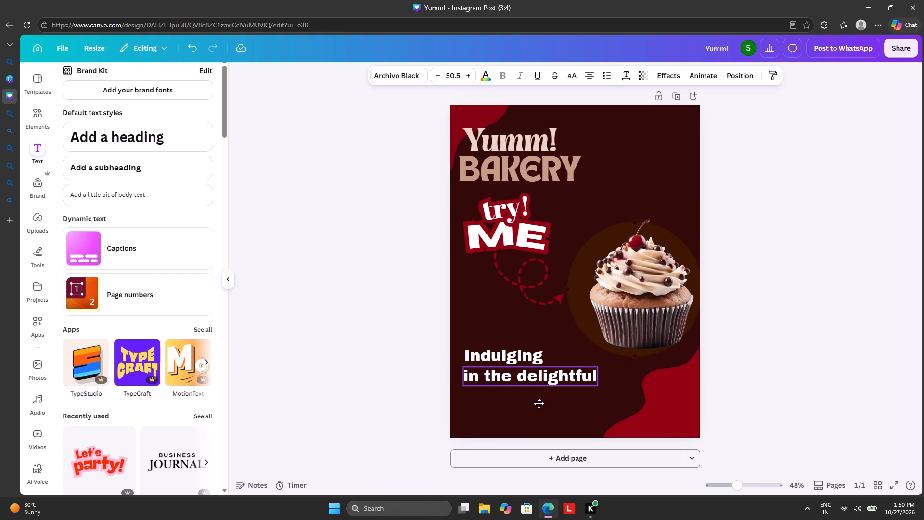
left_click_drag(539, 403, 538, 403)
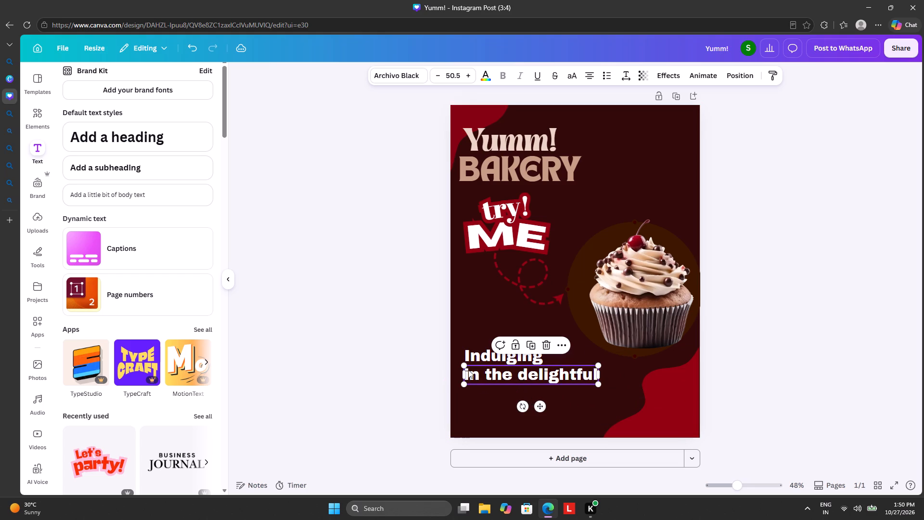
Set the font of both the "in the delightful" and "Indulging" lines to Brasika.
left_click(468, 370)
left_click_drag(468, 370, 587, 369)
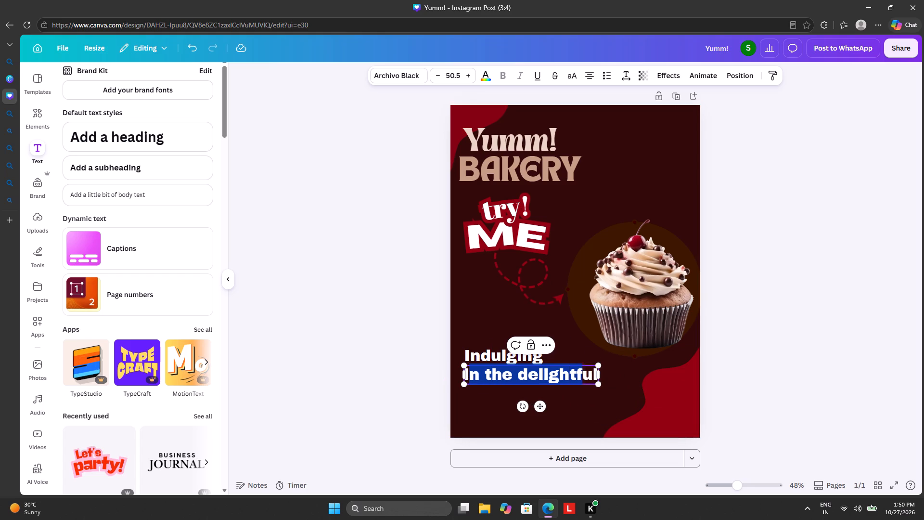
left_click_drag(587, 369, 591, 369)
left_click(592, 371)
left_click_drag(593, 371, 562, 371)
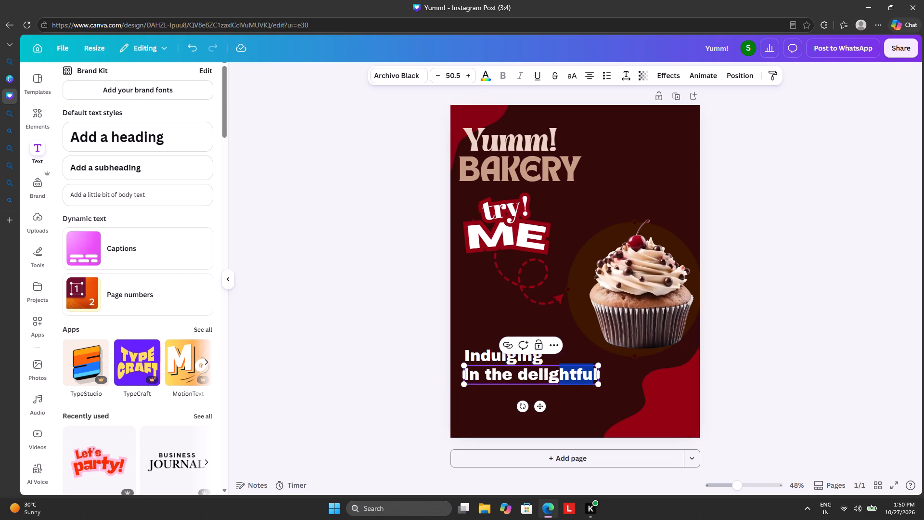
left_click_drag(562, 371, 461, 369)
left_click(393, 71)
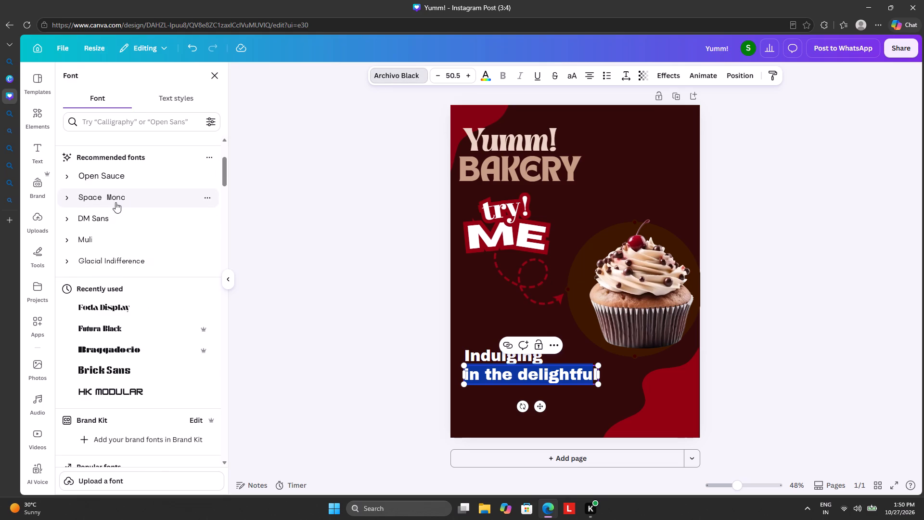
scroll(126, 346, "up", 4)
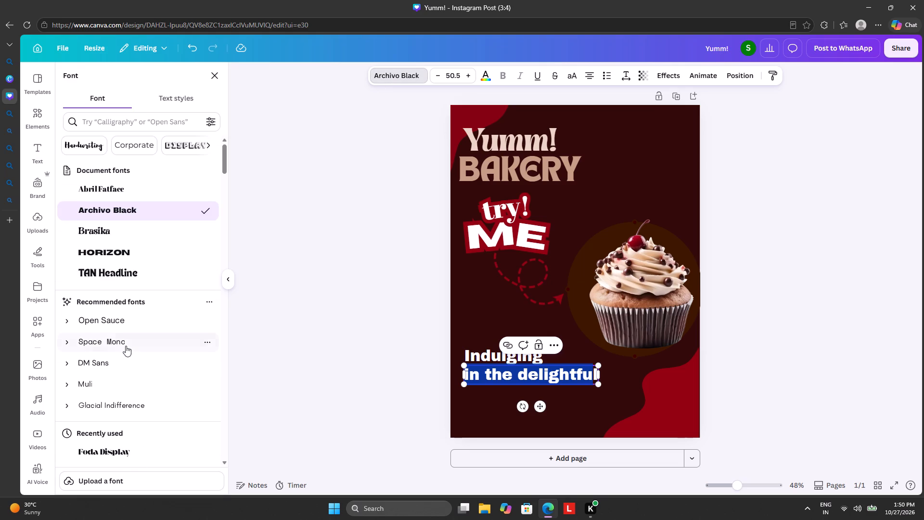
scroll(126, 265, "up", 2)
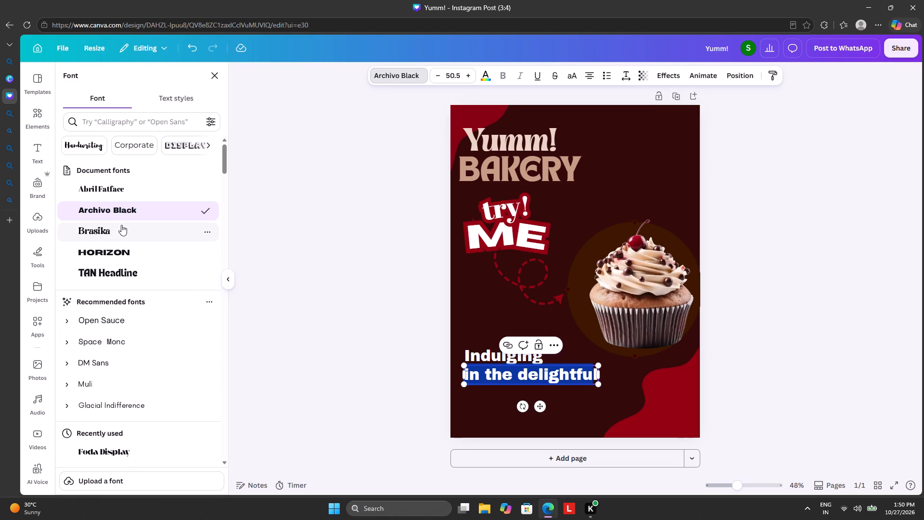
left_click(121, 226)
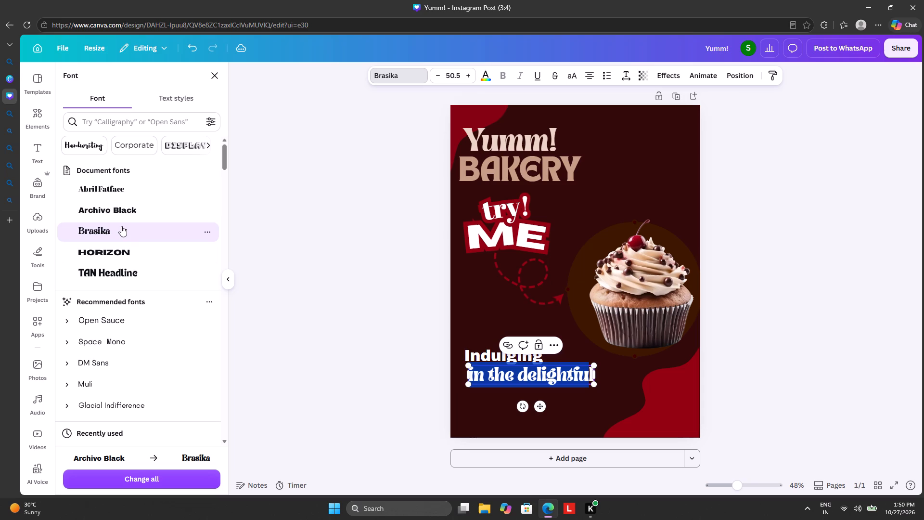
left_click(486, 355)
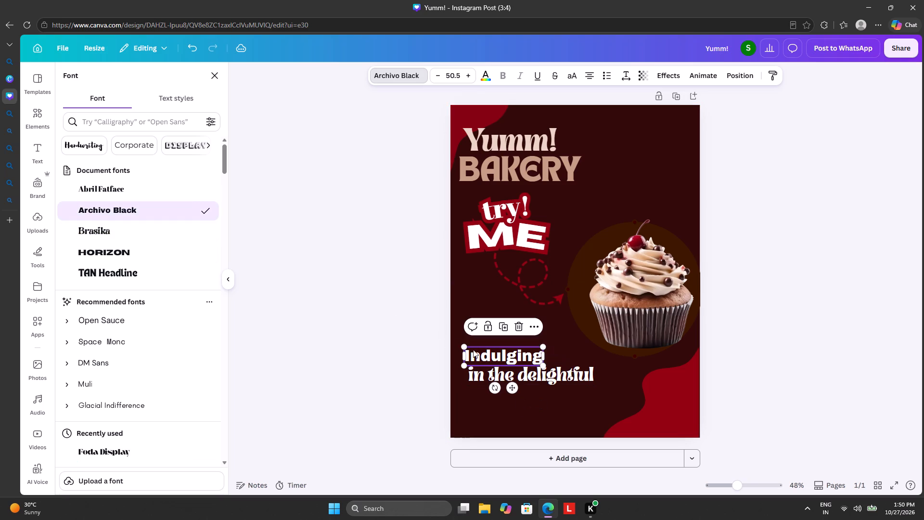
left_click(165, 225)
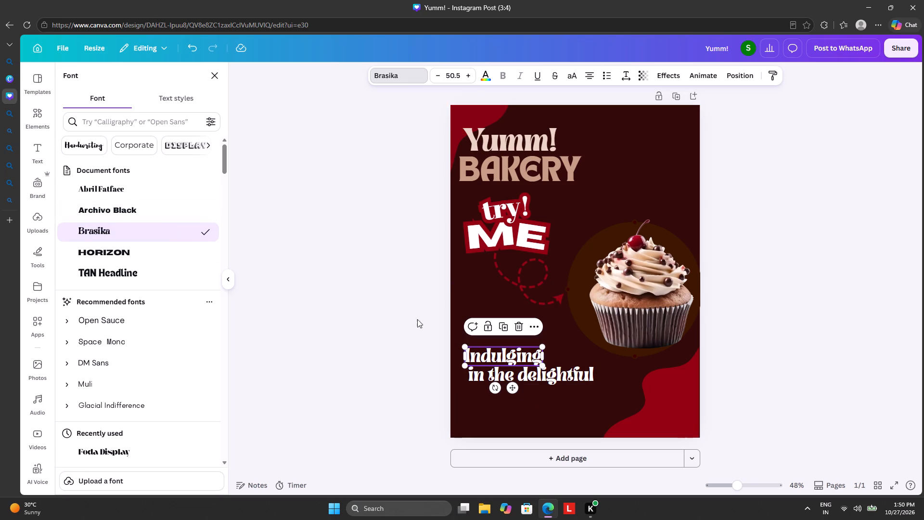
Scale the "Indulging" line down to a font size of about 34.7 and place it near the poster's left edge.
left_click(504, 352)
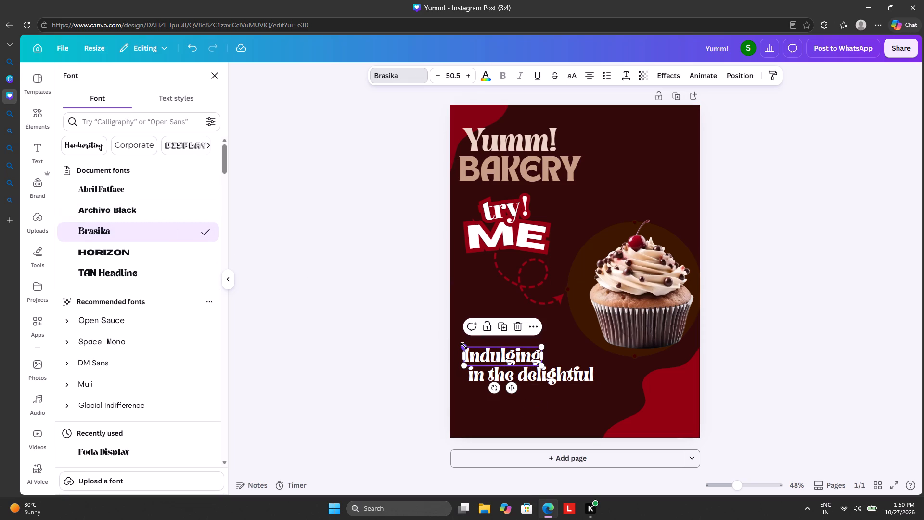
left_click_drag(464, 346, 488, 354)
left_click_drag(507, 355, 482, 352)
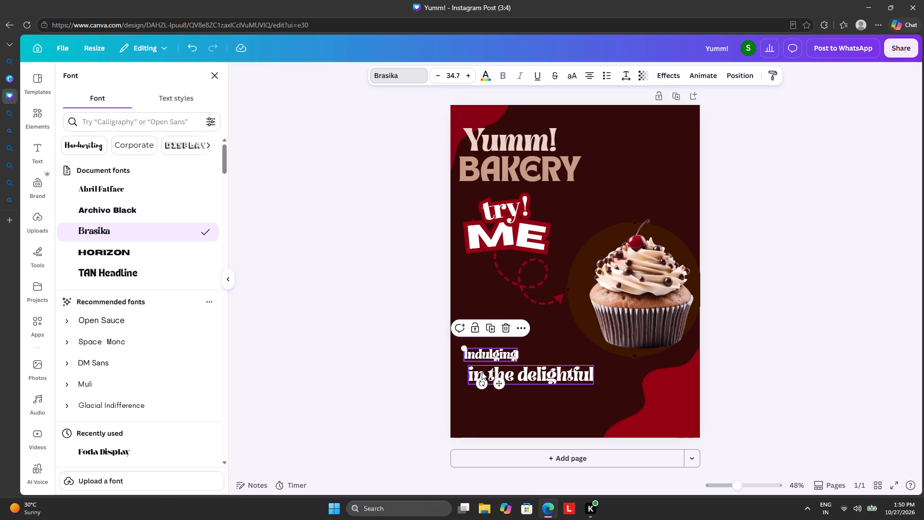
Scale the "in the delightful" line down to a font size of about 36.4 and place it closely under "Indulging".
left_click(482, 372)
left_click_drag(469, 365, 501, 373)
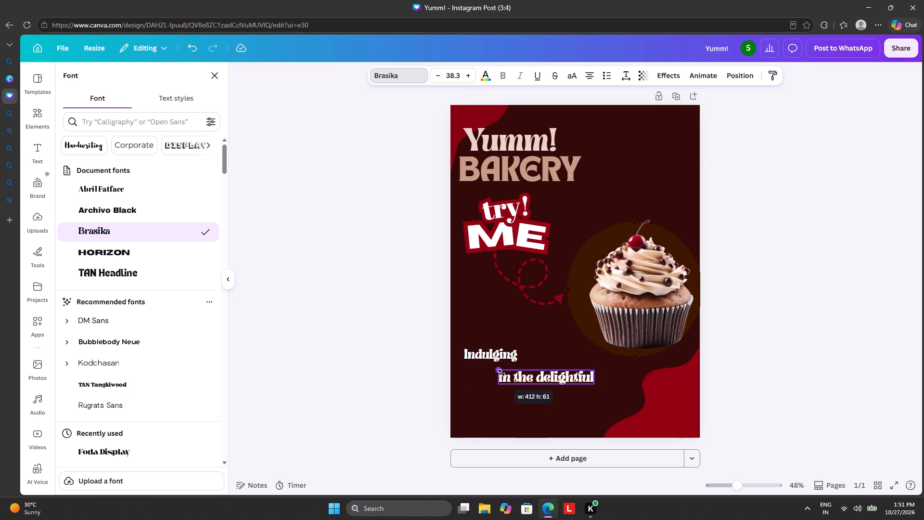
left_click_drag(501, 373, 503, 373)
left_click_drag(528, 377, 487, 368)
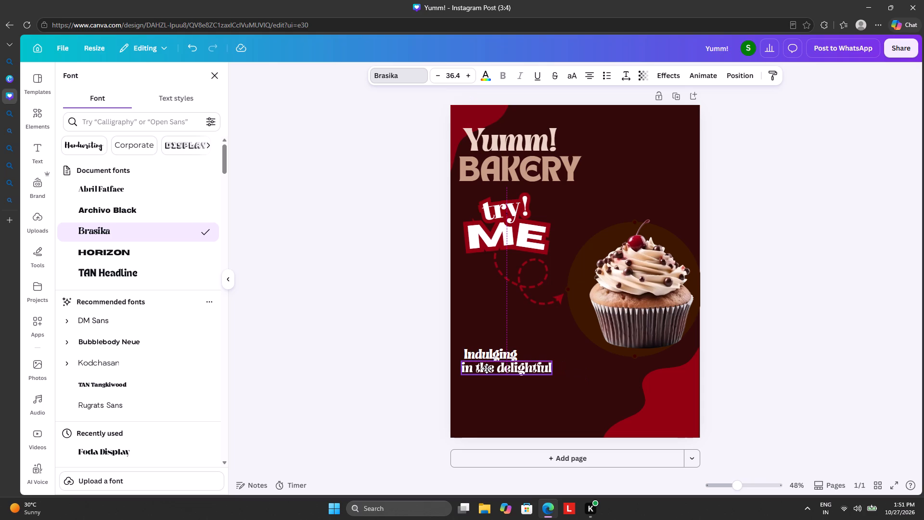
left_click_drag(487, 368, 485, 369)
left_click(388, 348)
left_click(427, 367)
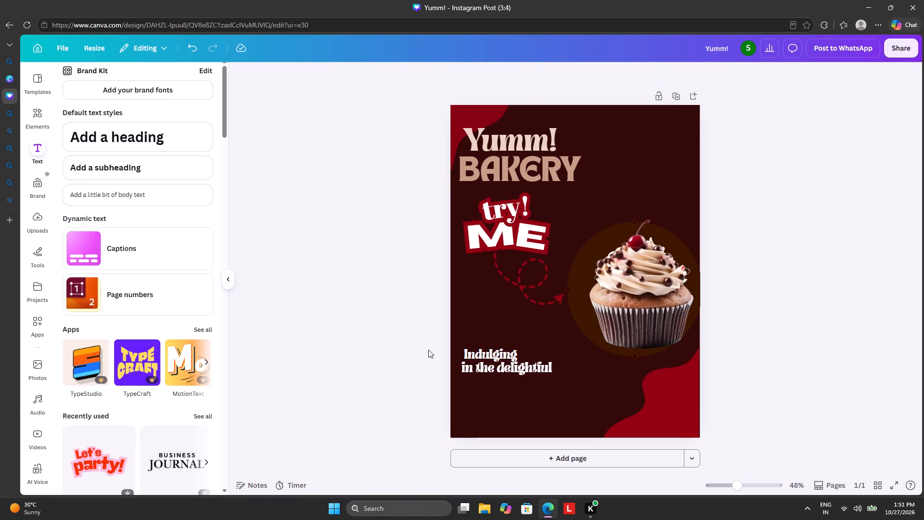
Add a new heading text box and replace its placeholder text with "sweetness of this".
left_click(173, 142)
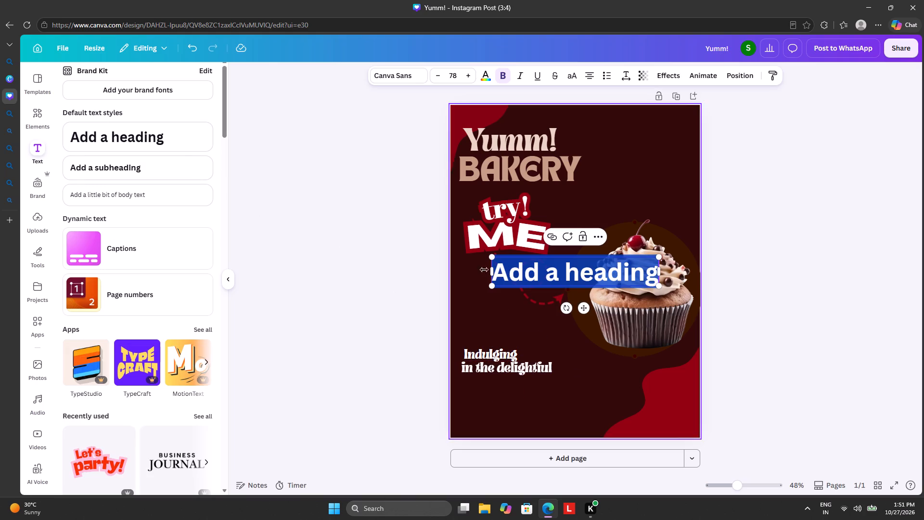
left_click(509, 271)
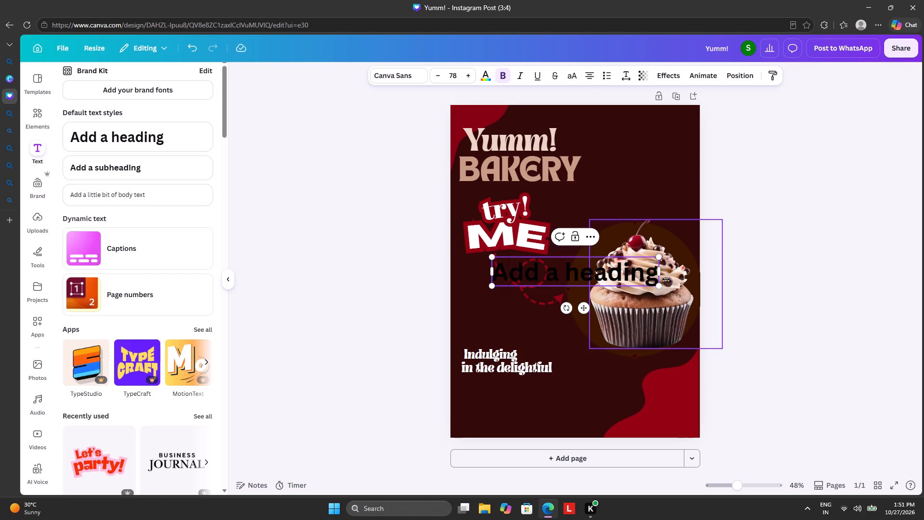
left_click(656, 275)
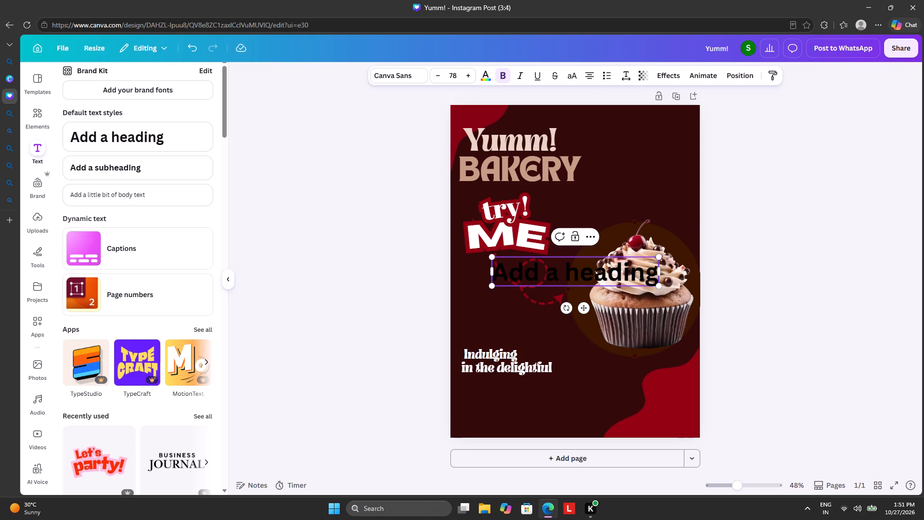
key("BackSpace")
key("BackSpace")
key("BackSpace")
key("BackSpace")
key("BackSpace")
key("BackSpace")
key("BackSpace")
key("BackSpace")
key("BackSpace")
key("BackSpace")
key("BackSpace")
key("BackSpace")
key("BackSpace")
key("BackSpace")
key("BackSpace")
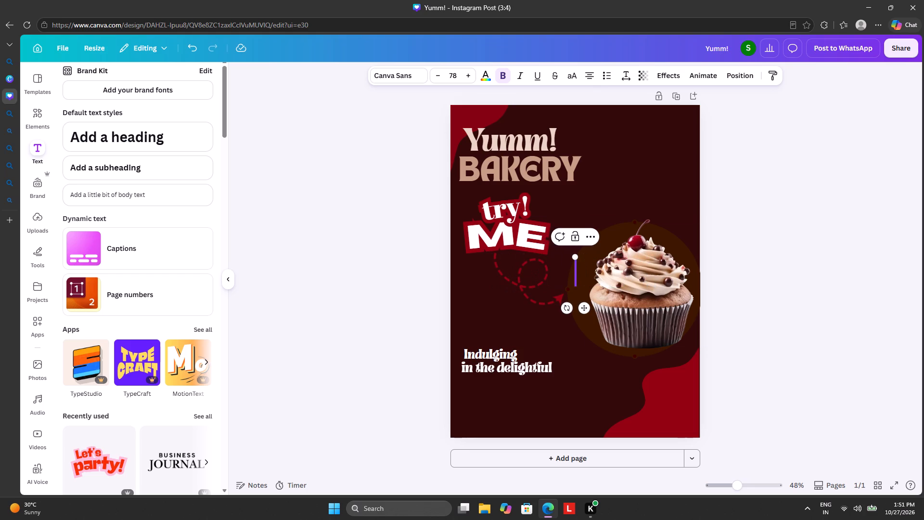
key("s")
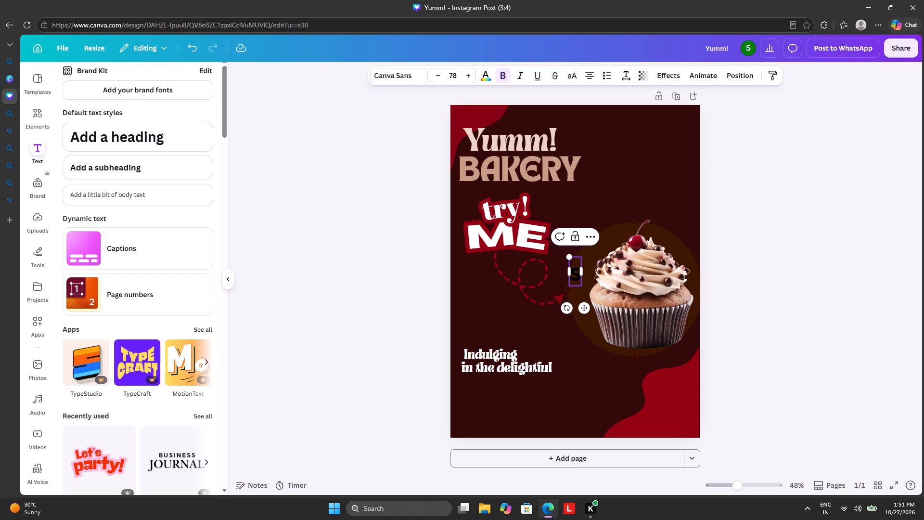
type("weet")
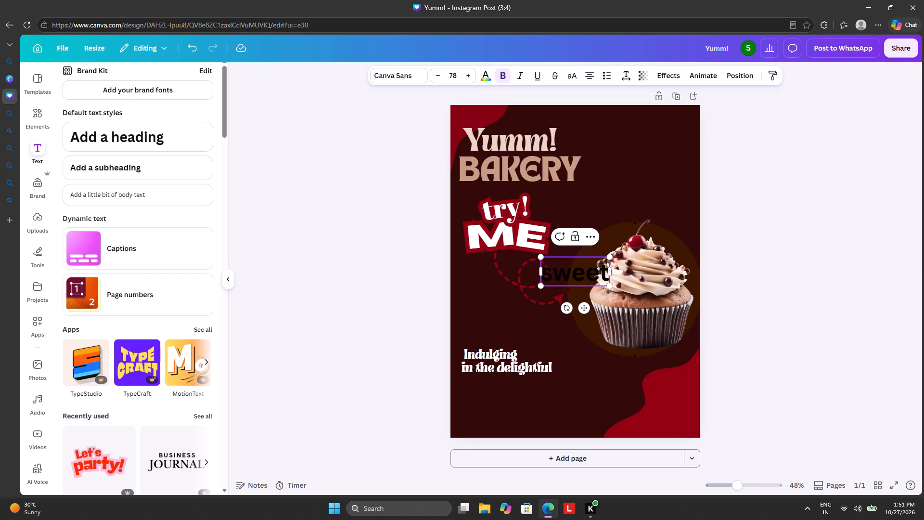
key("n")
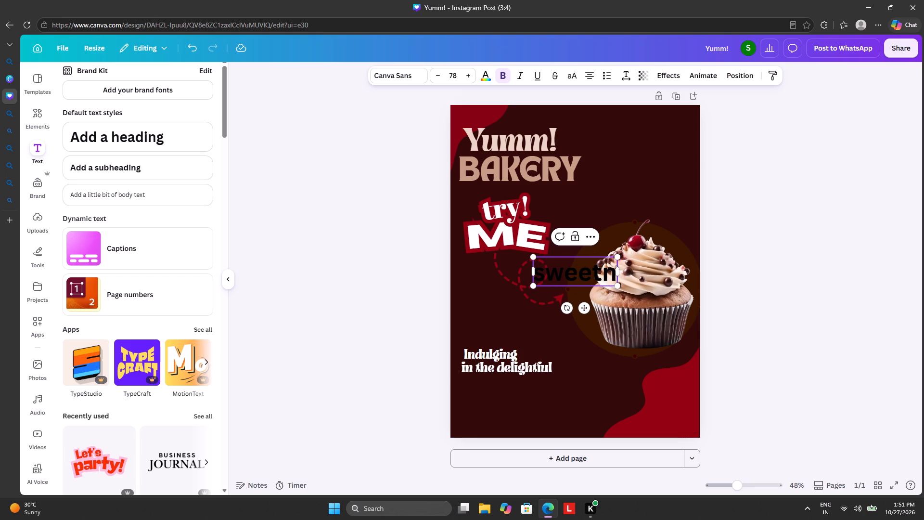
type("ess")
key("space")
type("of")
key("space")
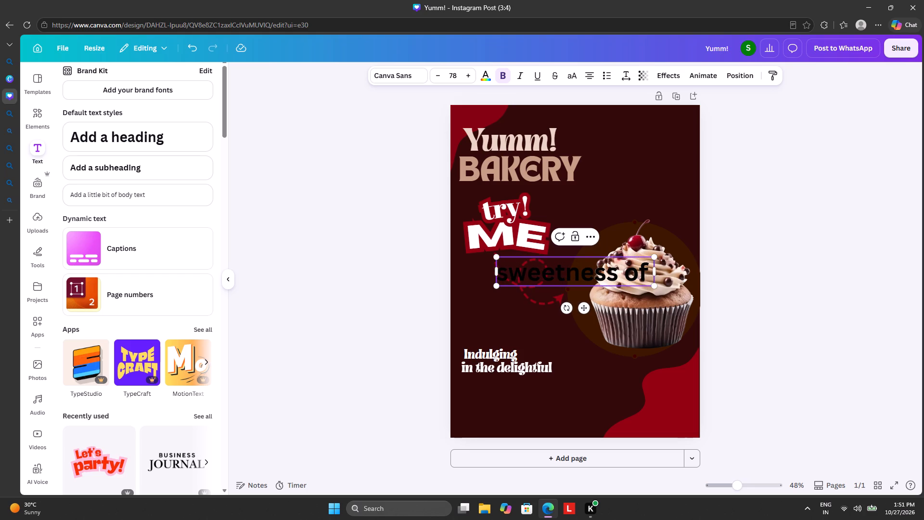
type("thi")
key("s")
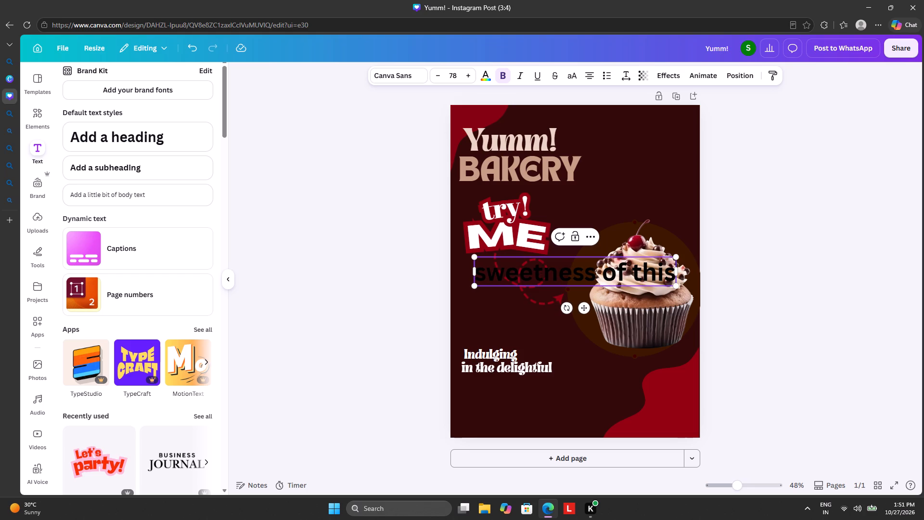
Recolour the whole "sweetness of this" line with the red sampled from the wavy shape in the poster's lower corner.
left_click_drag(481, 273, 484, 273)
left_click_drag(484, 273, 680, 266)
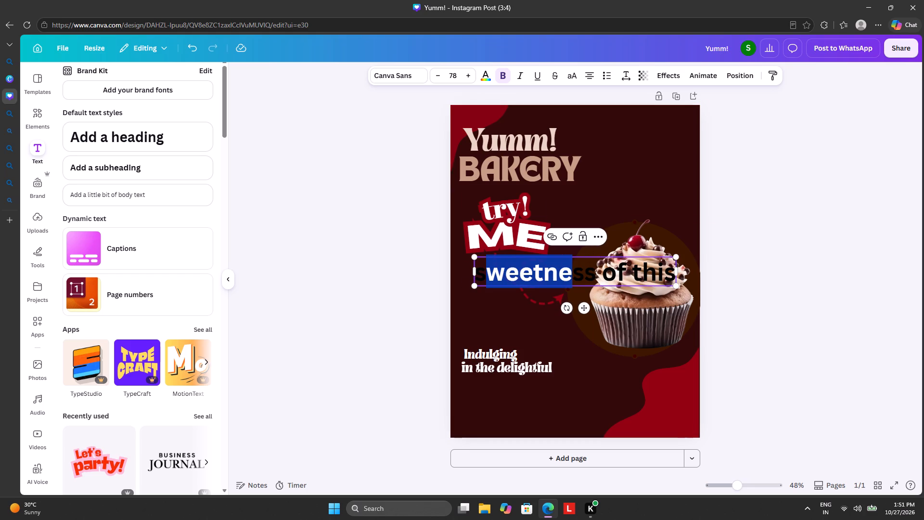
left_click_drag(673, 271, 496, 278)
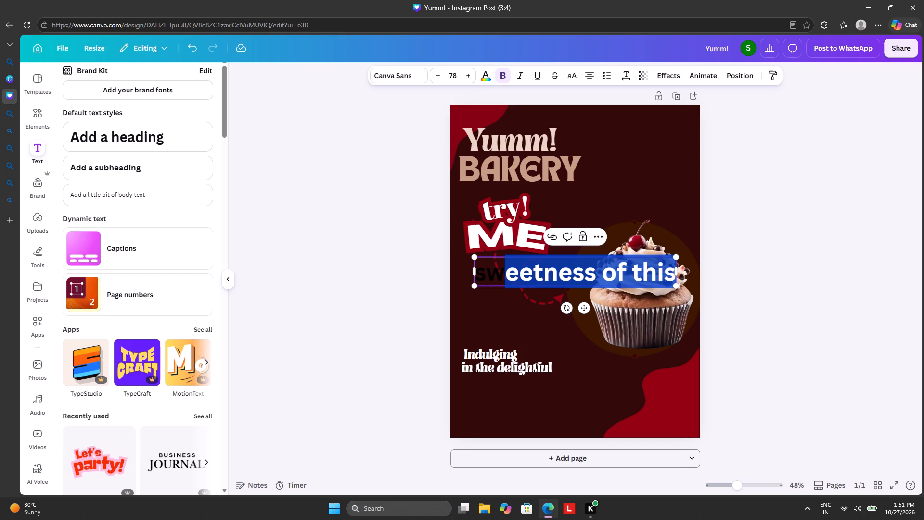
left_click_drag(496, 278, 479, 279)
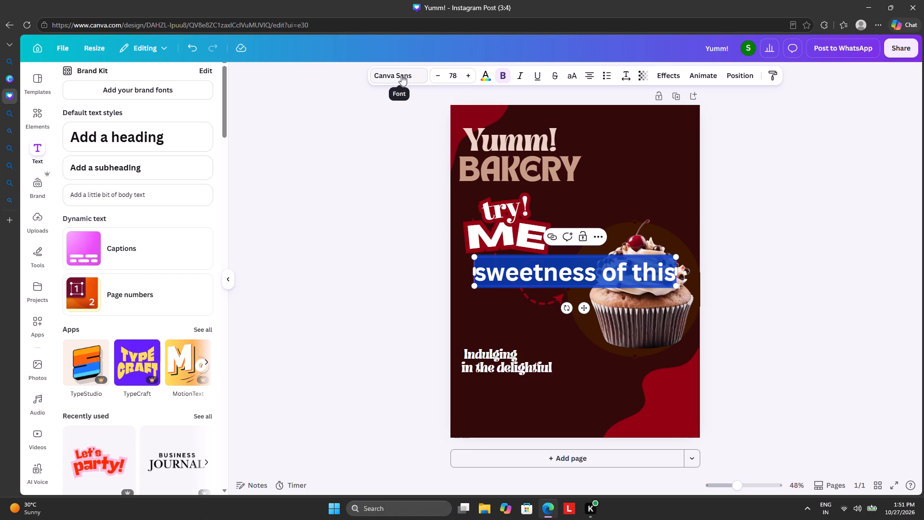
left_click(482, 75)
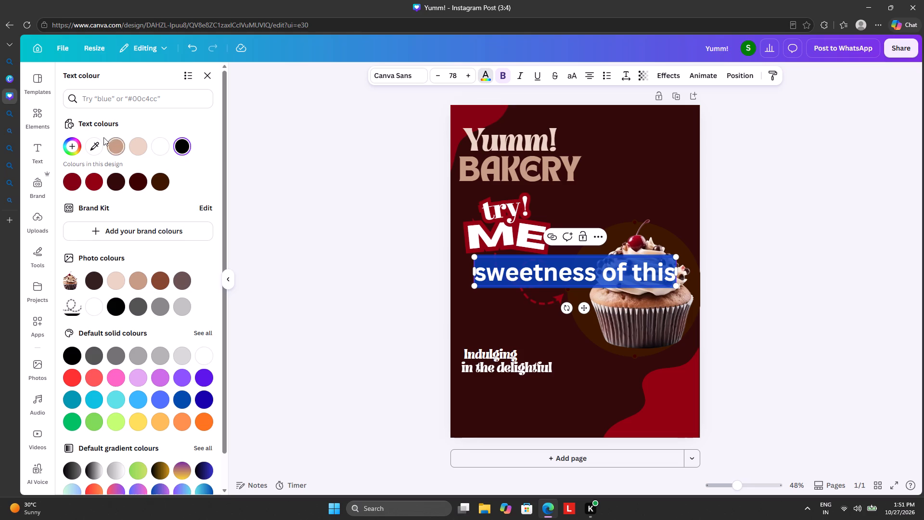
left_click(93, 144)
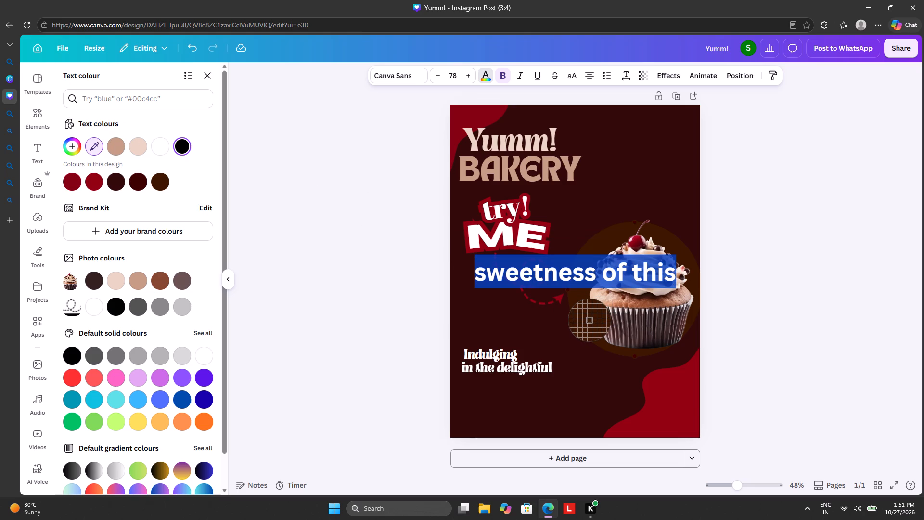
left_click(675, 391)
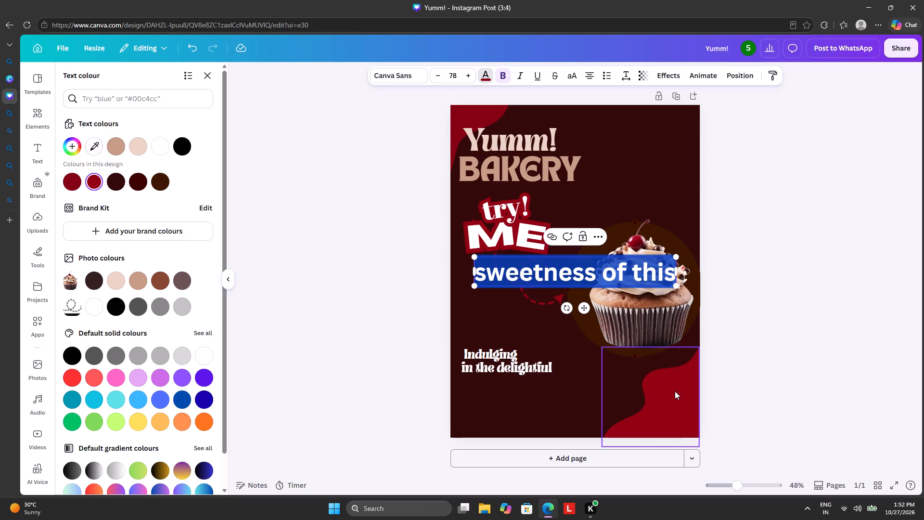
left_click(596, 276)
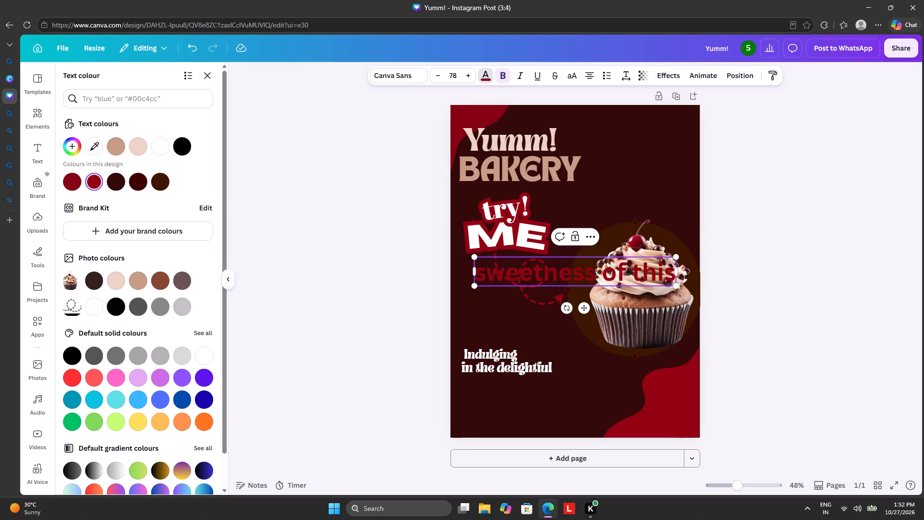
Select all the text of the "sweetness of this" line for further formatting.
left_click_drag(476, 273, 673, 263)
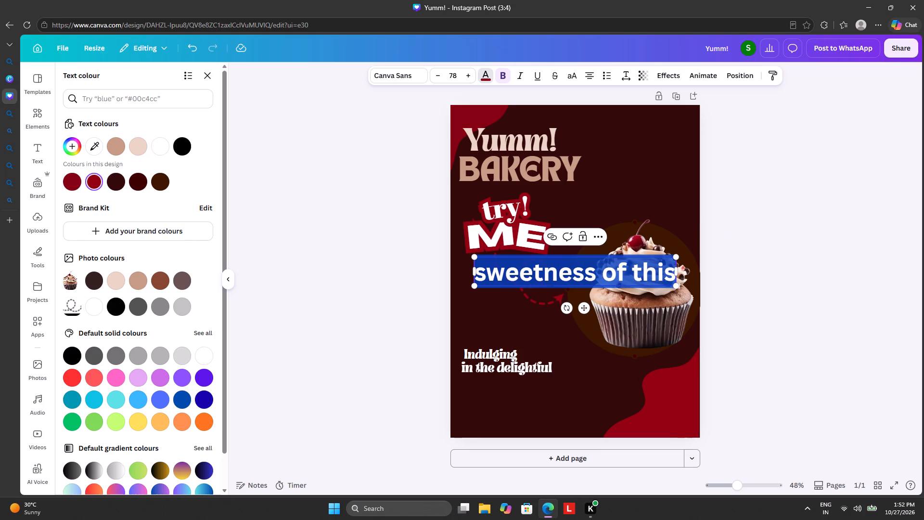
Recolour the "sweetness of this" text with the tan colour sampled from the "BAKERY" title.
left_click(94, 147)
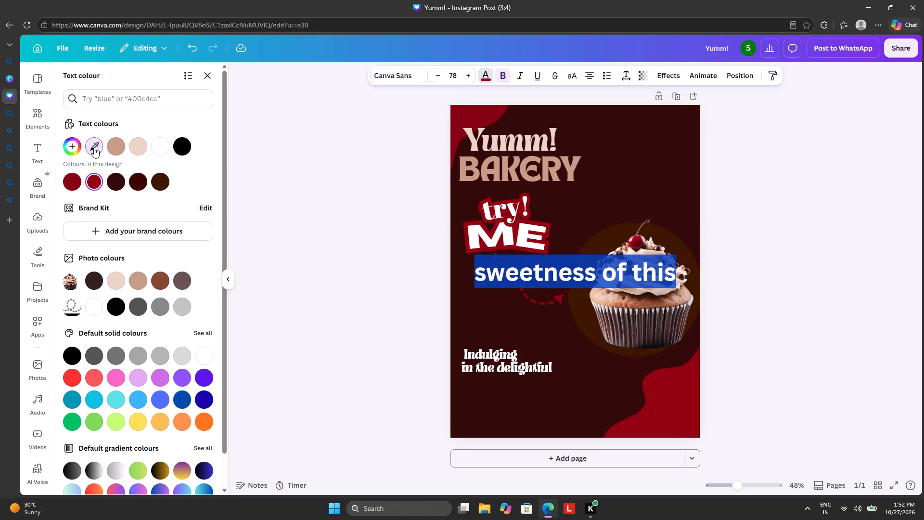
left_click(474, 167)
left_click(436, 228)
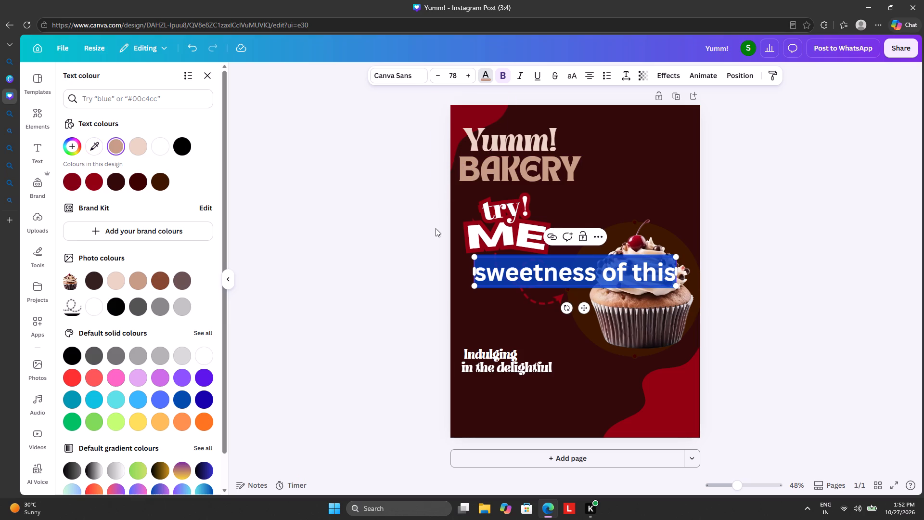
left_click(479, 307)
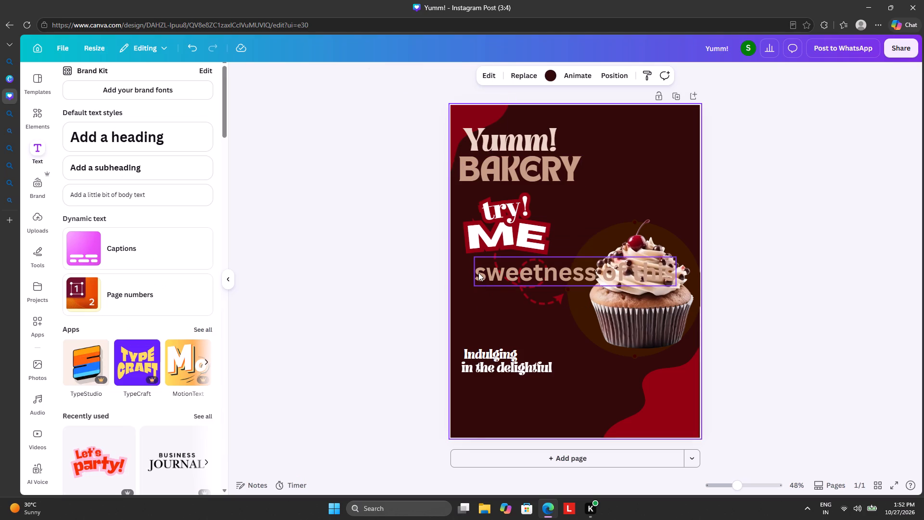
Set the font of the whole "sweetness of this" line to Brasika.
left_click(478, 272)
left_click_drag(478, 272, 483, 278)
left_click(483, 275)
left_click_drag(483, 275, 642, 275)
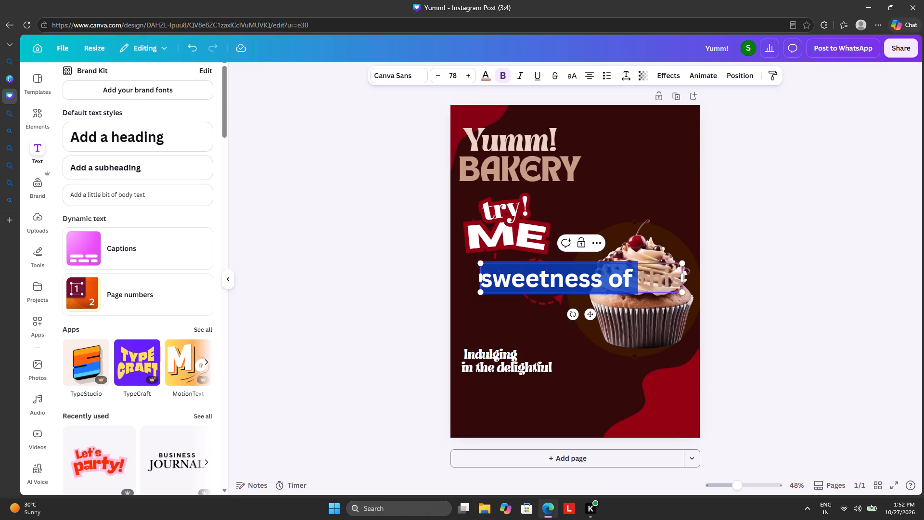
left_click_drag(642, 275, 678, 273)
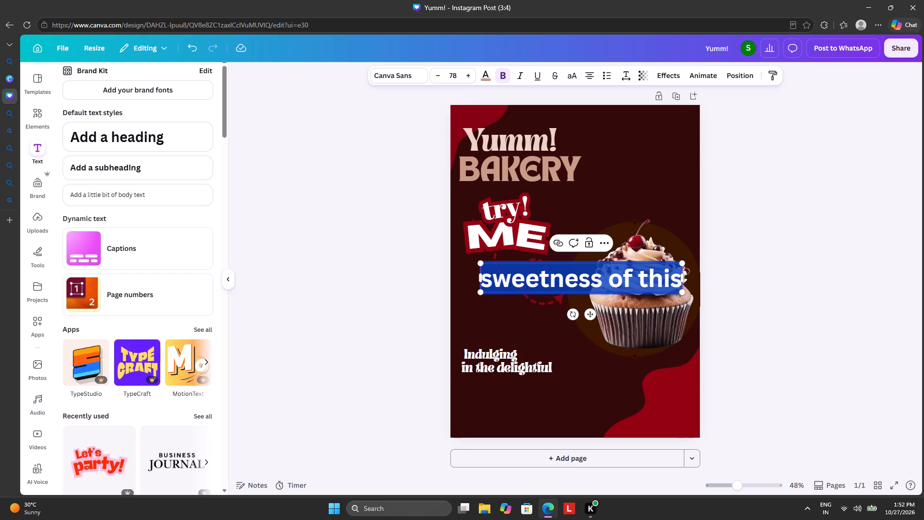
left_click(388, 78)
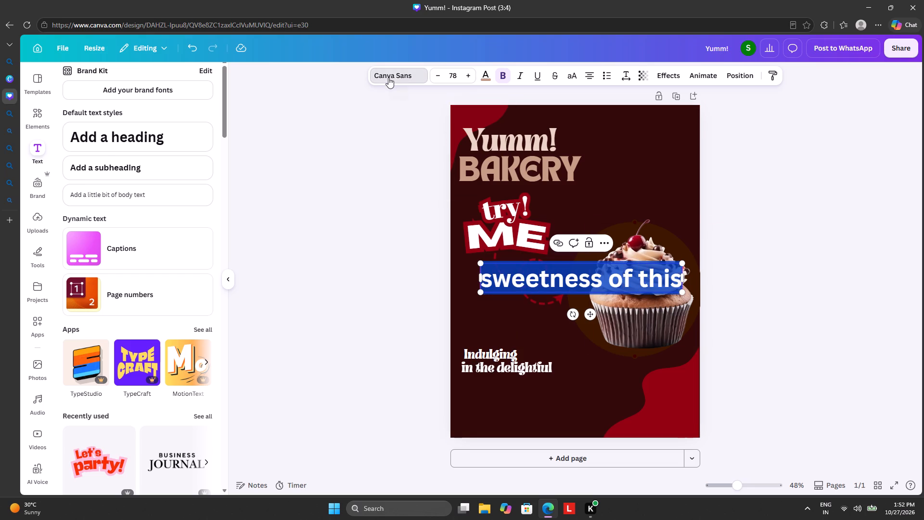
left_click(153, 210)
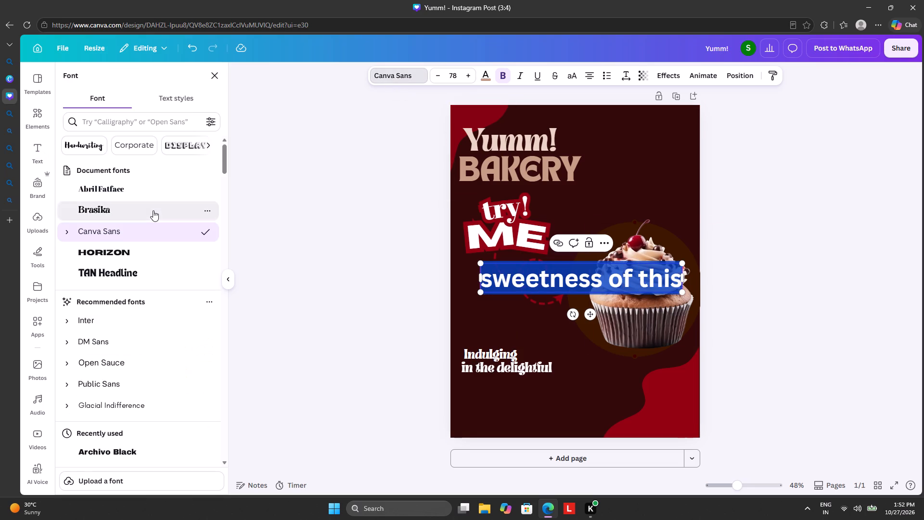
Scale the "sweetness of this" line down to a font size of about 38.8 and place it closely under "in the delightful".
left_click_drag(475, 265, 580, 288)
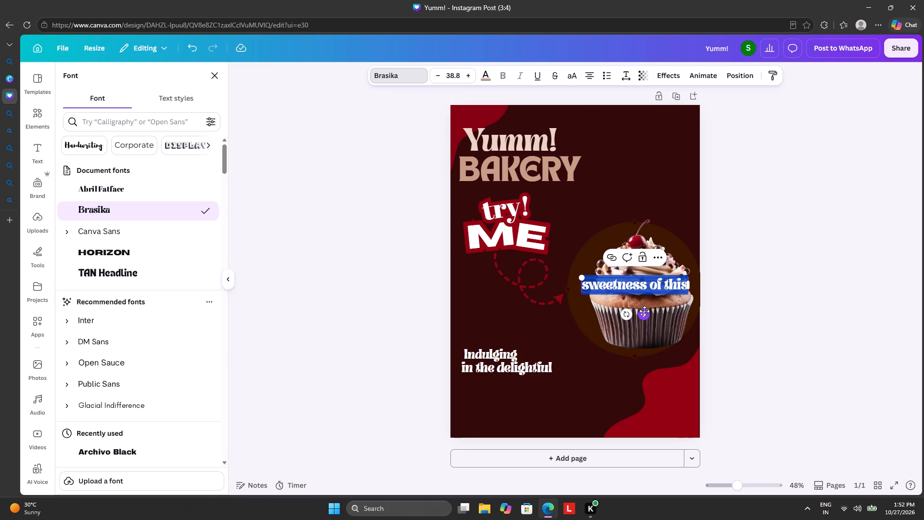
left_click_drag(644, 312, 518, 411)
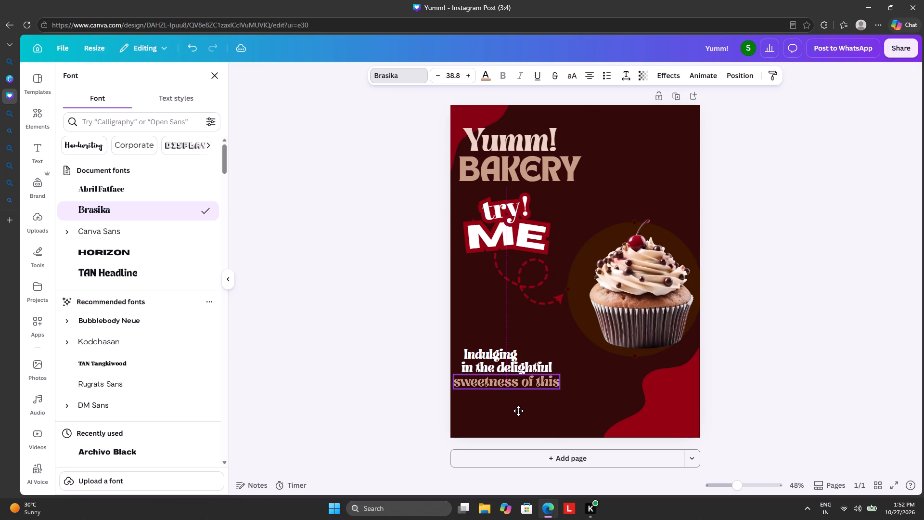
left_click_drag(518, 411, 523, 410)
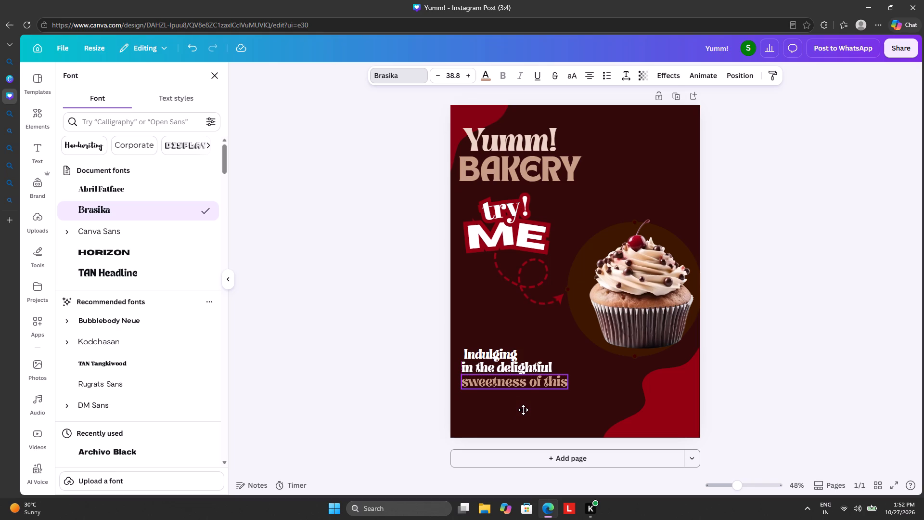
left_click_drag(523, 410, 523, 409)
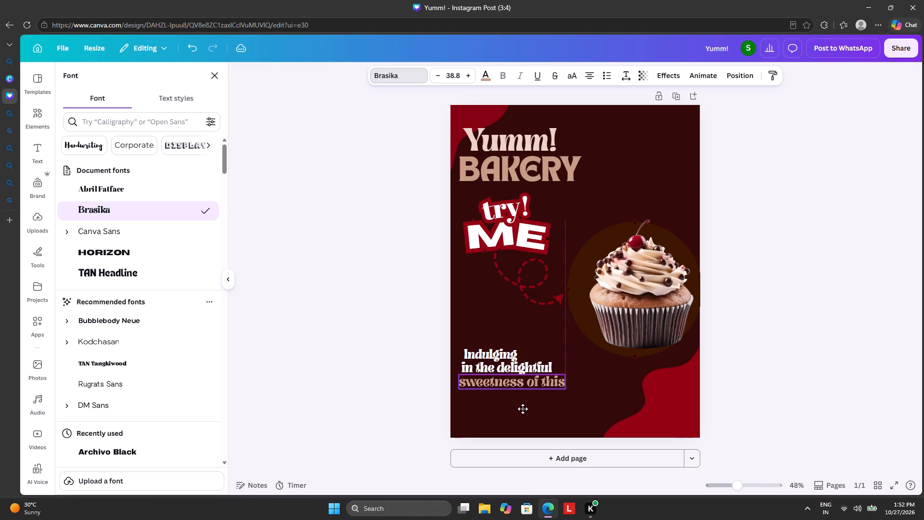
left_click_drag(523, 409, 524, 406)
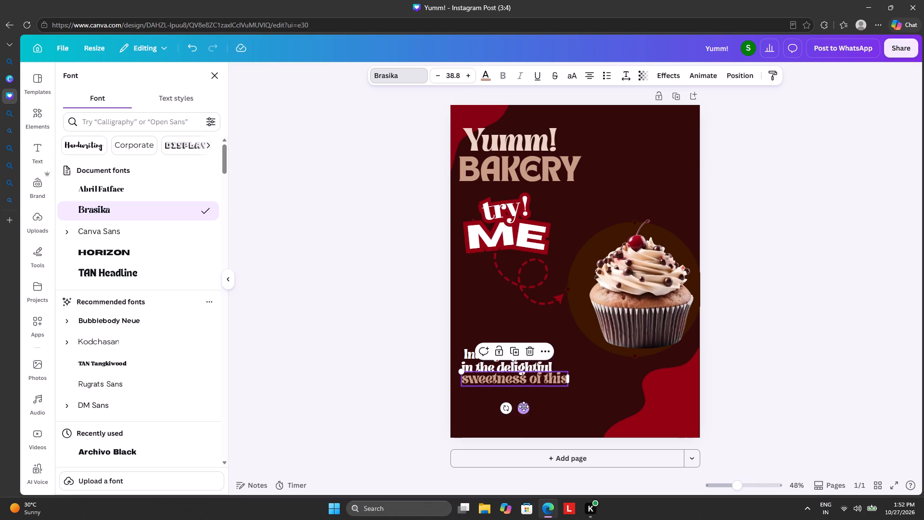
Shift the "Indulging" line slightly left so its left edge aligns with "in the delightful".
left_click(468, 352)
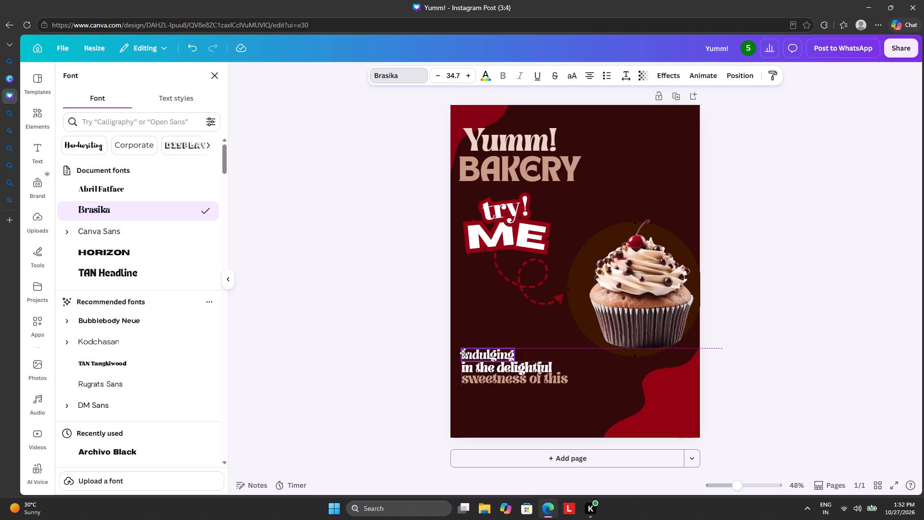
left_click(391, 347)
left_click(411, 354)
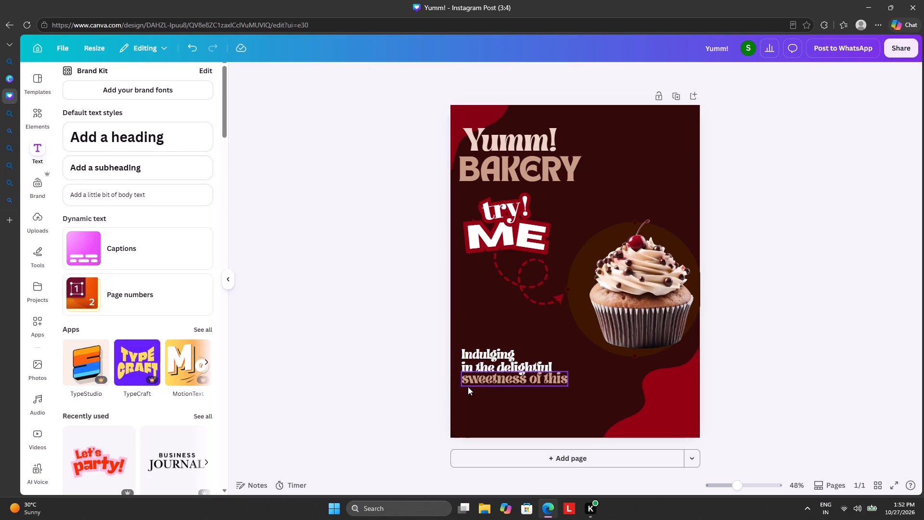
Move the "sweetness of this" line slightly down to even out its spacing below "in the delightful".
left_click(504, 381)
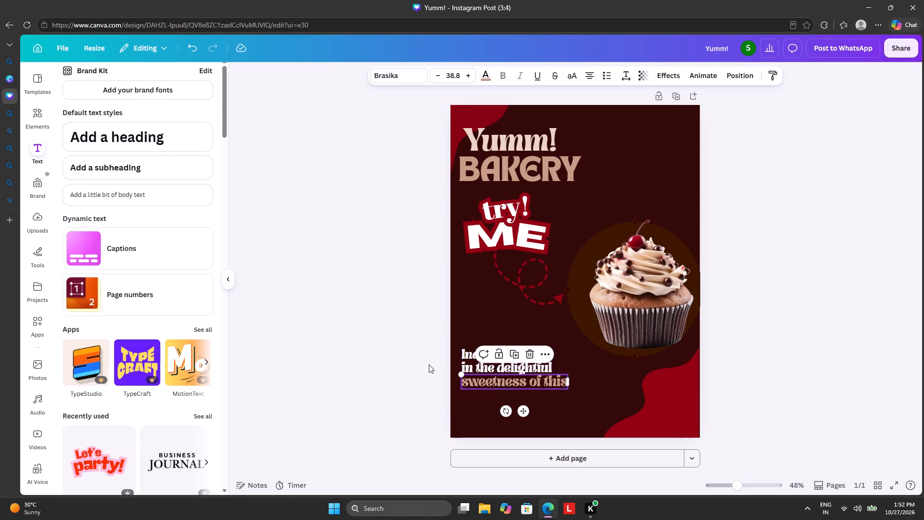
left_click(424, 360)
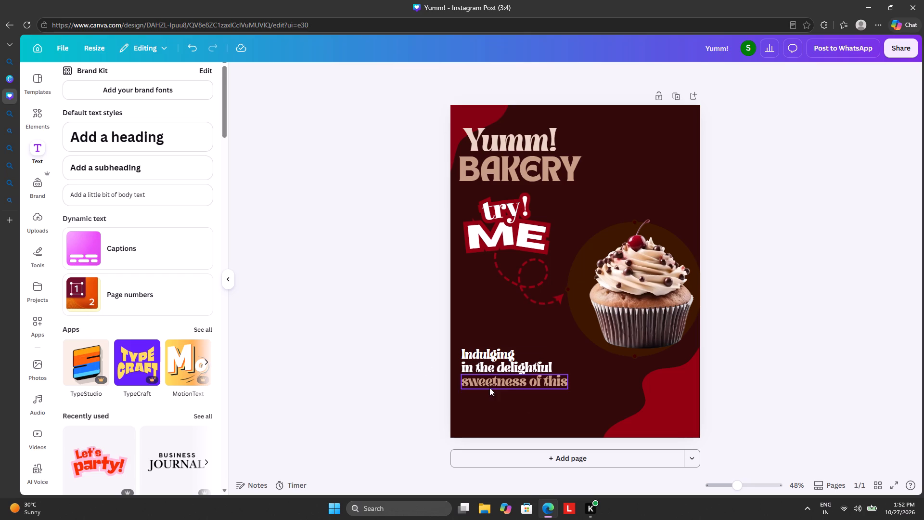
Duplicate the "sweetness of this" line and place the copy below and to the right of the slogan.
left_click(500, 384)
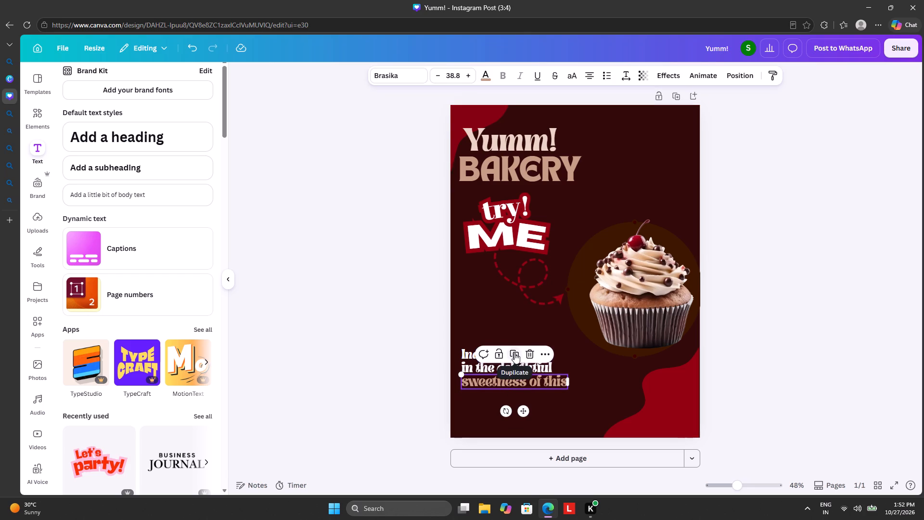
left_click(514, 353)
left_click_drag(538, 383, 627, 402)
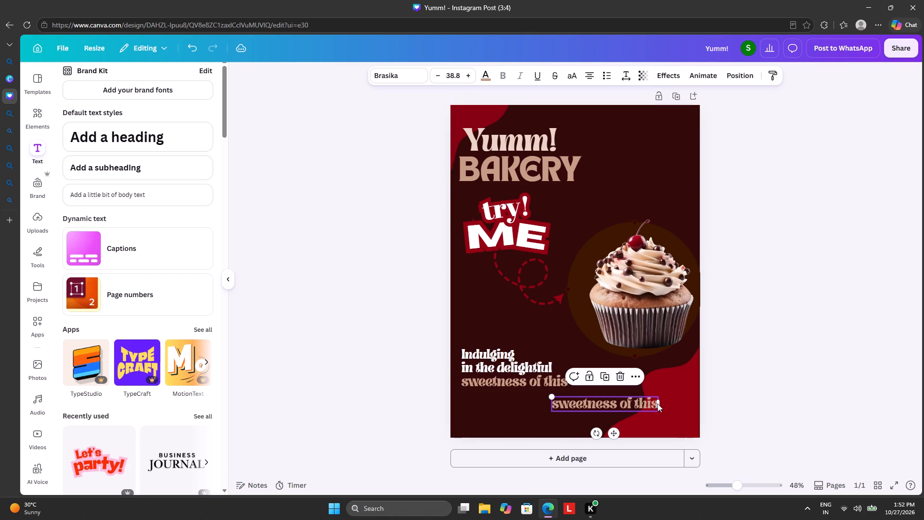
Replace the text of the duplicated line with "cupcake".
left_click(654, 403)
left_click(654, 403)
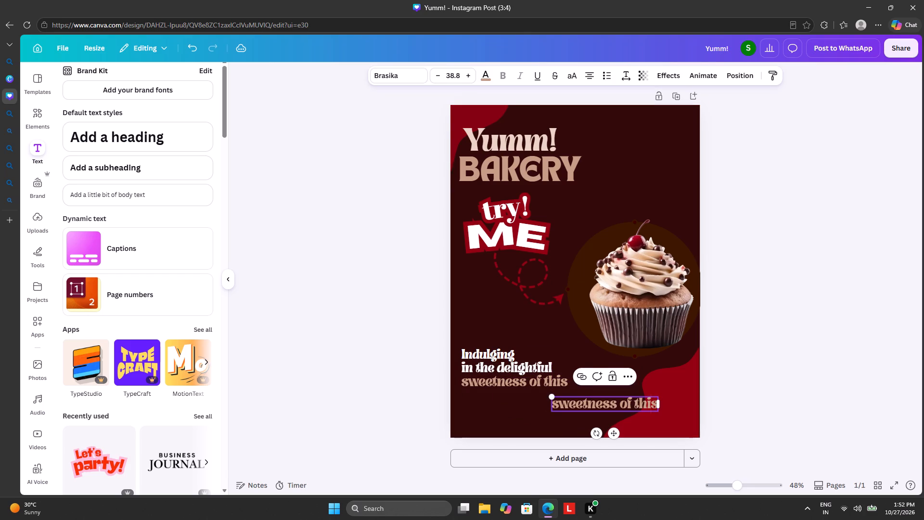
key("BackSpace")
key("BackSpace")
key("BackSpace")
key("BackSpace")
key("BackSpace")
key("BackSpace")
key("BackSpace")
key("BackSpace")
key("BackSpace")
key("BackSpace")
key("BackSpace")
key("BackSpace")
key("BackSpace")
key("BackSpace")
key("BackSpace")
key("BackSpace")
key("BackSpace")
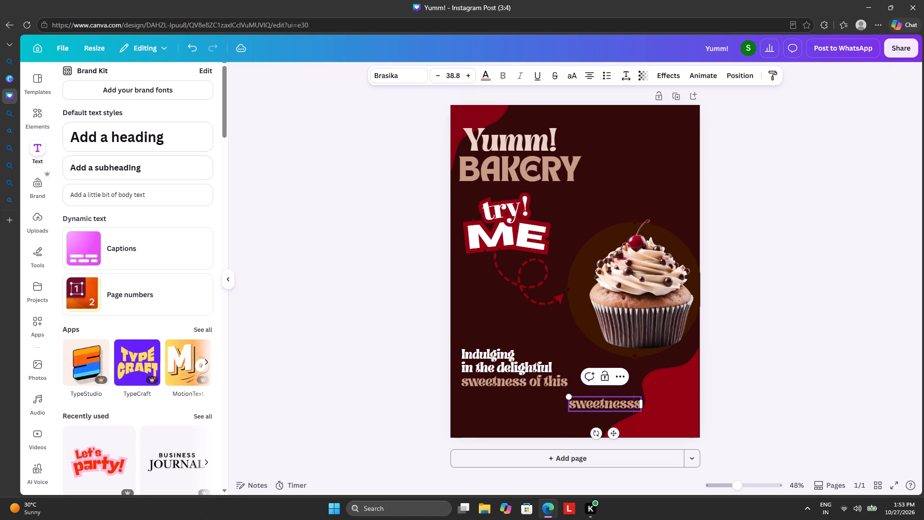
key("BackSpace")
key("BackSpace")
key("BackSpace")
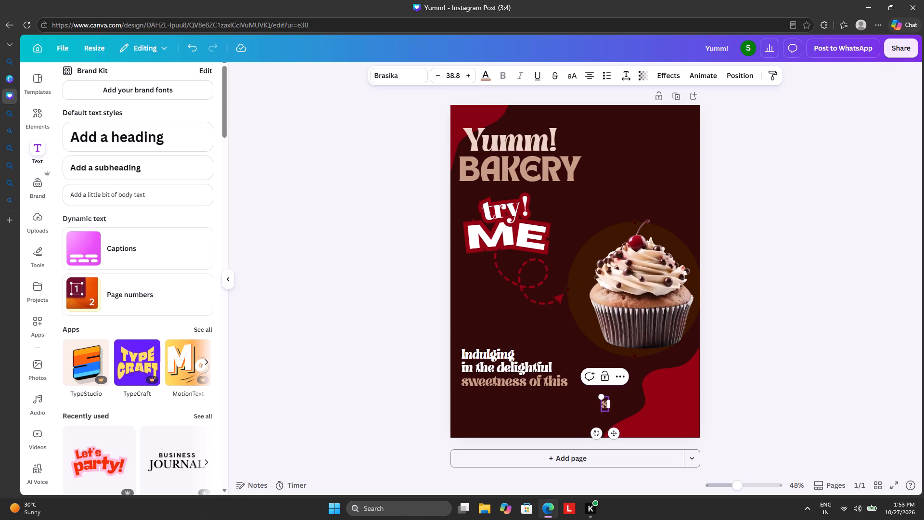
key("BackSpace")
key("c")
key("u")
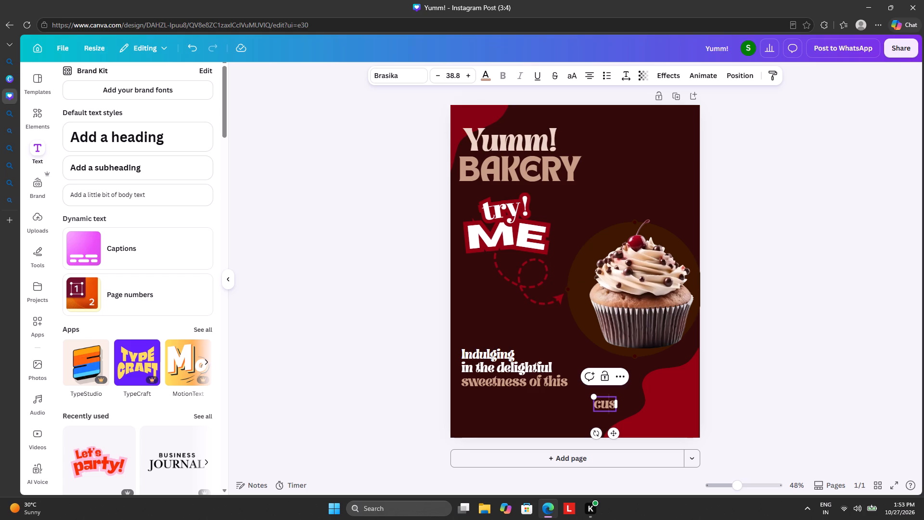
key("BackSpace")
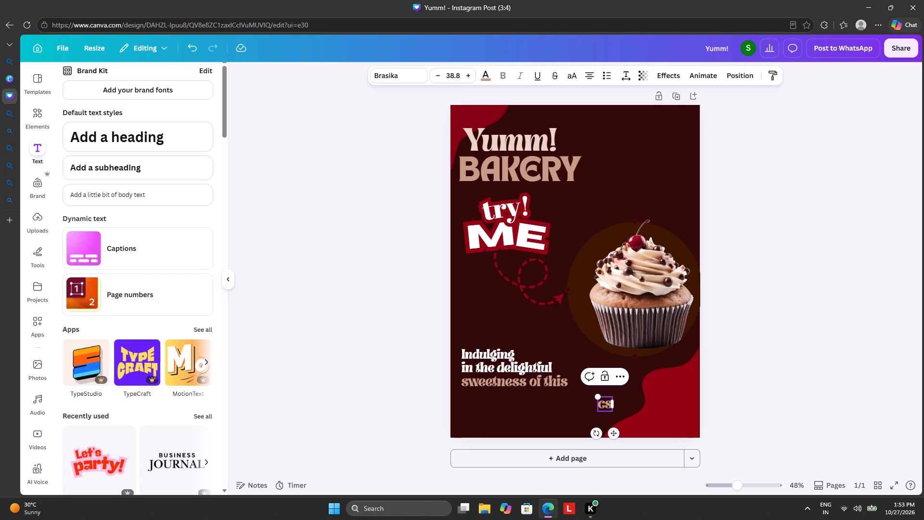
key("BackSpace")
key("BackSpace")
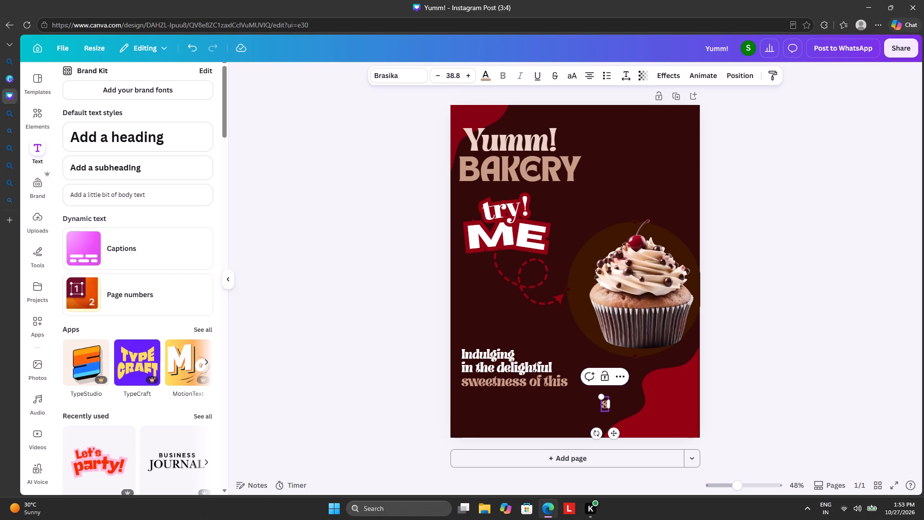
type("cu")
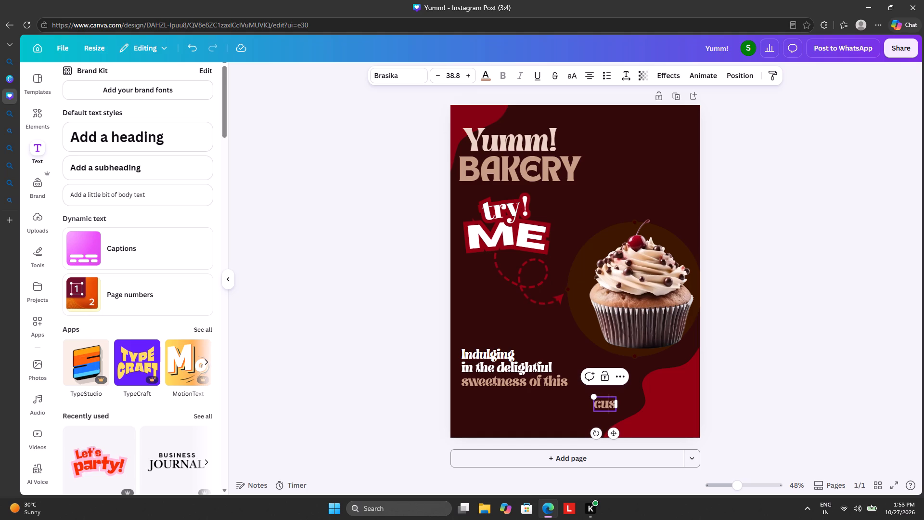
key("p")
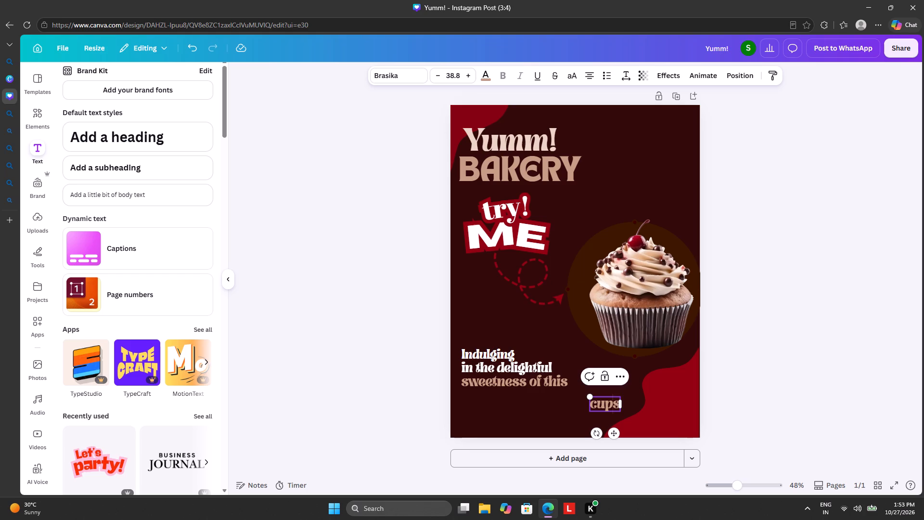
type("cake")
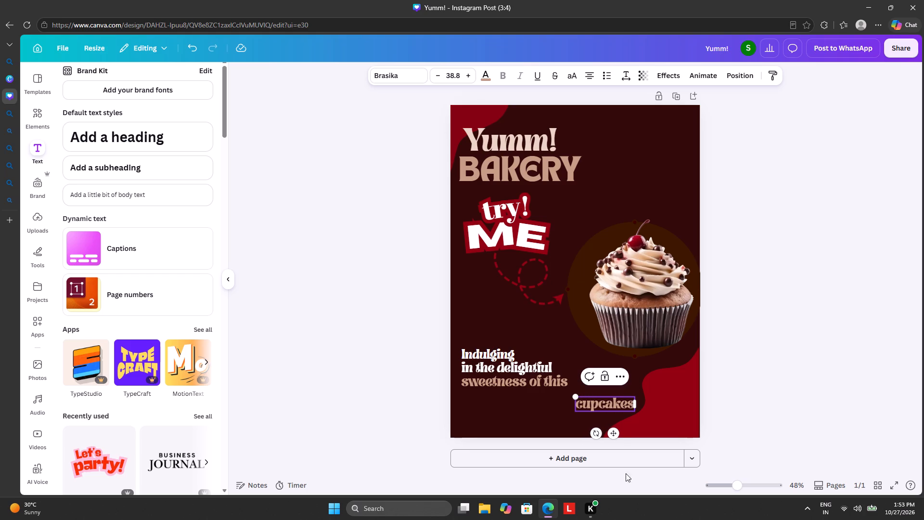
left_click(633, 402)
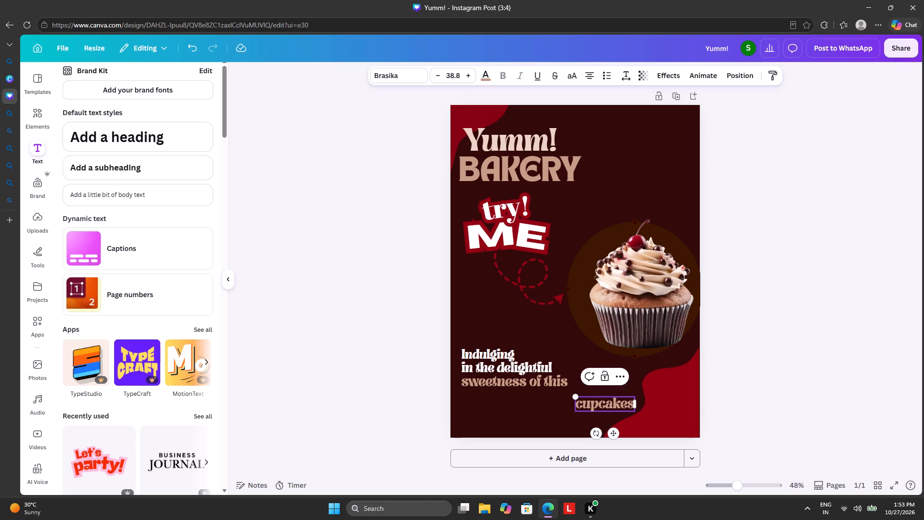
left_click(632, 407)
key("BackSpace")
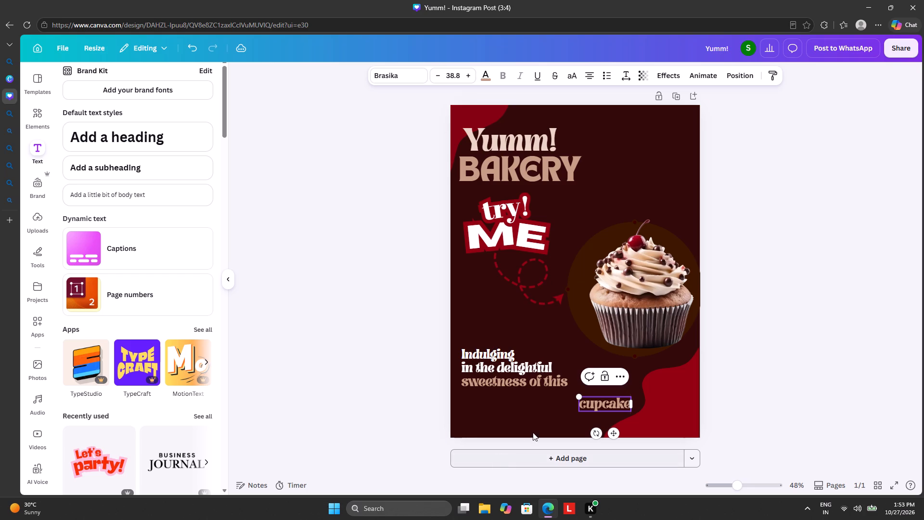
Place the "cupcake" line directly under "sweetness of this", aligned with the slogan's left edge.
left_click_drag(616, 433, 581, 429)
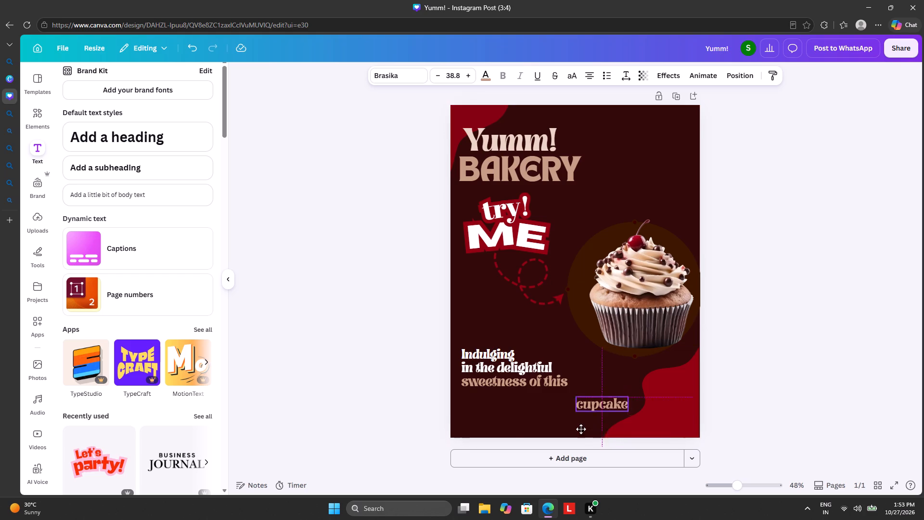
left_click_drag(581, 429, 496, 430)
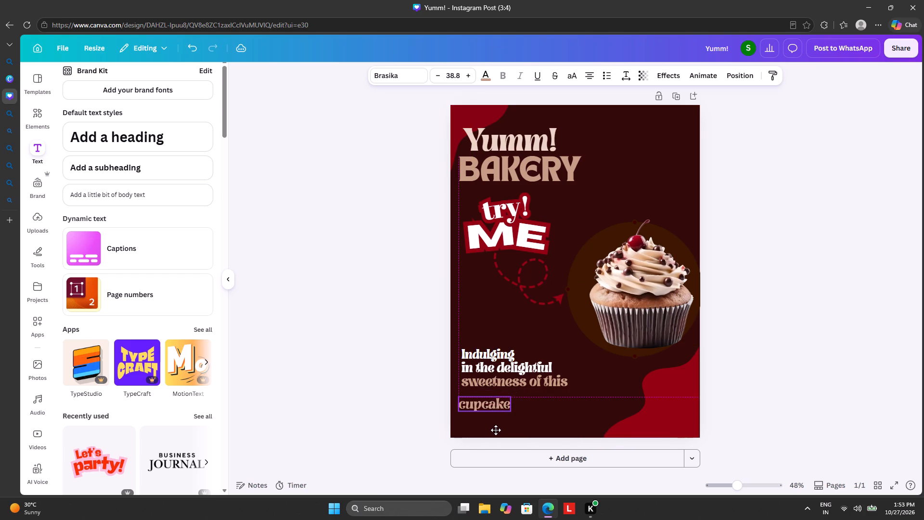
left_click_drag(496, 430, 500, 428)
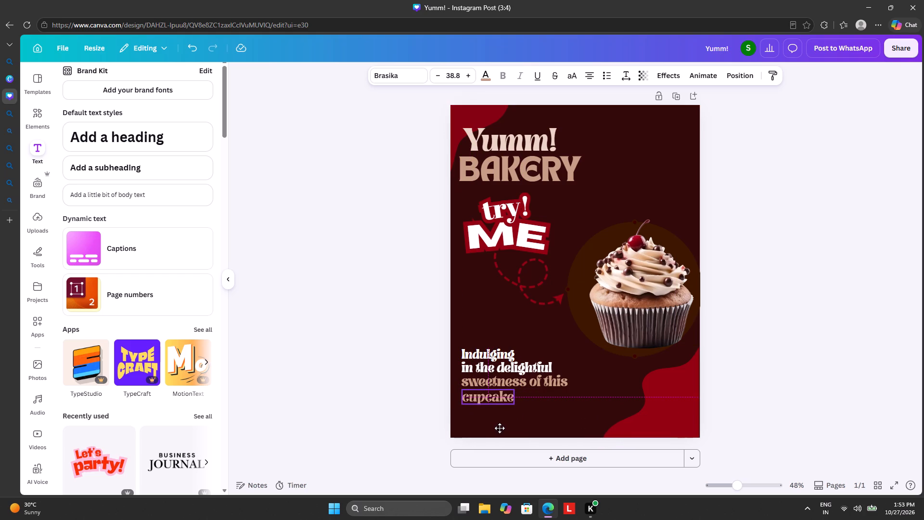
left_click_drag(500, 428, 499, 428)
left_click(403, 402)
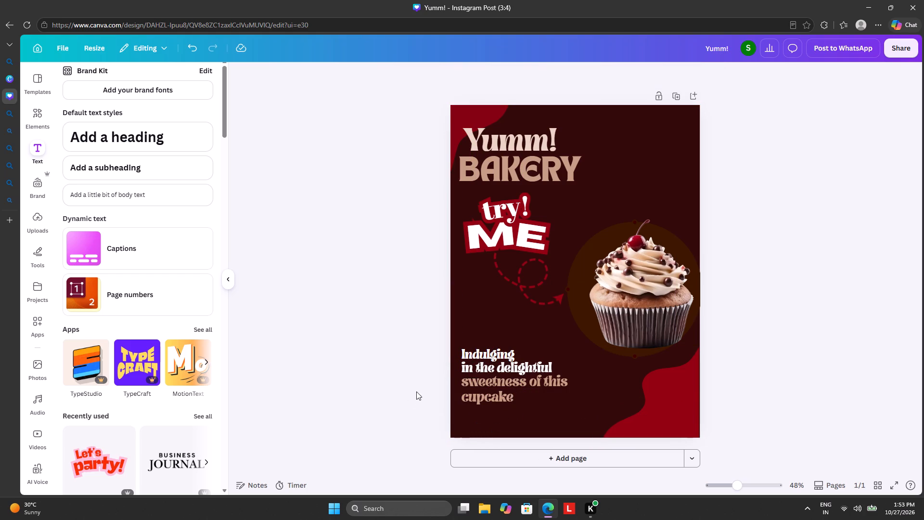
Nudge the "sweetness of this" line slightly down, closer to the "cupcake" line.
left_click_drag(533, 383, 533, 384)
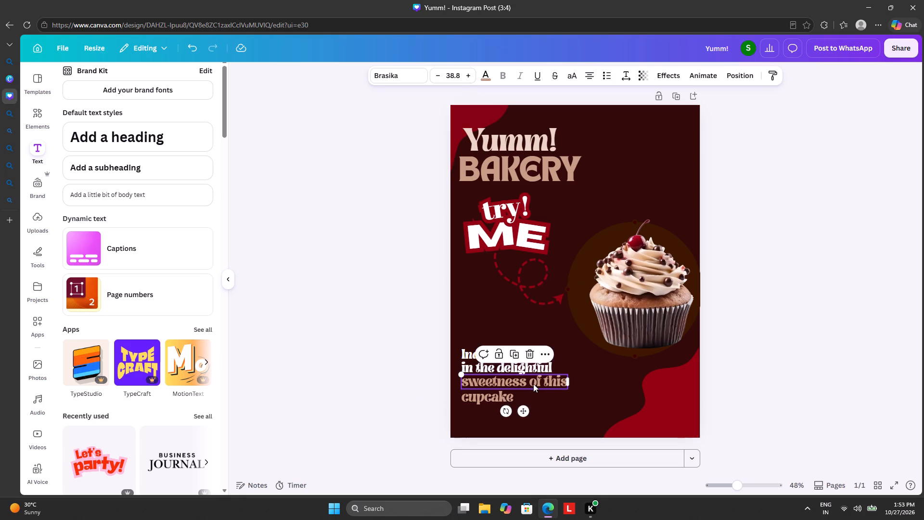
left_click_drag(533, 384, 533, 388)
left_click(413, 363)
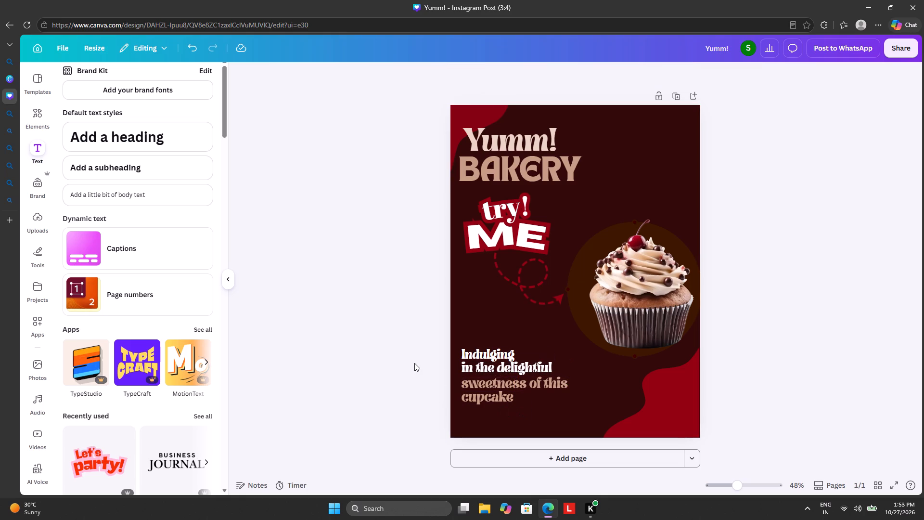
Search for "location" and add the black circular graphic with a cut-out map pin to the design.
left_click(36, 76)
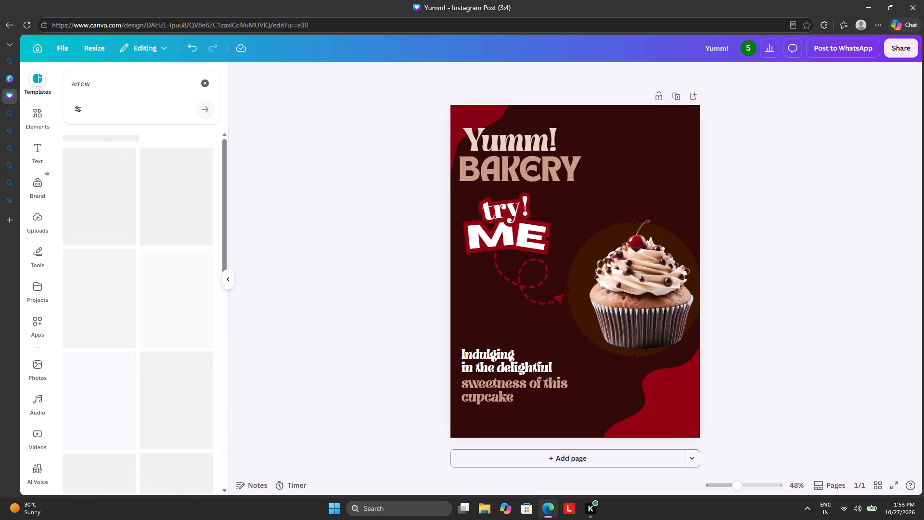
left_click(205, 80)
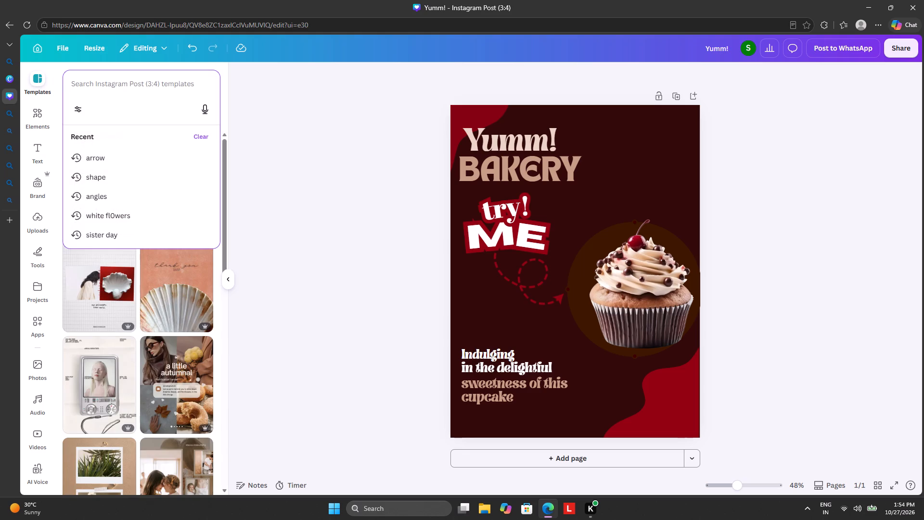
type("lo")
type("chtion")
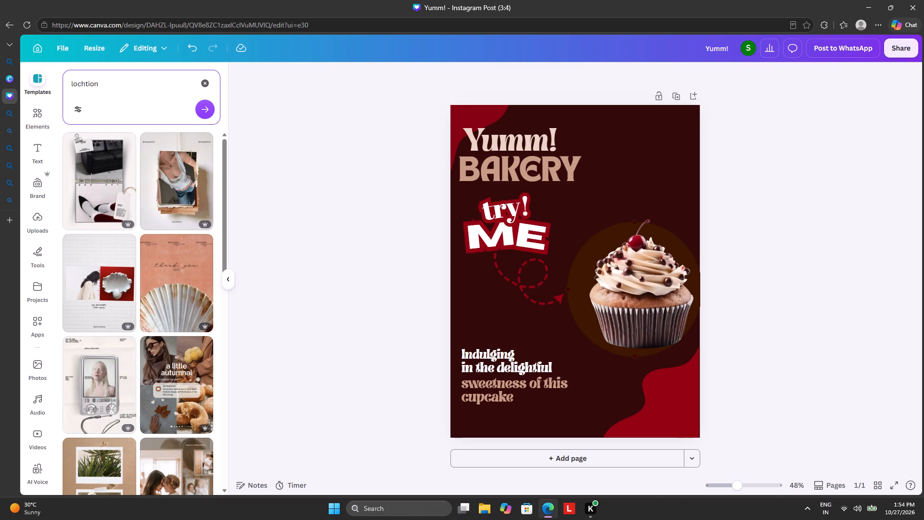
key("BackSpace")
key("BackSpace")
key("BackSpace")
key("BackSpace")
key("BackSpace")
type("anti")
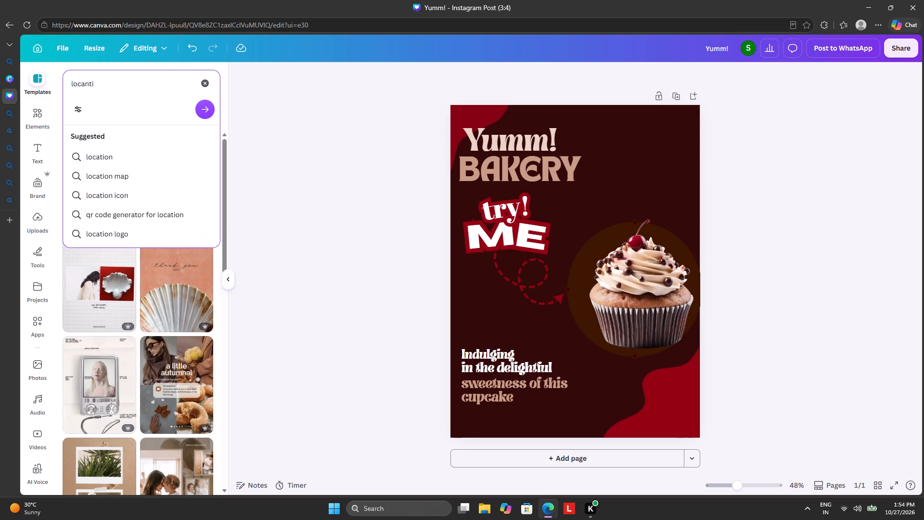
type("on")
left_click(148, 158)
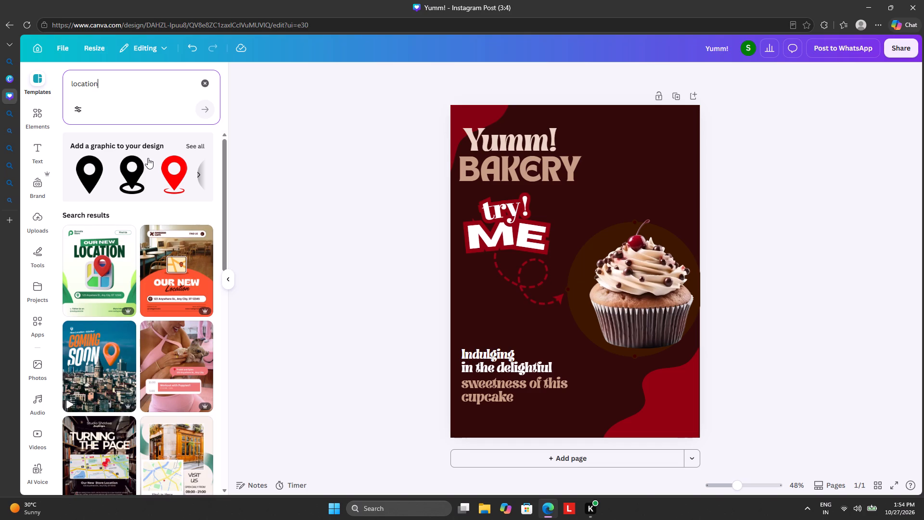
left_click(190, 146)
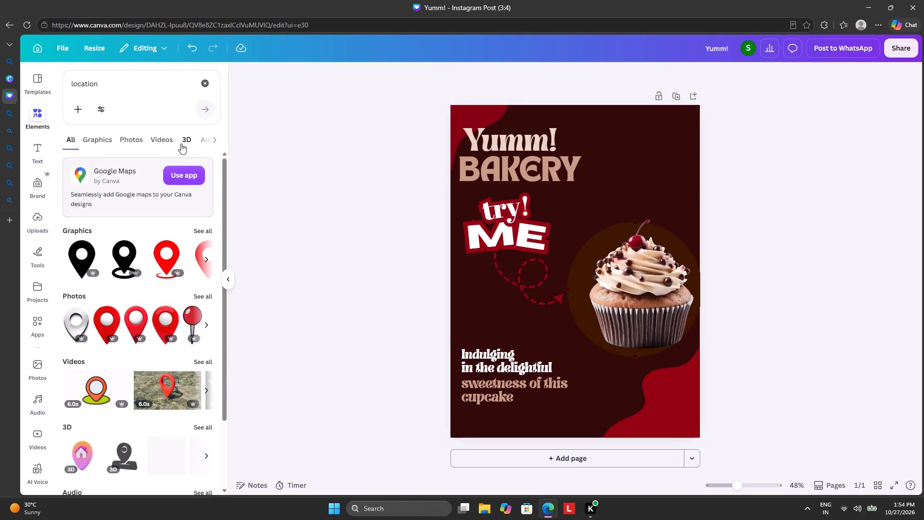
scroll(112, 310, "down", 2)
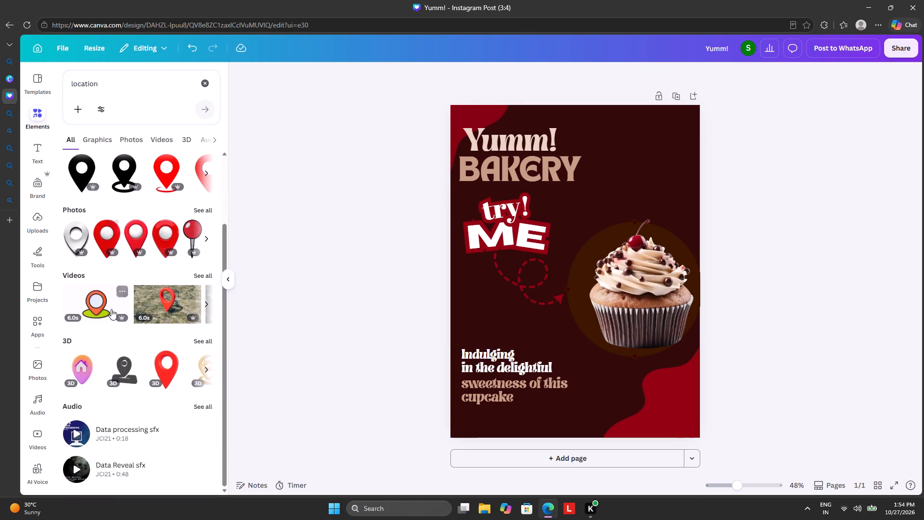
scroll(111, 303, "up", 2)
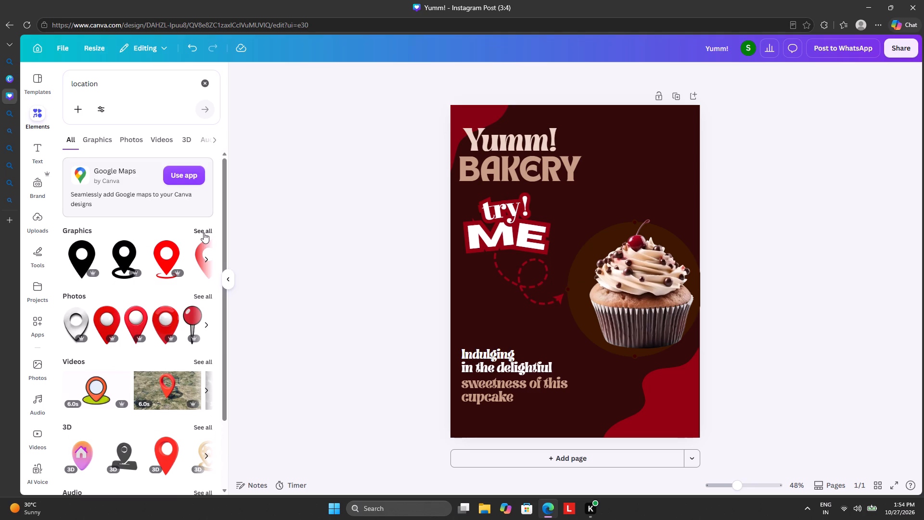
left_click(204, 233)
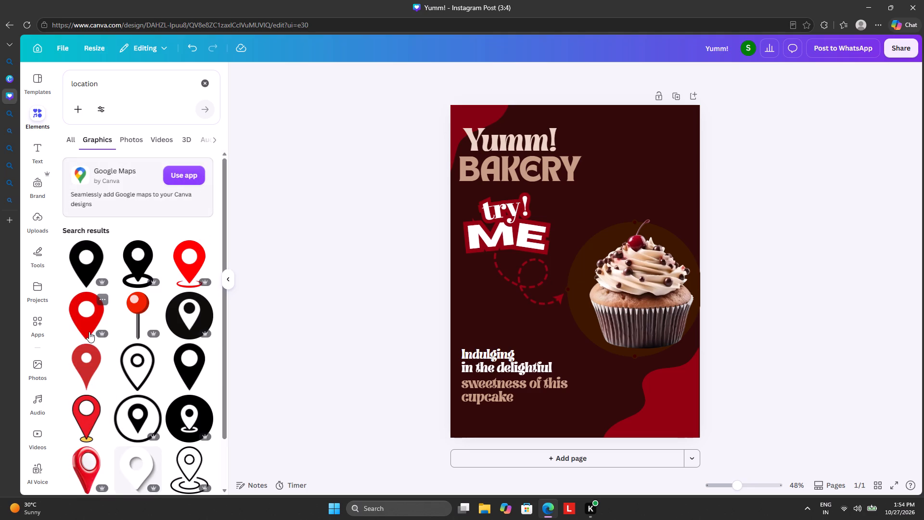
left_click(189, 308)
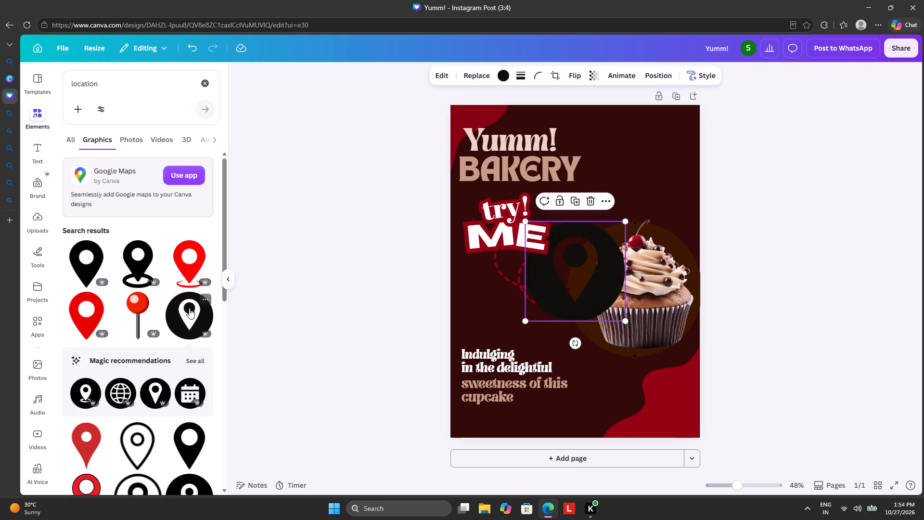
Recolour the circular location pin graphic white.
left_click(506, 73)
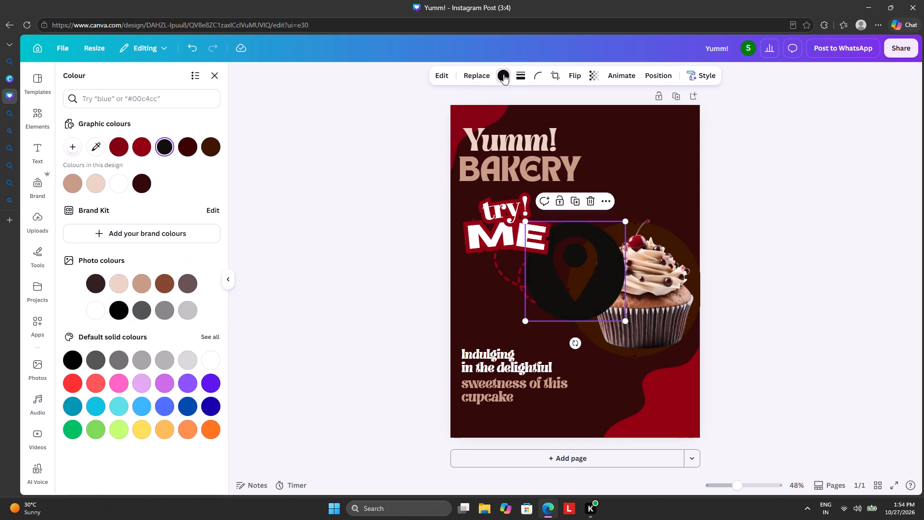
left_click(214, 353)
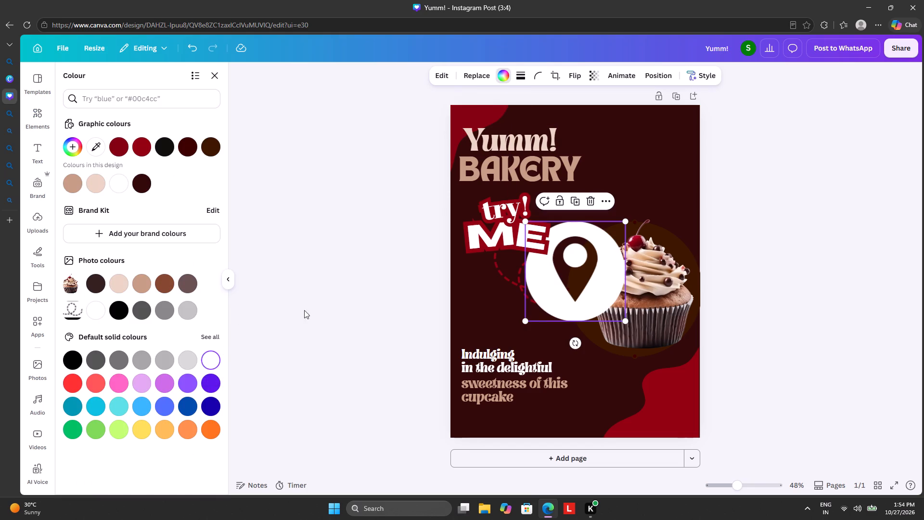
Shrink the location pin to a small icon and place it in the page's bottom-left corner, below the "cupcake" line.
left_click_drag(528, 221, 590, 261)
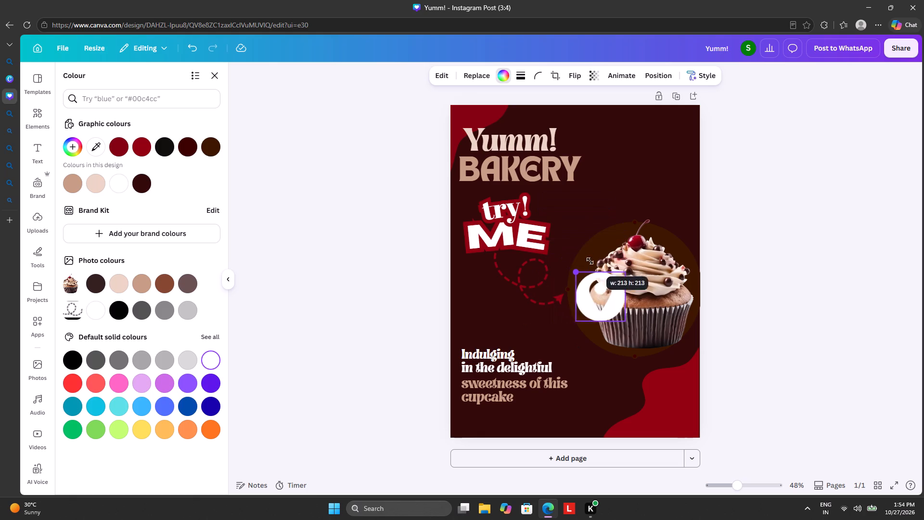
left_click_drag(590, 261, 612, 299)
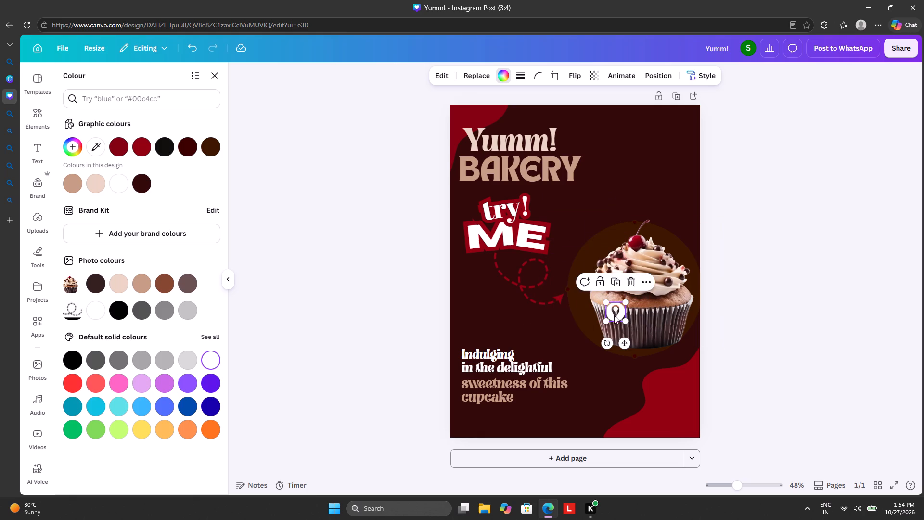
left_click_drag(623, 342, 478, 452)
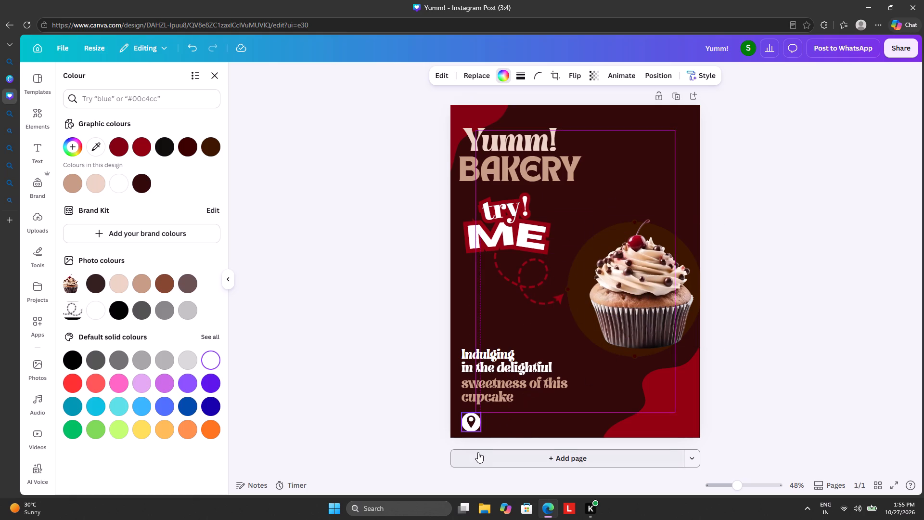
left_click_drag(478, 452, 472, 454)
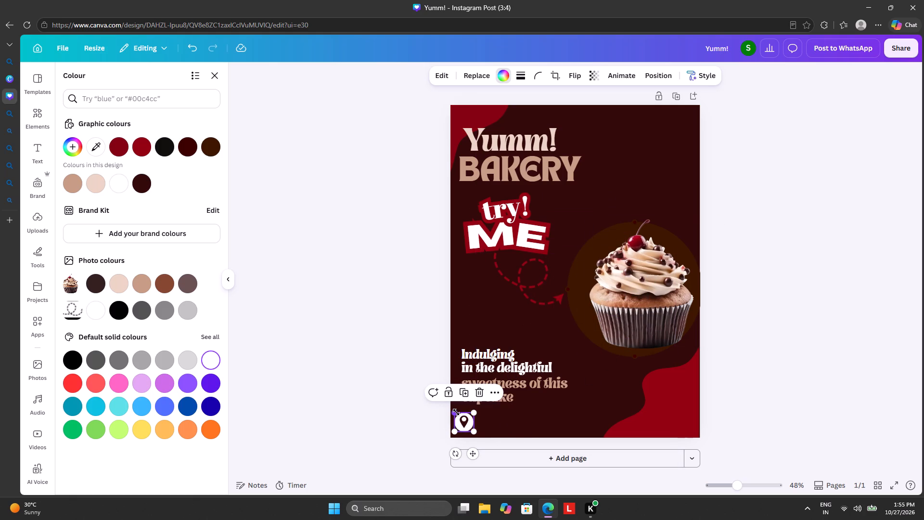
left_click_drag(456, 412, 464, 417)
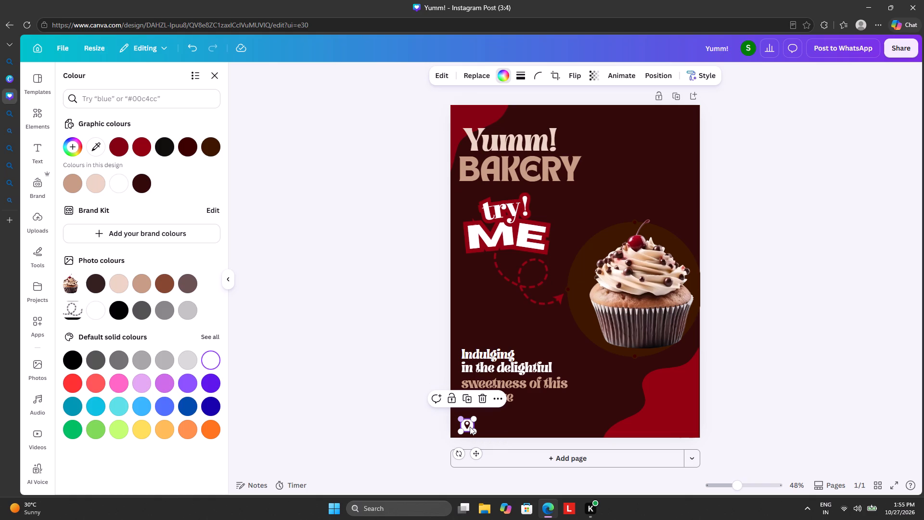
left_click_drag(468, 423, 462, 427)
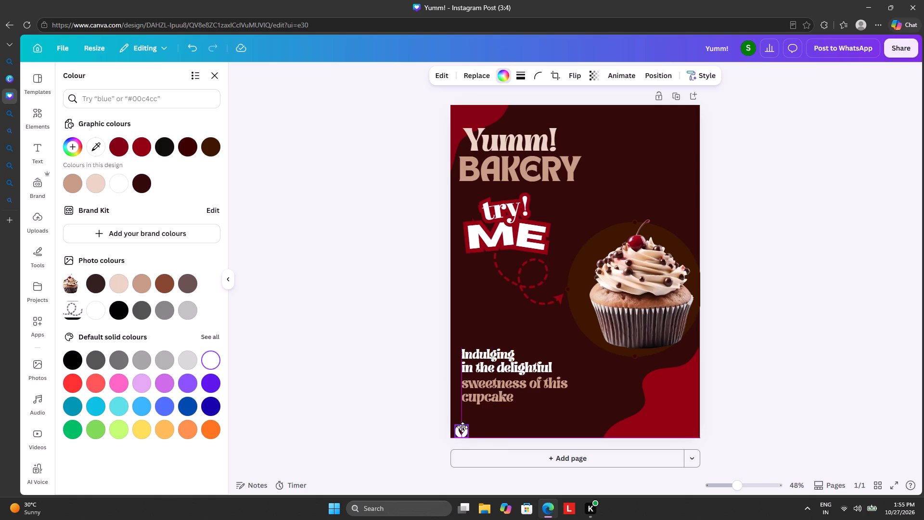
left_click_drag(462, 427, 462, 426)
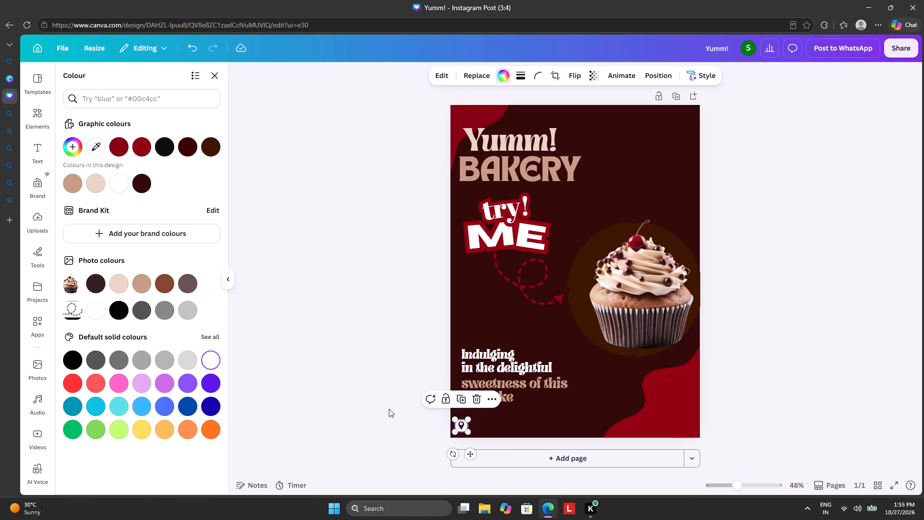
left_click(389, 409)
left_click(425, 377)
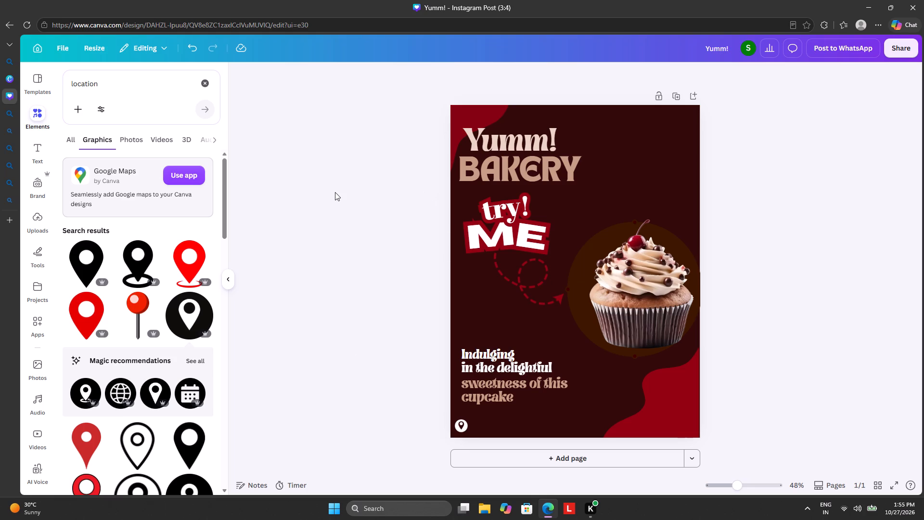
Add a heading text box to the page.
left_click(39, 148)
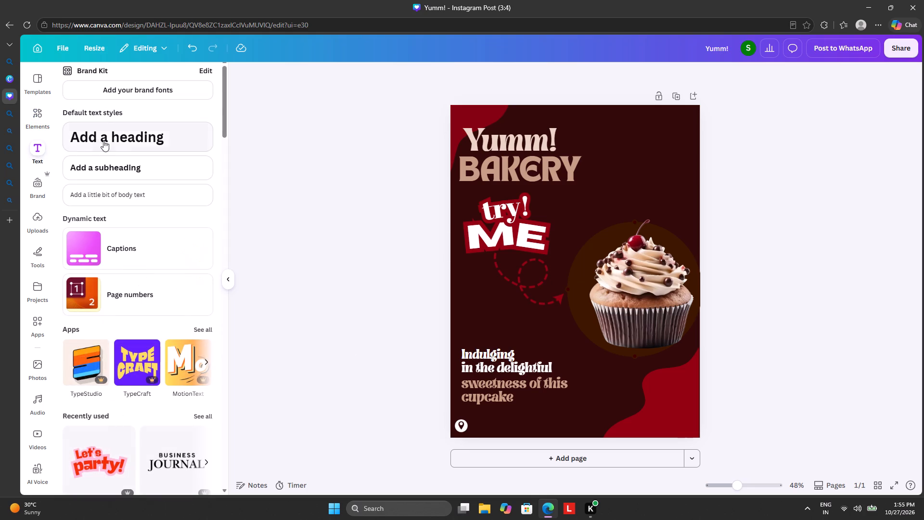
left_click(119, 136)
left_click(538, 273)
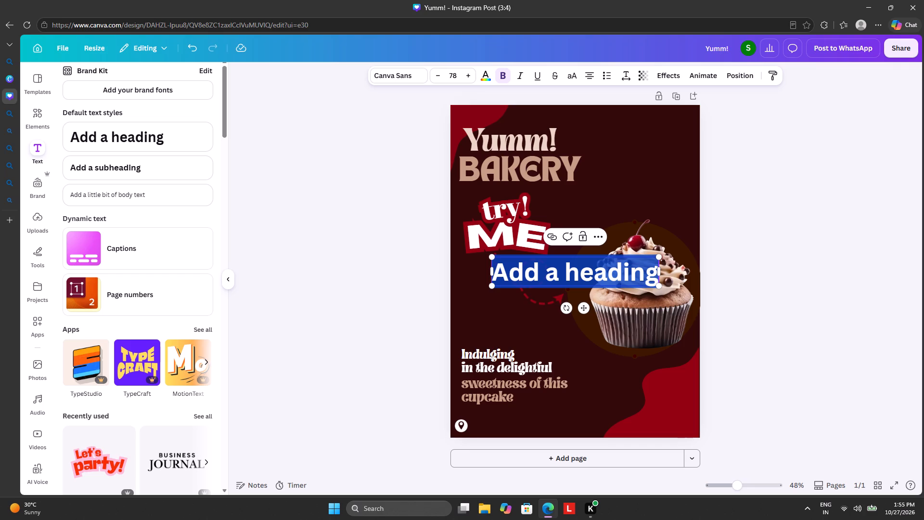
Replace the placeholder heading text with "GREEN PARK SECTOR2".
left_click(639, 270)
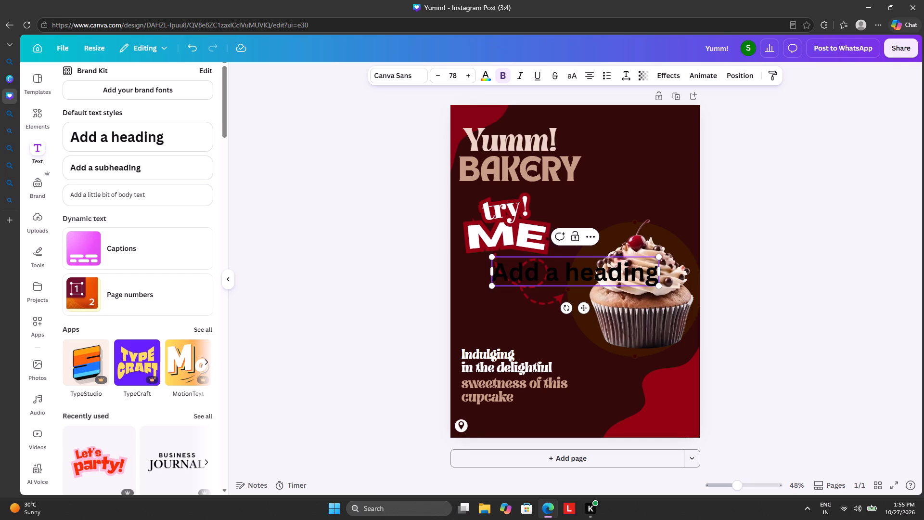
left_click(654, 274)
key("BackSpace")
key("BackSpace")
key("BackSpace")
key("BackSpace")
key("BackSpace")
key("BackSpace")
key("BackSpace")
key("BackSpace")
key("BackSpace")
key("BackSpace")
key("BackSpace")
key("BackSpace")
key("BackSpace")
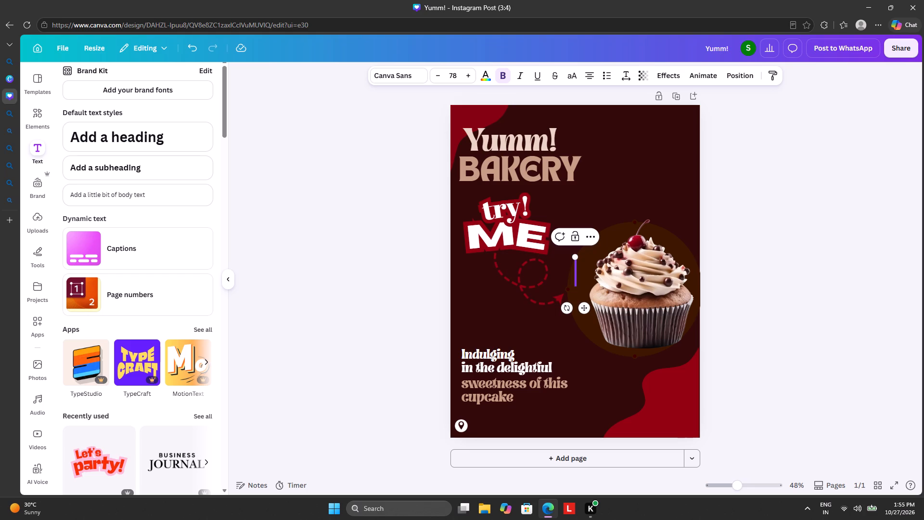
key("g")
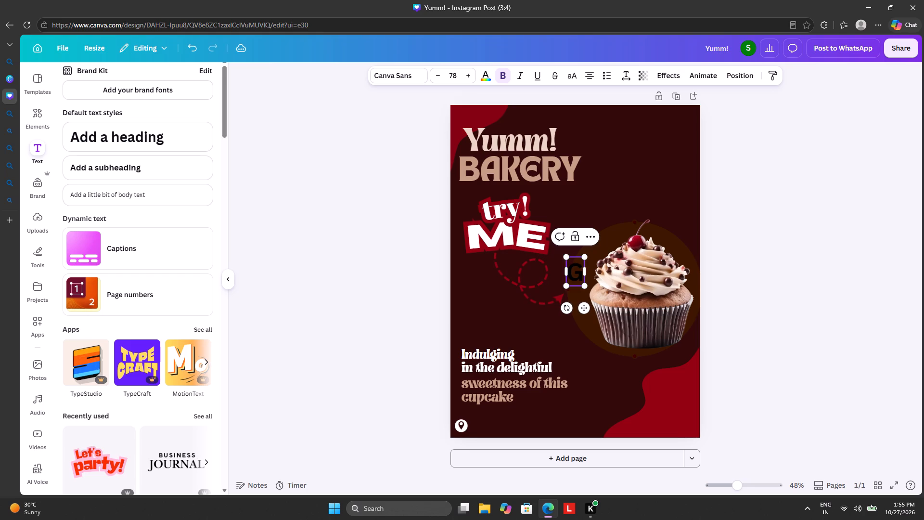
key("r")
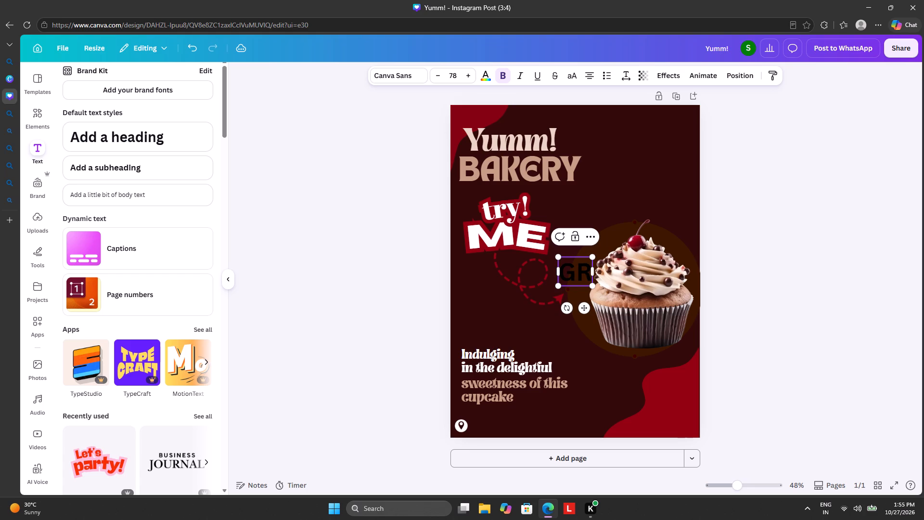
type("EEN")
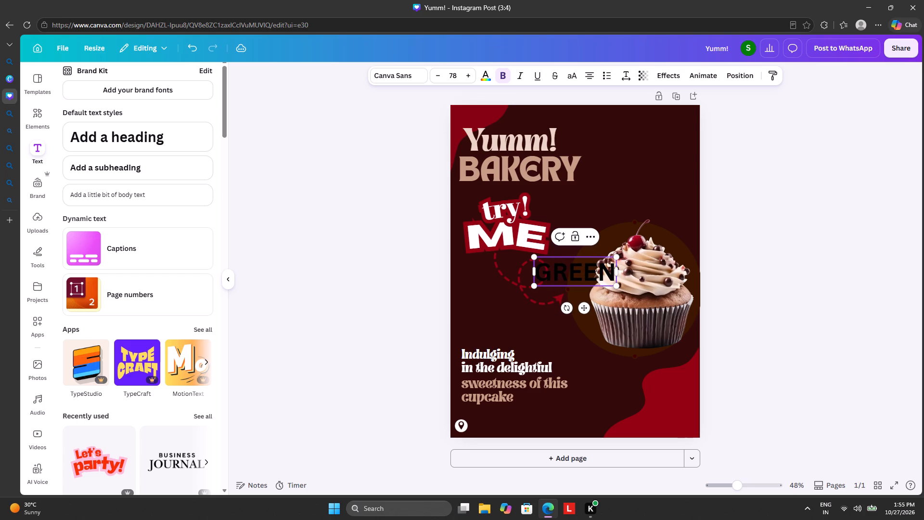
key("space")
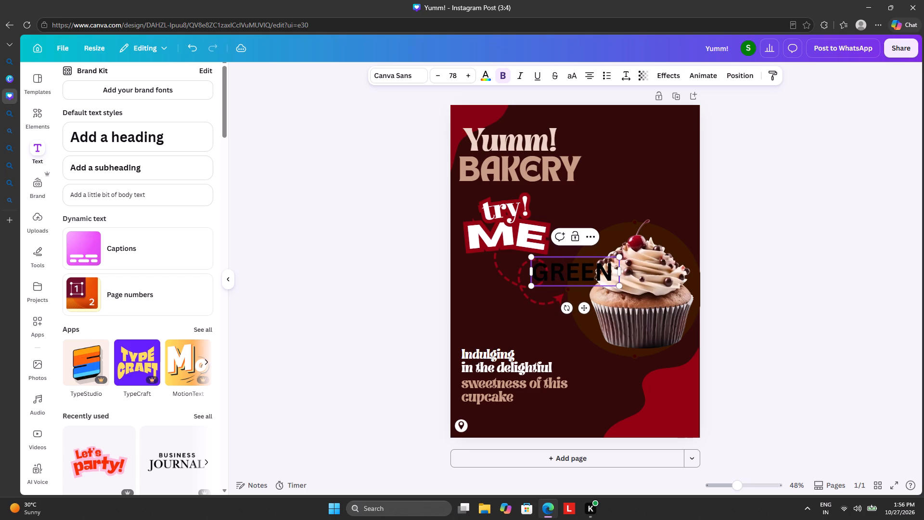
type("PR")
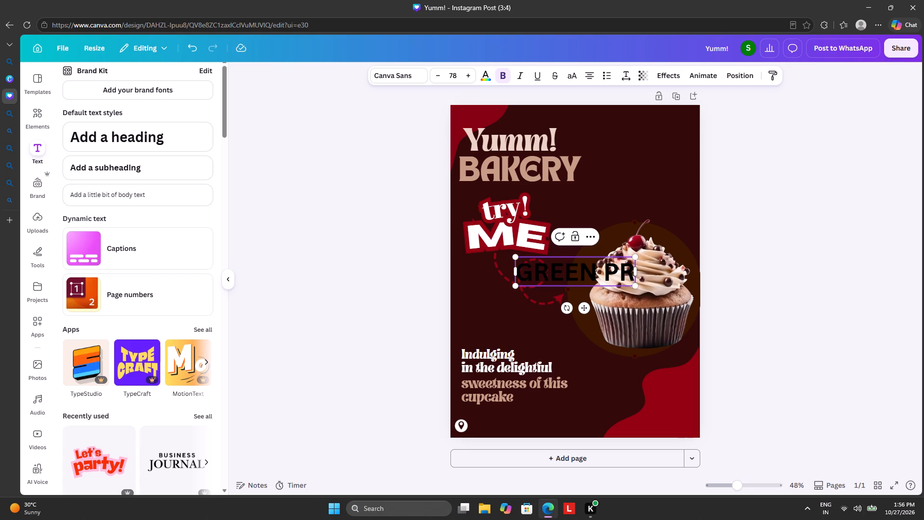
key("BackSpace")
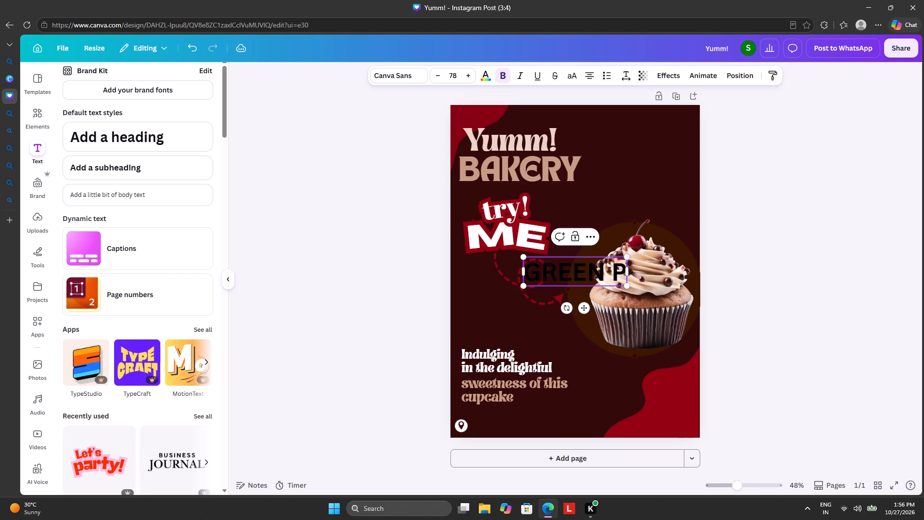
key("a")
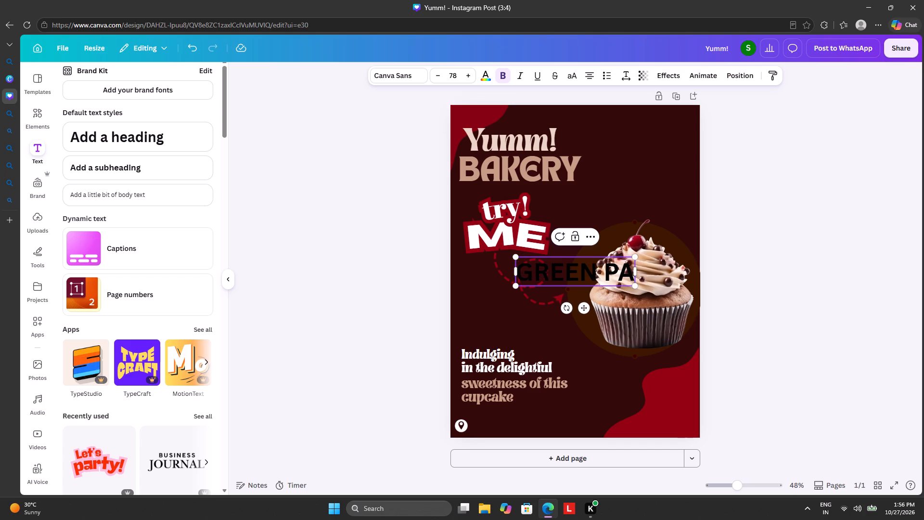
key("r")
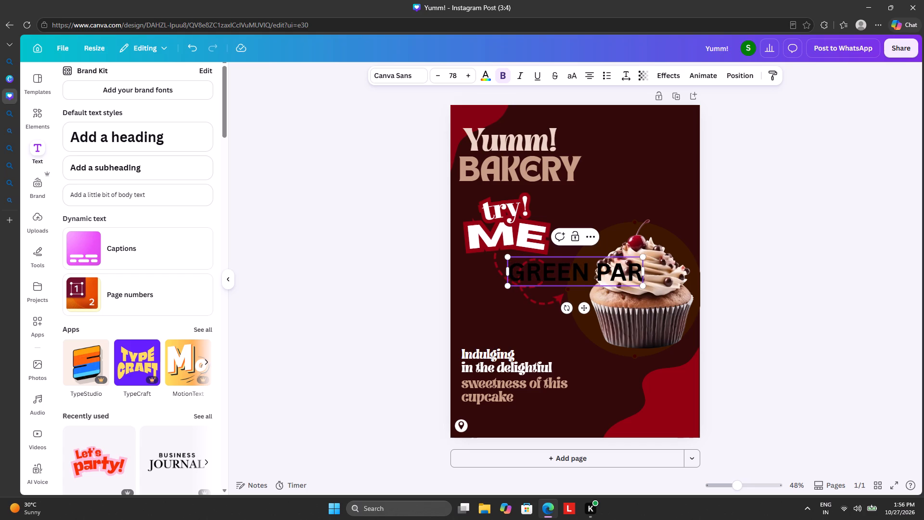
key("k")
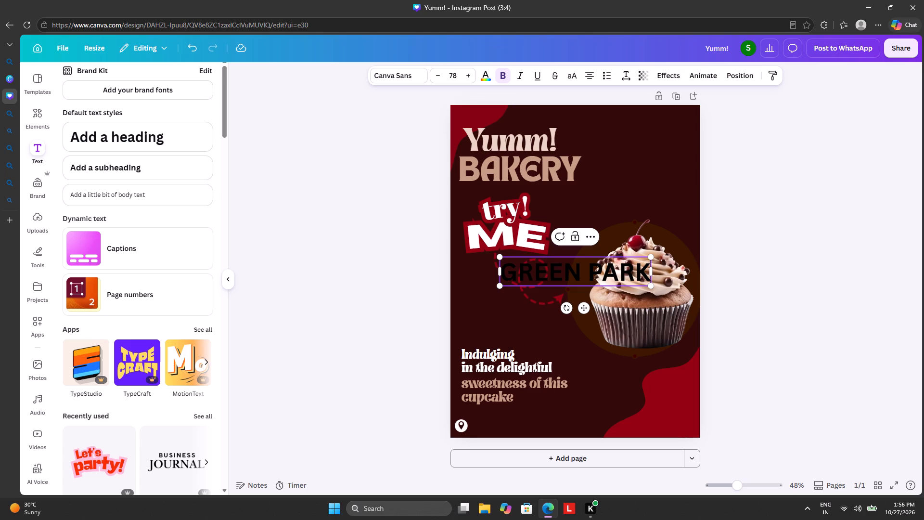
key("space")
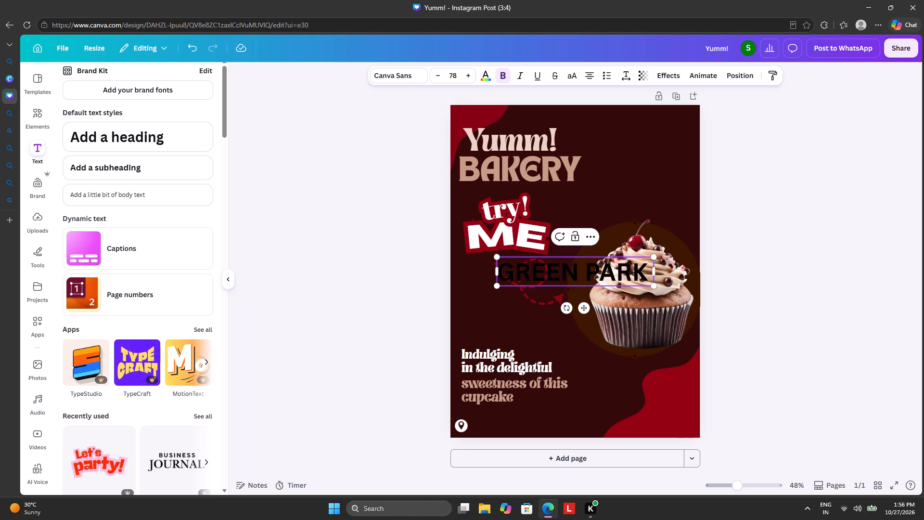
type("SE")
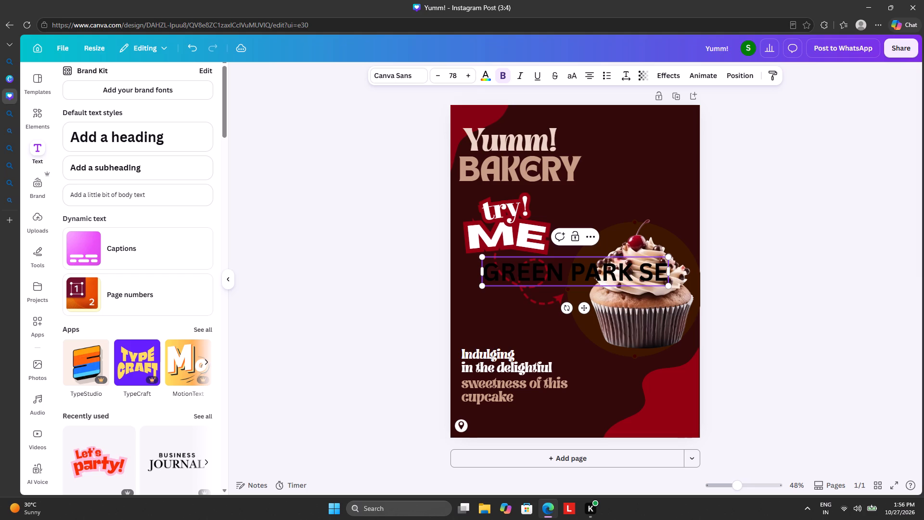
key("c")
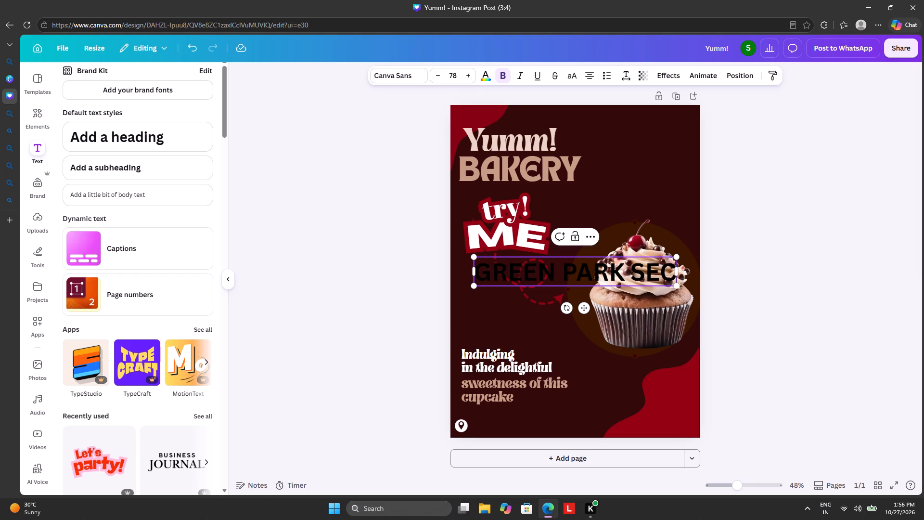
key("t")
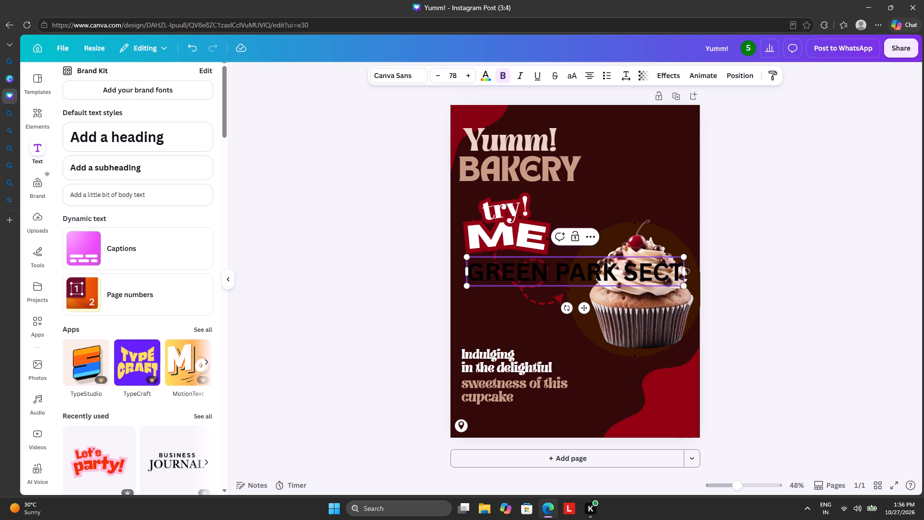
type("OR")
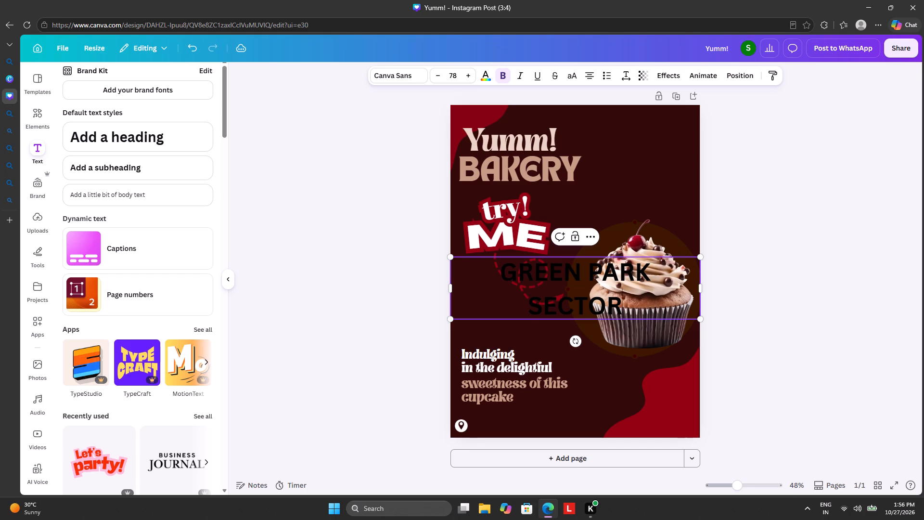
key("2")
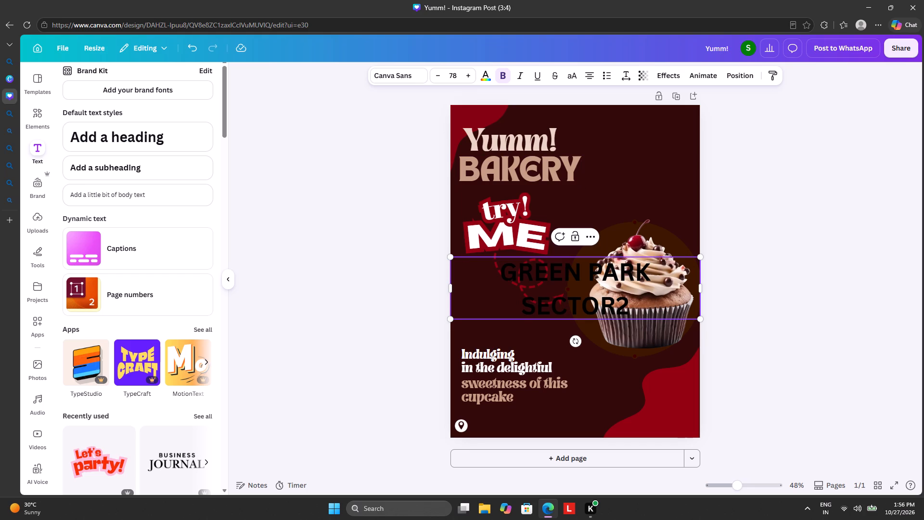
Recolour the "GREEN PARK SECTOR2" text with the design's tan brown, matching the "BAKERY" title.
left_click_drag(505, 273, 632, 309)
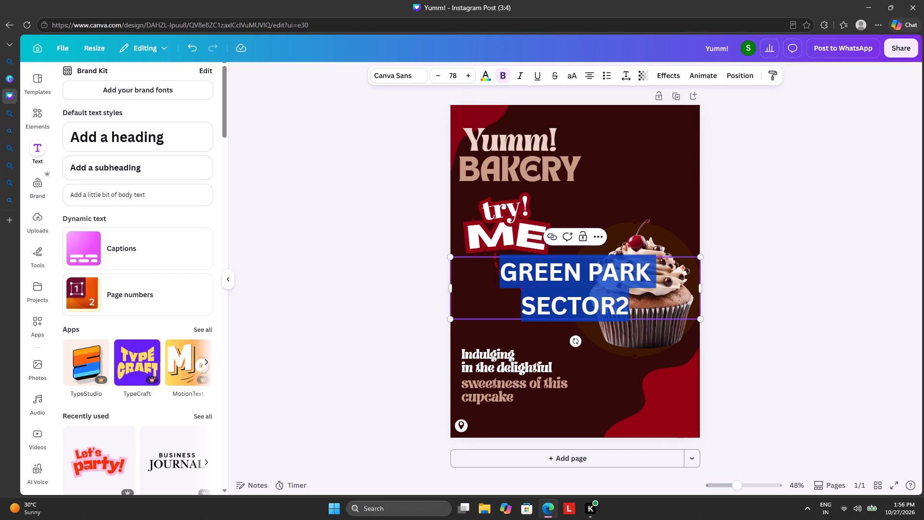
left_click(490, 76)
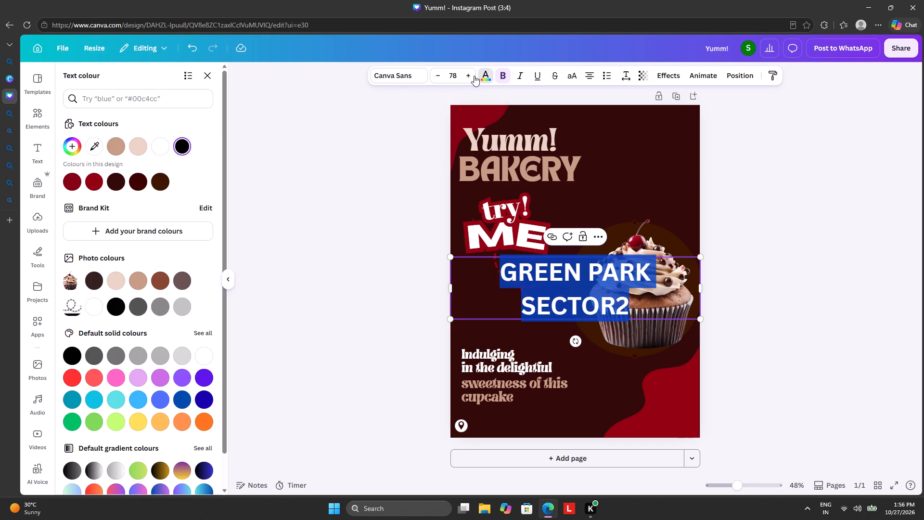
left_click(112, 144)
left_click(265, 166)
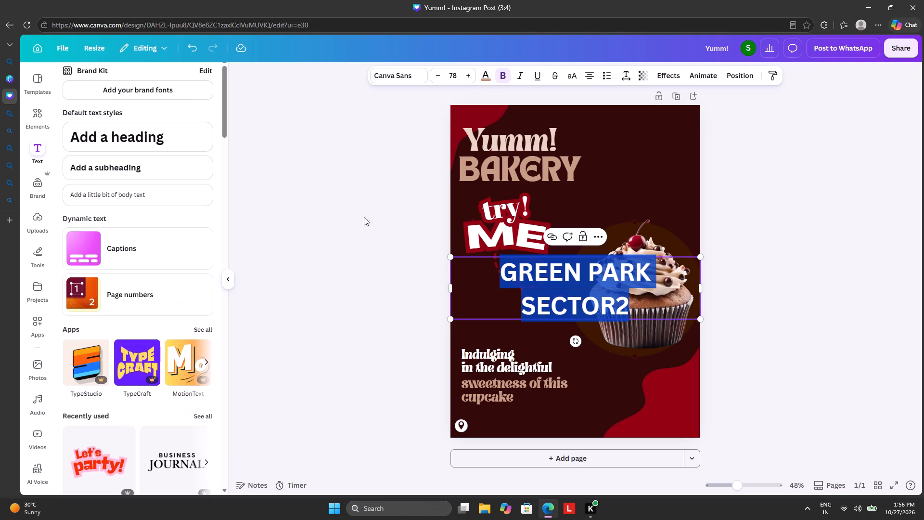
left_click(515, 283)
left_click(592, 182)
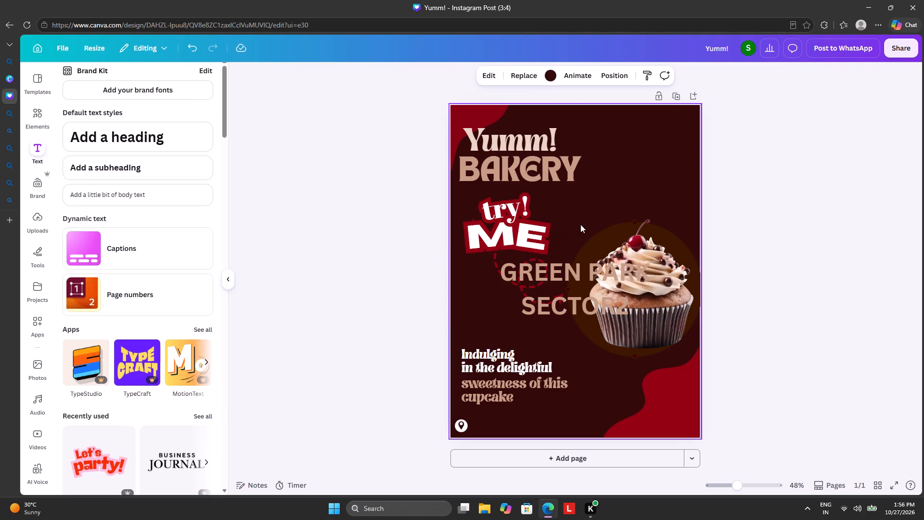
Move the "GREEN PARK SECTOR2" text slightly lower, to just above the "Indulging" line.
left_click(543, 277)
left_click_drag(504, 267, 525, 279)
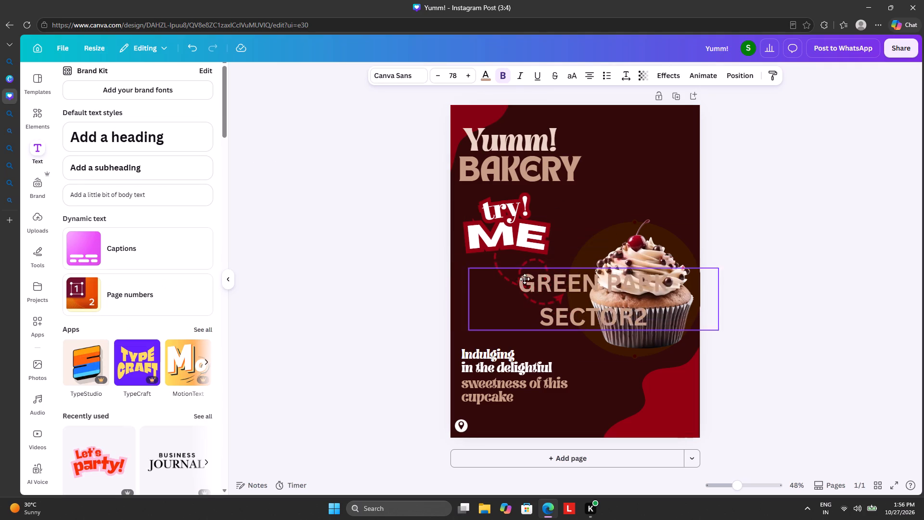
left_click_drag(525, 279, 504, 289)
Change the font of the whole "GREEN PARK SECTOR2" text to Horizon.
left_click(501, 284)
left_click_drag(504, 287, 560, 312)
left_click(584, 317)
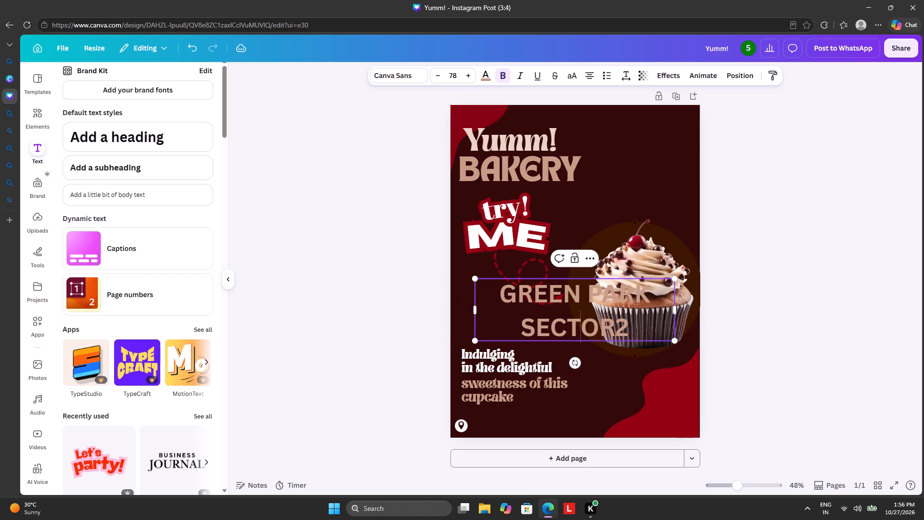
left_click_drag(506, 292, 631, 322)
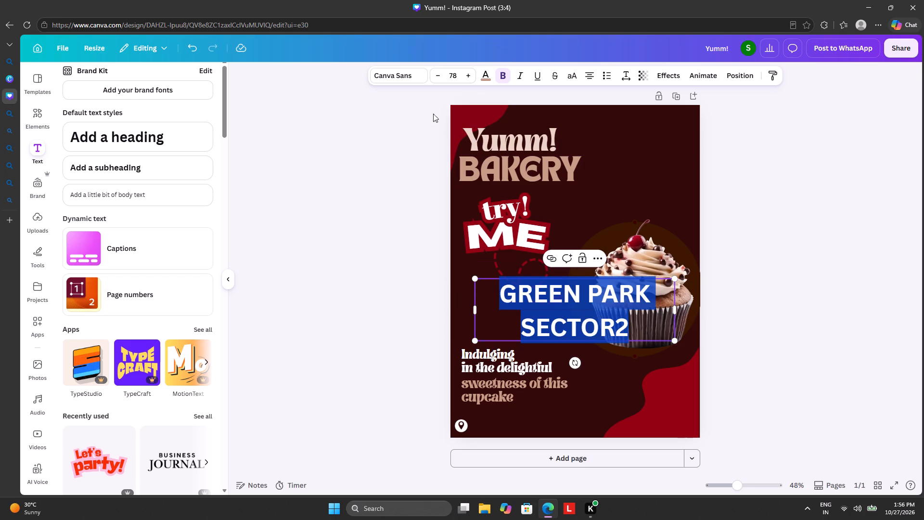
left_click(403, 78)
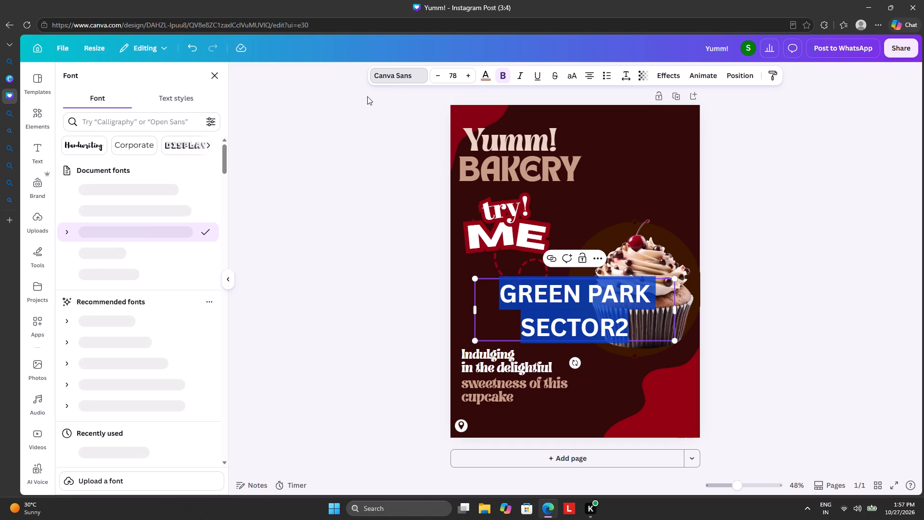
left_click(138, 250)
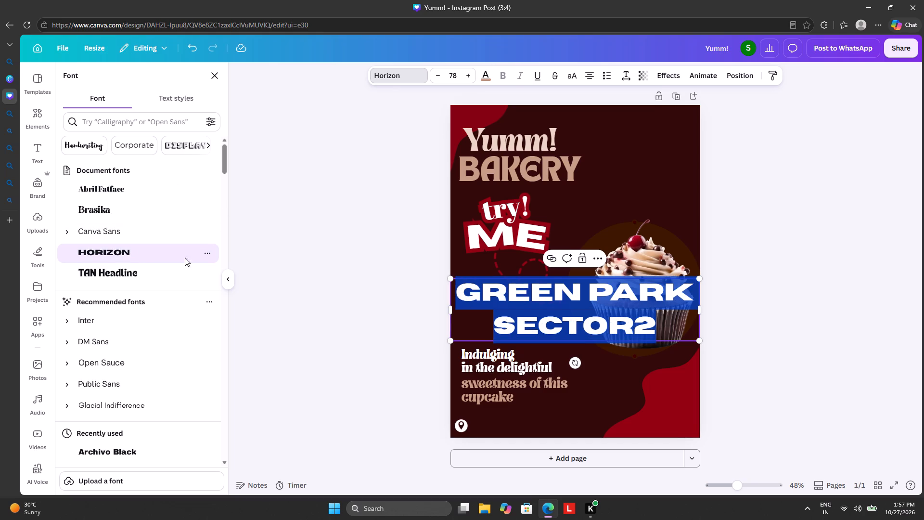
Widen the "GREEN PARK SECTOR2" text box until it fits on one line, and scale it down to about font size 16.2.
left_click_drag(700, 309, 784, 297)
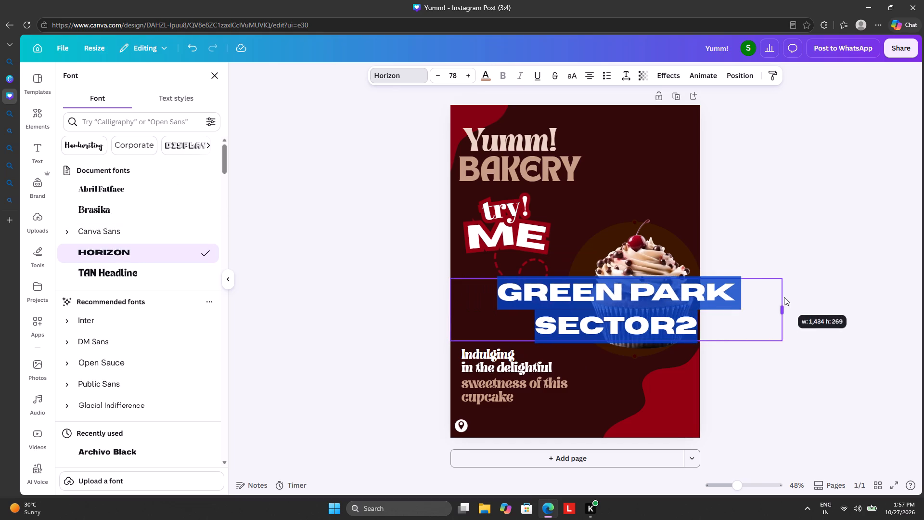
left_click_drag(784, 297, 908, 303)
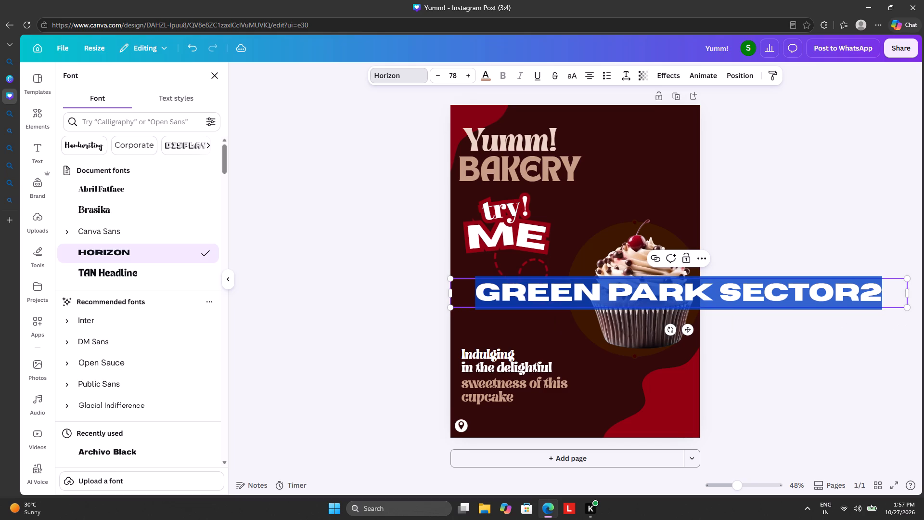
left_click_drag(448, 279, 641, 290)
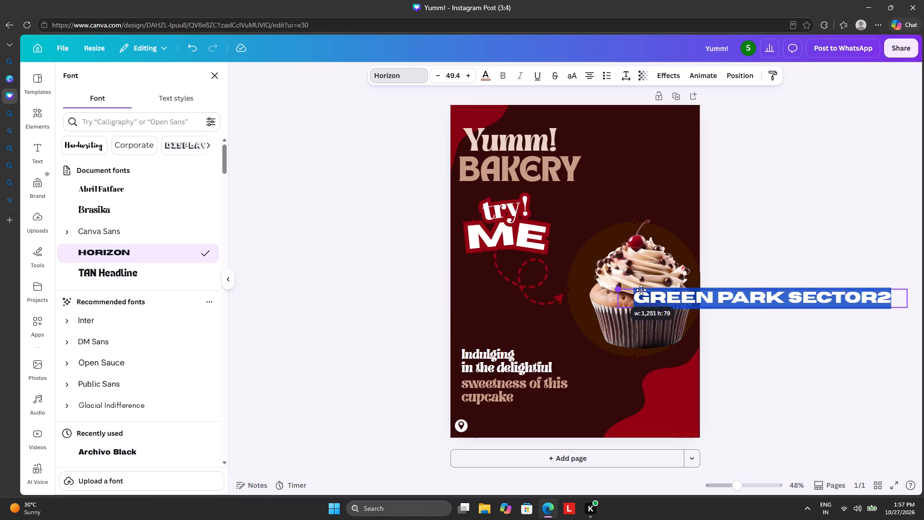
left_click_drag(641, 290, 813, 299)
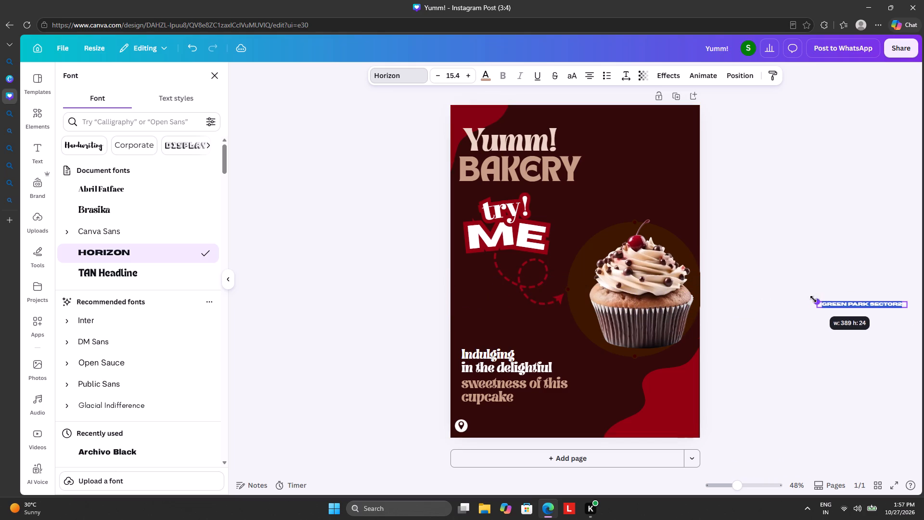
left_click_drag(813, 299, 809, 300)
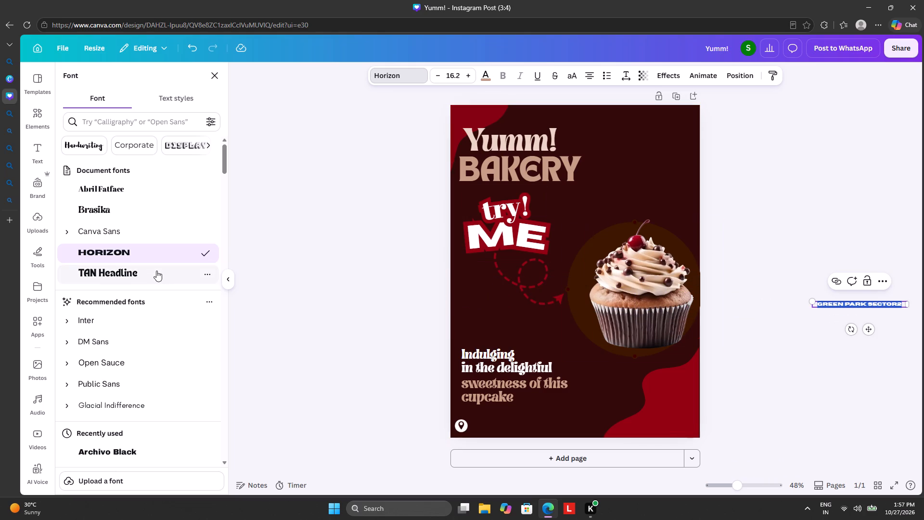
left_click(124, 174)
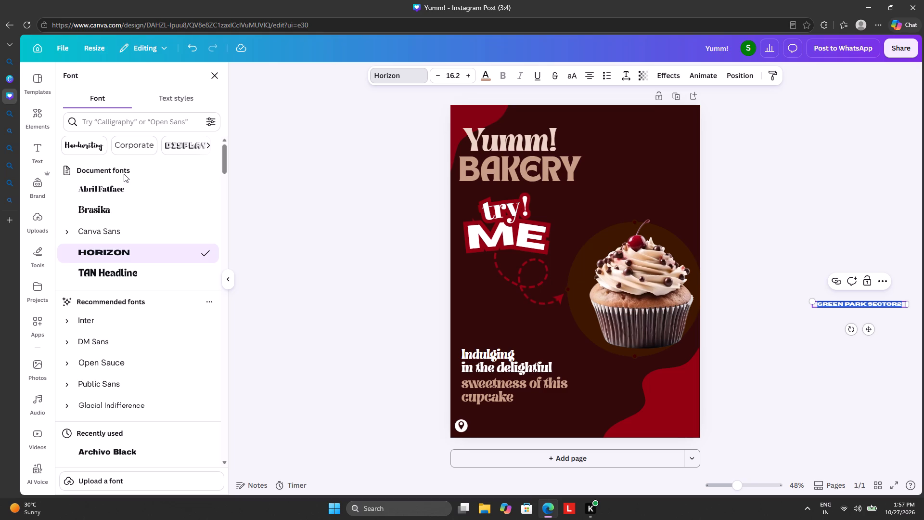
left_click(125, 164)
Change the font of the "GREEN PARK SECTOR2" text to Breul Grotesk from the Corporate font category.
left_click(138, 138)
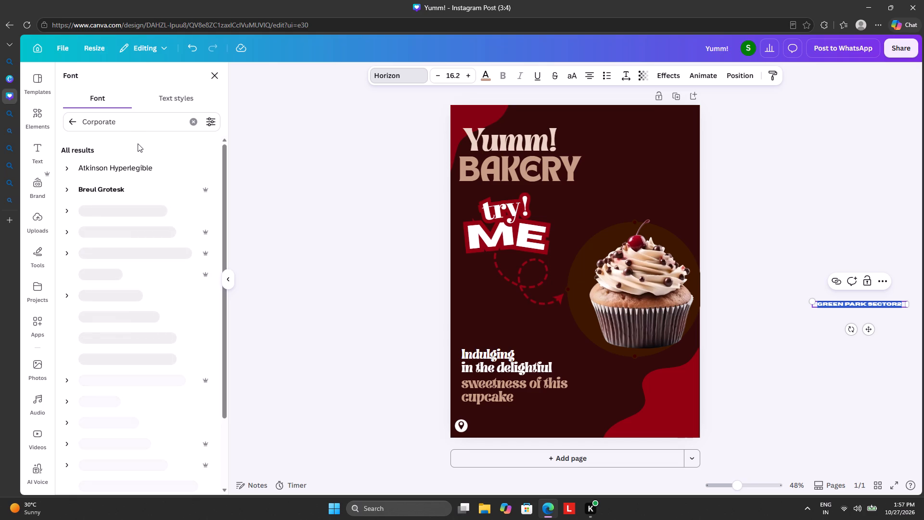
left_click(130, 190)
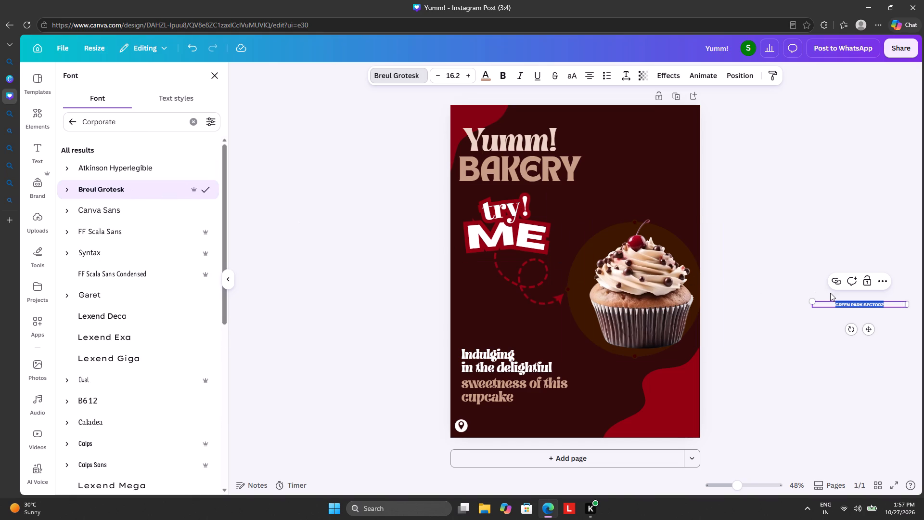
Enlarge the "GREEN PARK SECTOR2" text to about font size 22.4 and place it beside the location icon at the page's bottom.
left_click_drag(812, 304, 755, 305)
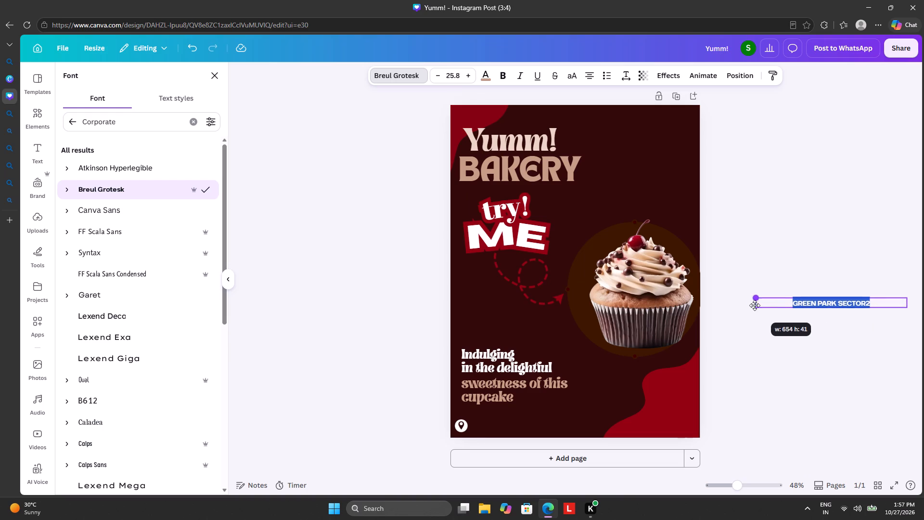
left_click_drag(755, 305, 776, 306)
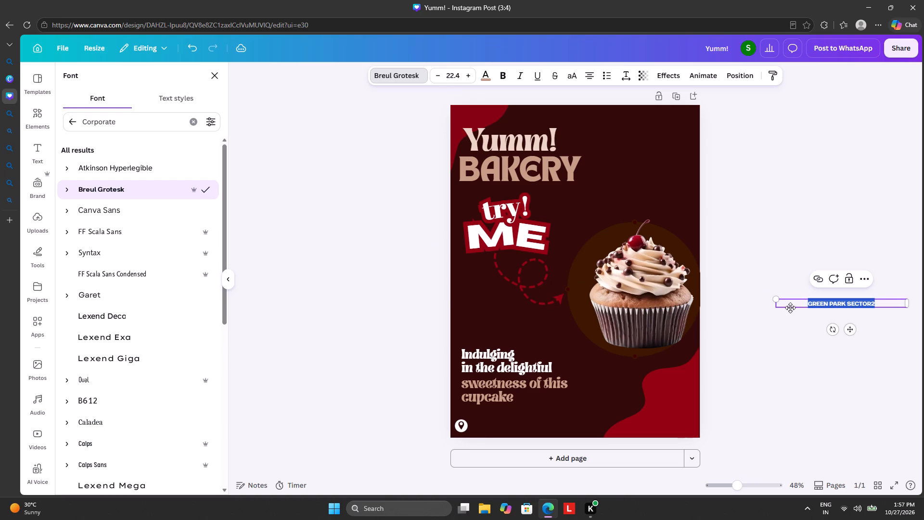
left_click_drag(792, 307, 699, 341)
left_click_drag(848, 327, 520, 451)
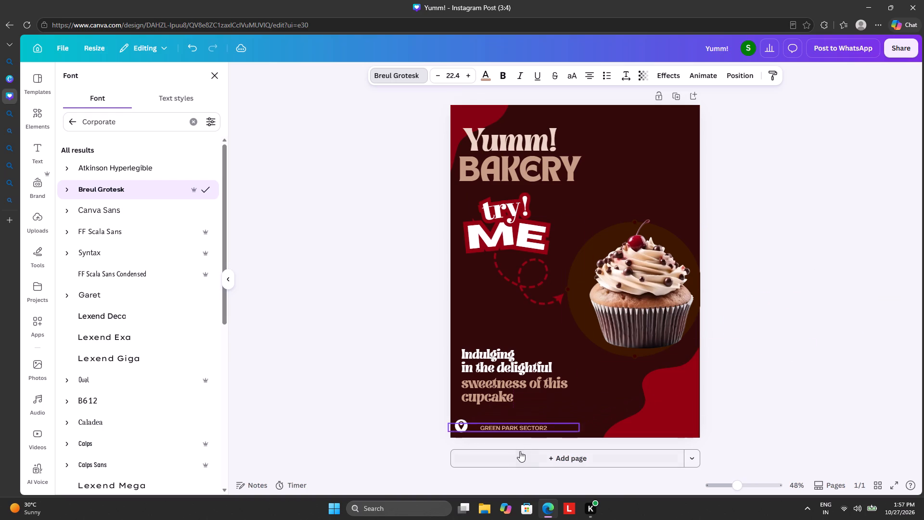
Move the "GREEN PARK SECTOR2" text right next to the location icon and align it with the icon.
left_click_drag(520, 451, 511, 449)
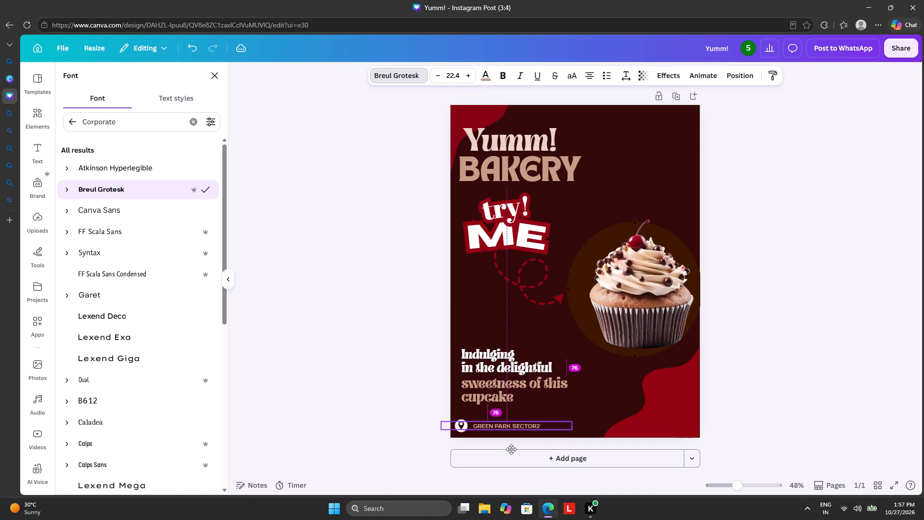
left_click_drag(511, 449, 509, 450)
left_click(433, 388)
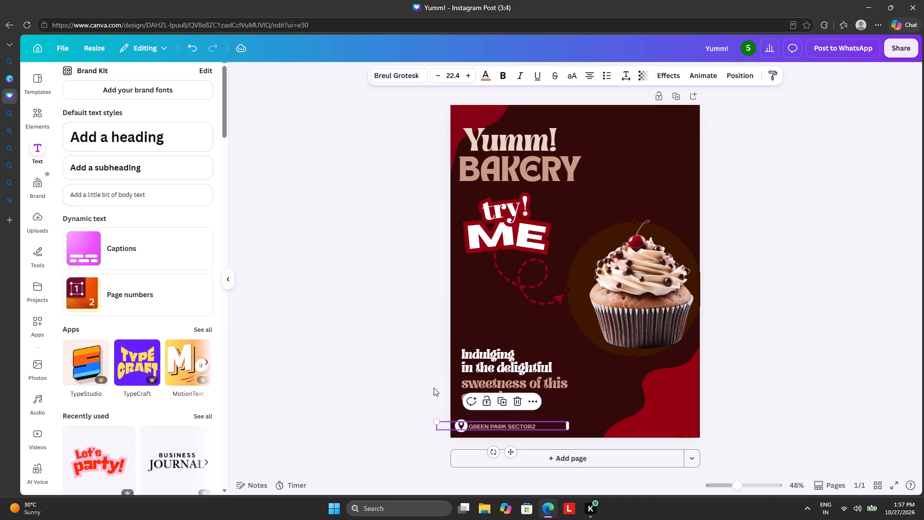
left_click(432, 357)
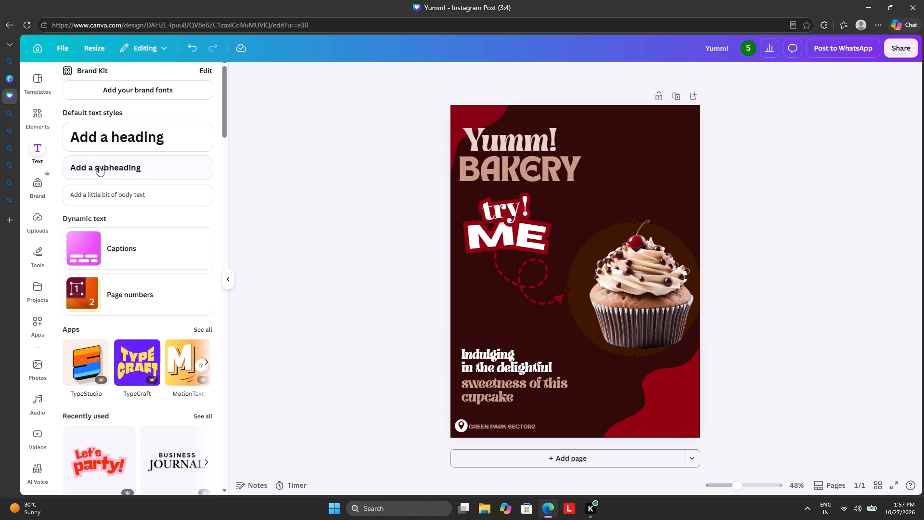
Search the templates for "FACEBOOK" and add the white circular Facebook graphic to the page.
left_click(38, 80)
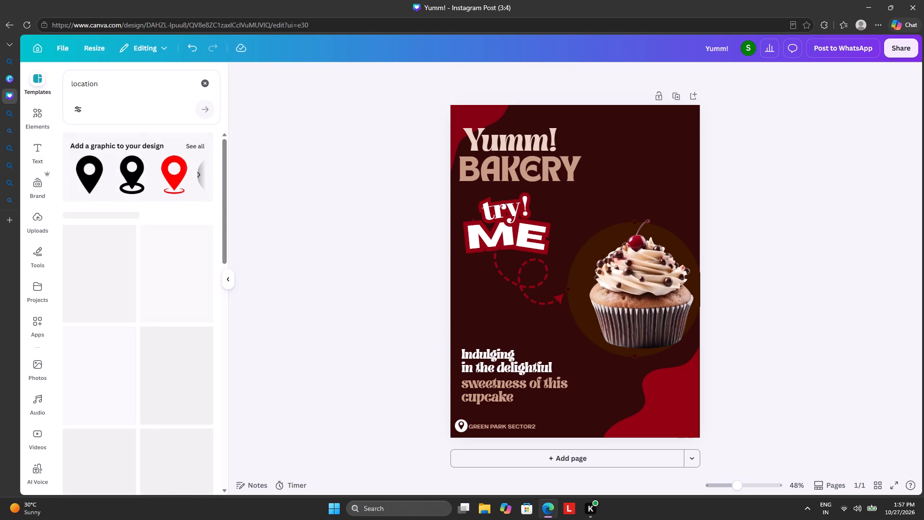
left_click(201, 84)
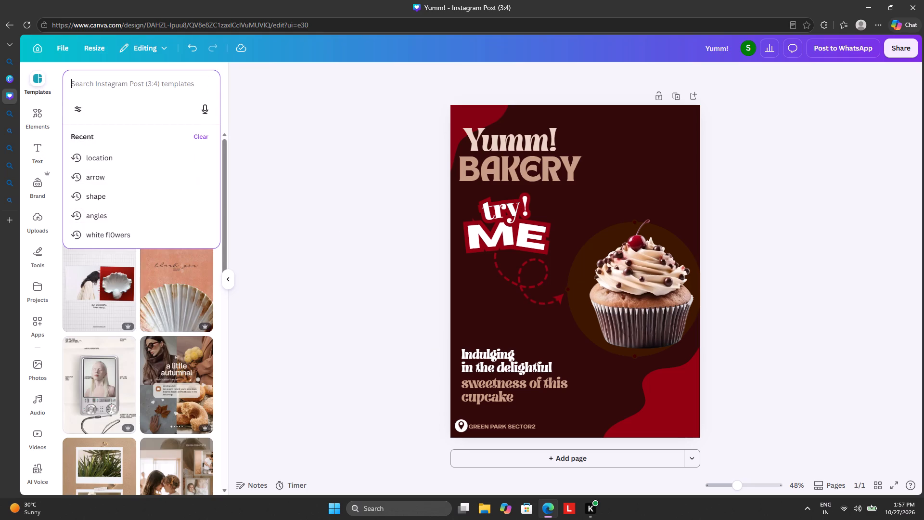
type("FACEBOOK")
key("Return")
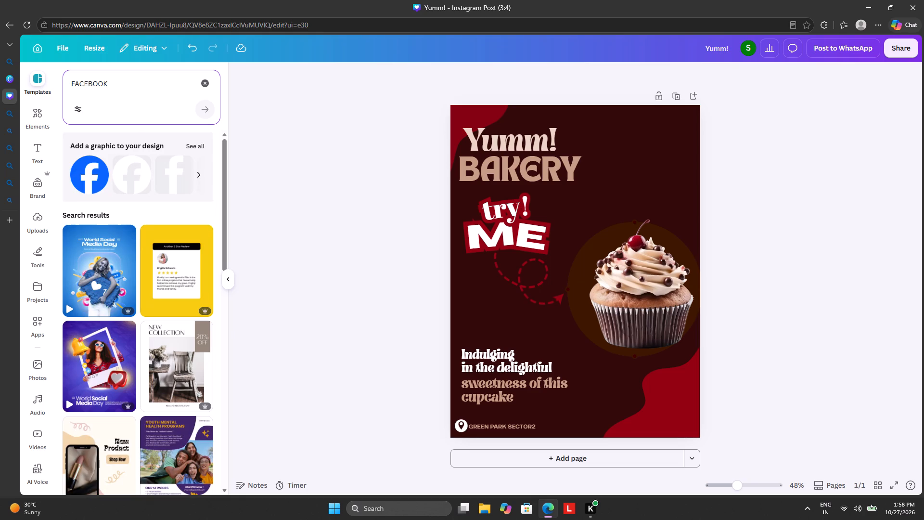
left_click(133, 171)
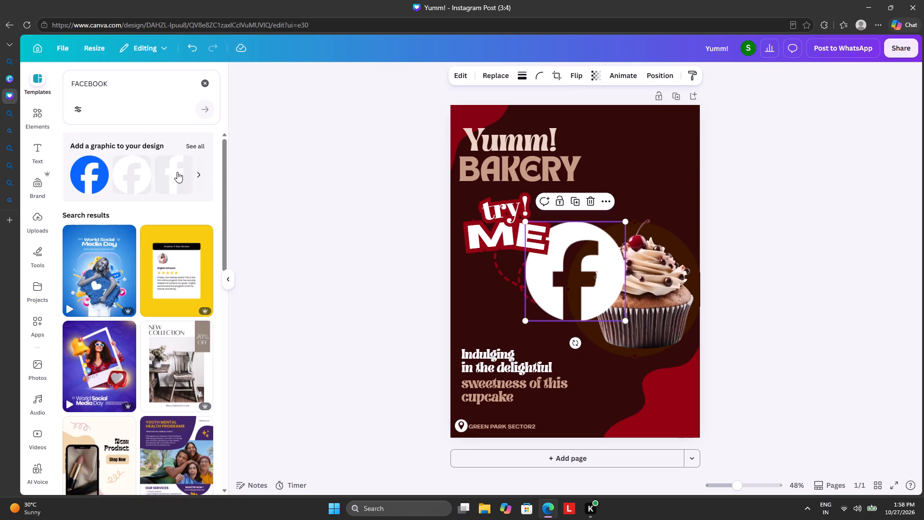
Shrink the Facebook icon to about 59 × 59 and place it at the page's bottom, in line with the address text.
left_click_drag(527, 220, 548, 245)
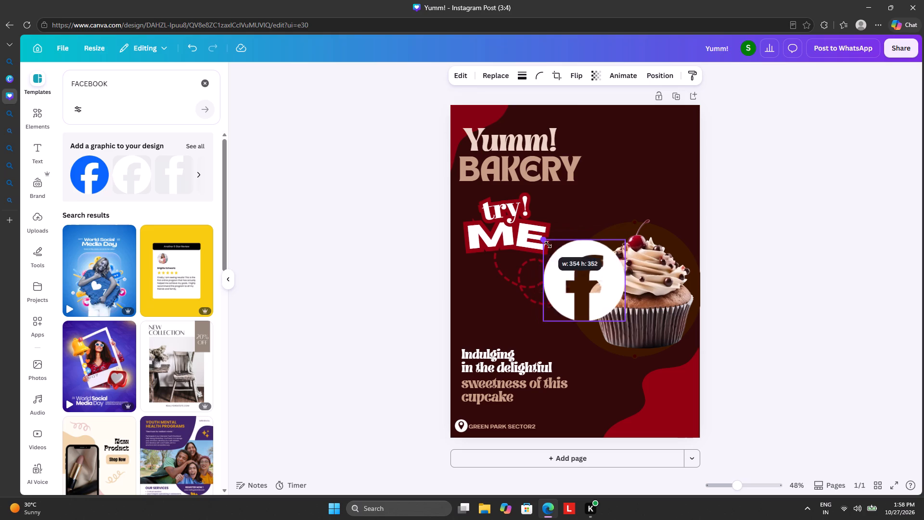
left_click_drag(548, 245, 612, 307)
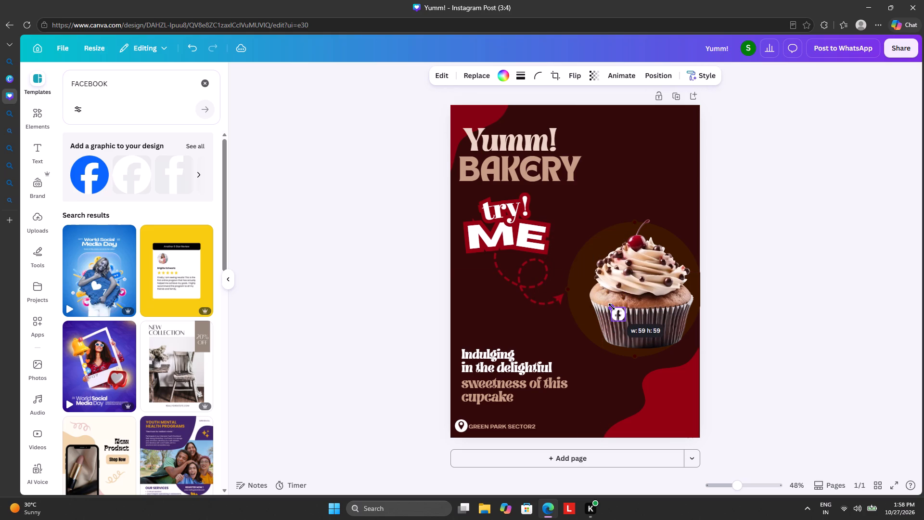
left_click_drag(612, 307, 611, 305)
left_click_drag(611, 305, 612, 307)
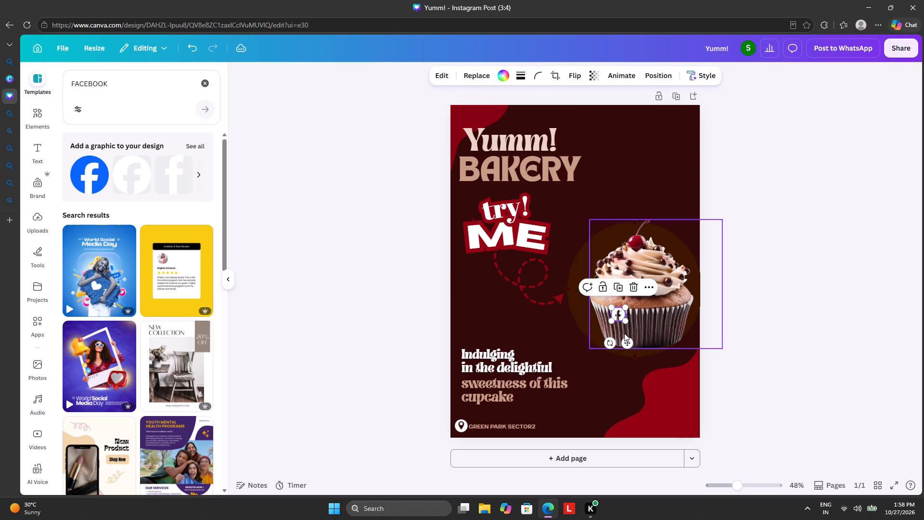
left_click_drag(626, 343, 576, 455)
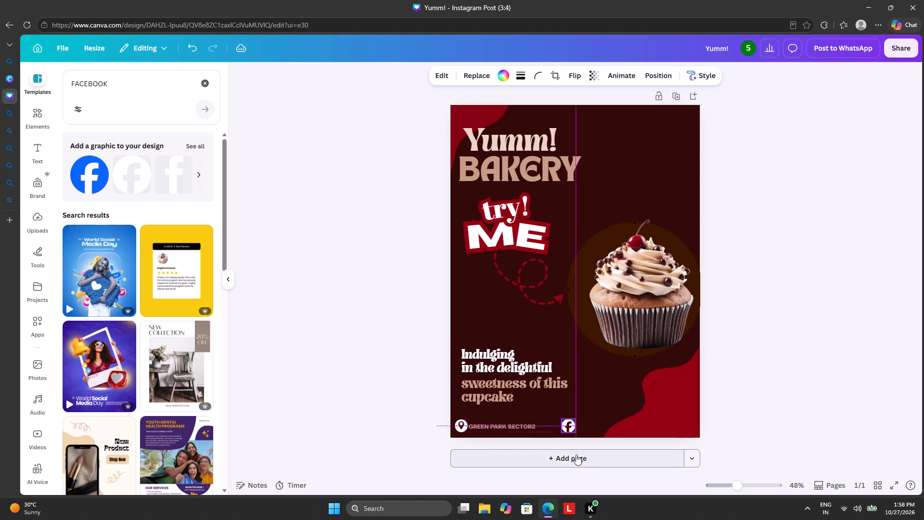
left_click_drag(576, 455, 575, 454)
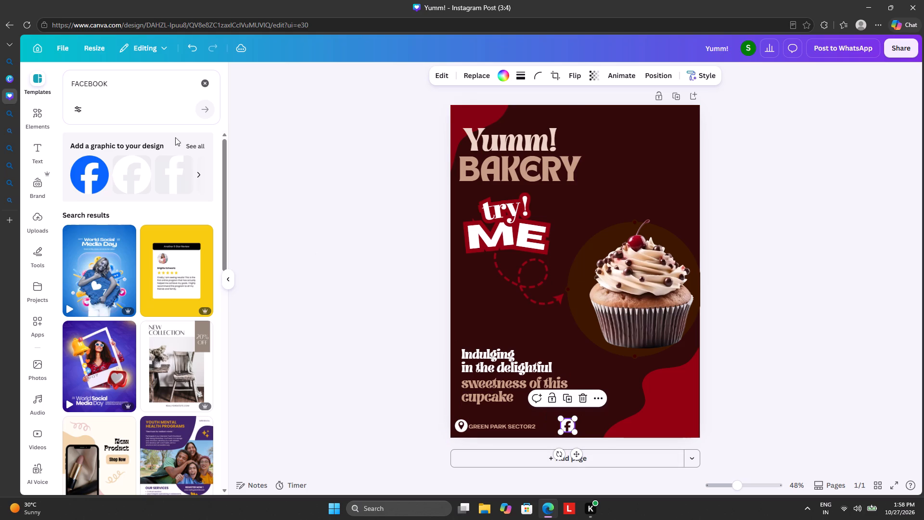
Search the templates for "TWITER", and run the suggested search "twitter post".
left_click(203, 84)
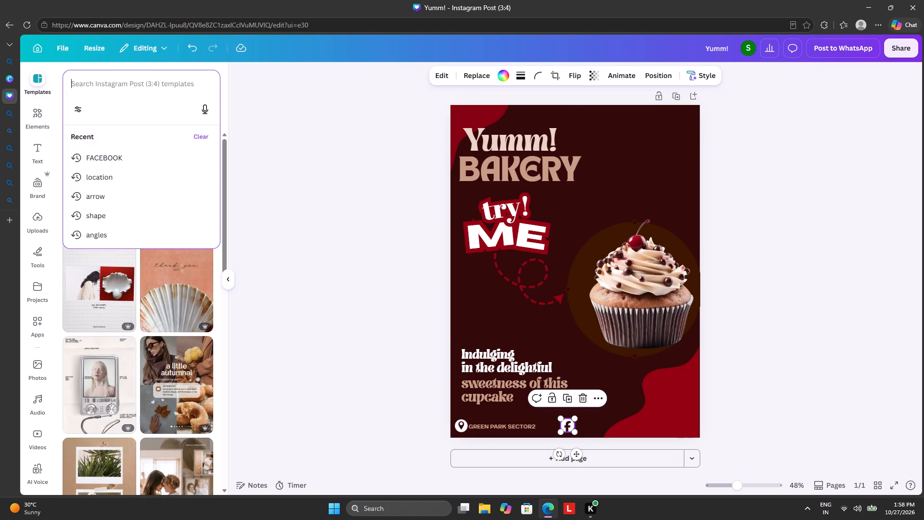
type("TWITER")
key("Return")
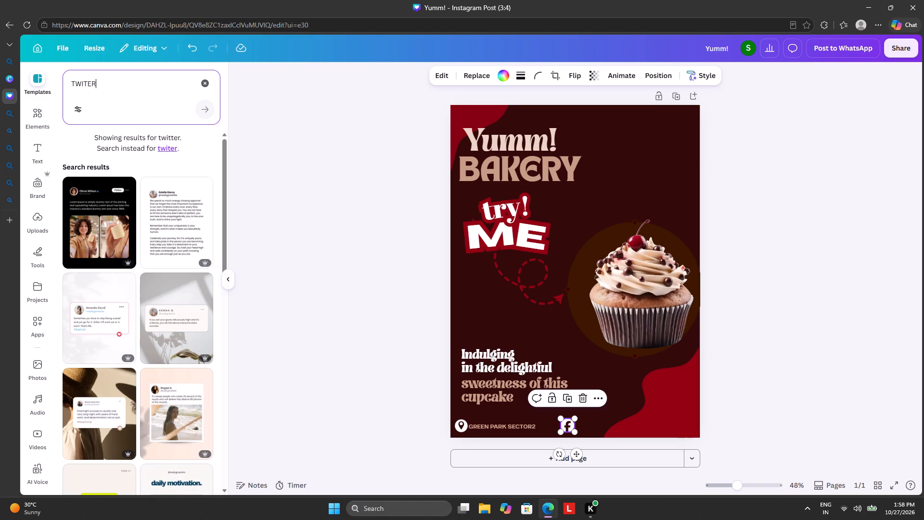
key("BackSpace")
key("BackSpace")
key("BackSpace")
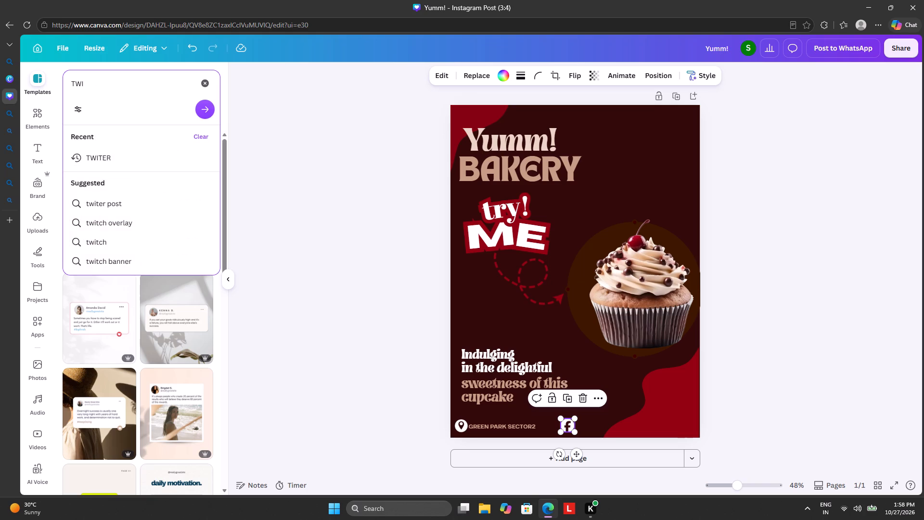
left_click(157, 202)
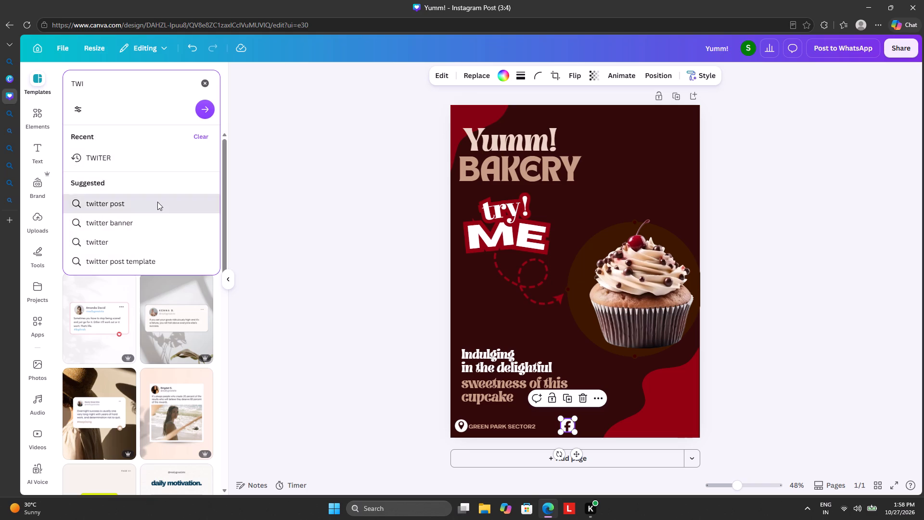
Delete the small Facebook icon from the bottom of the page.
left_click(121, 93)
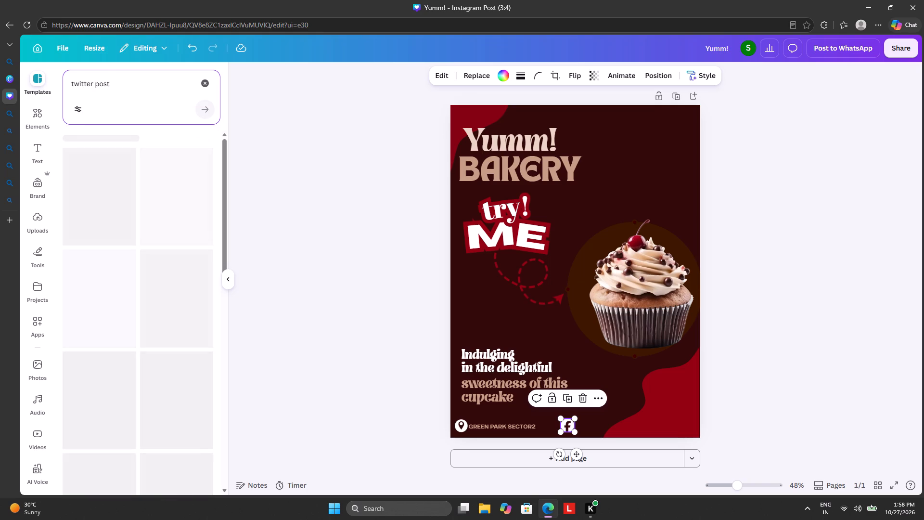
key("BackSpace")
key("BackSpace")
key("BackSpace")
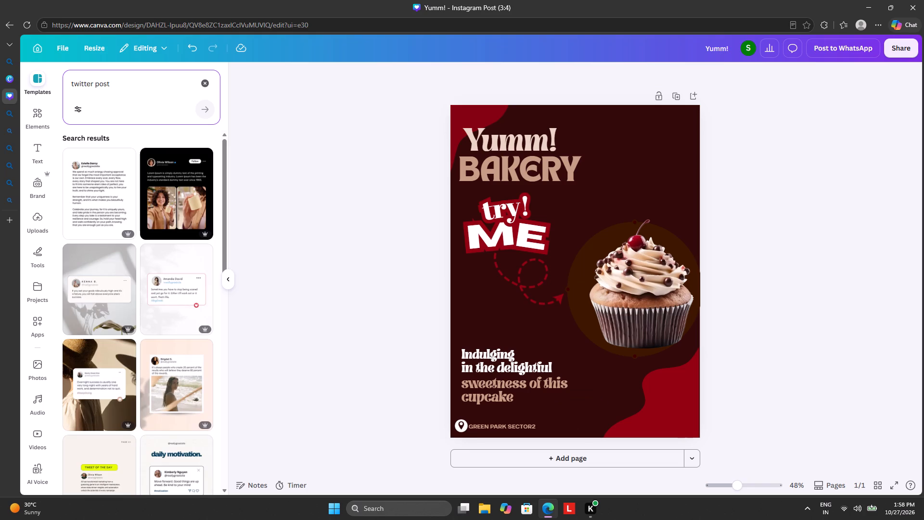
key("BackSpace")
Shorten the template search to "twitter" and look through the results for an icon.
left_click(113, 87)
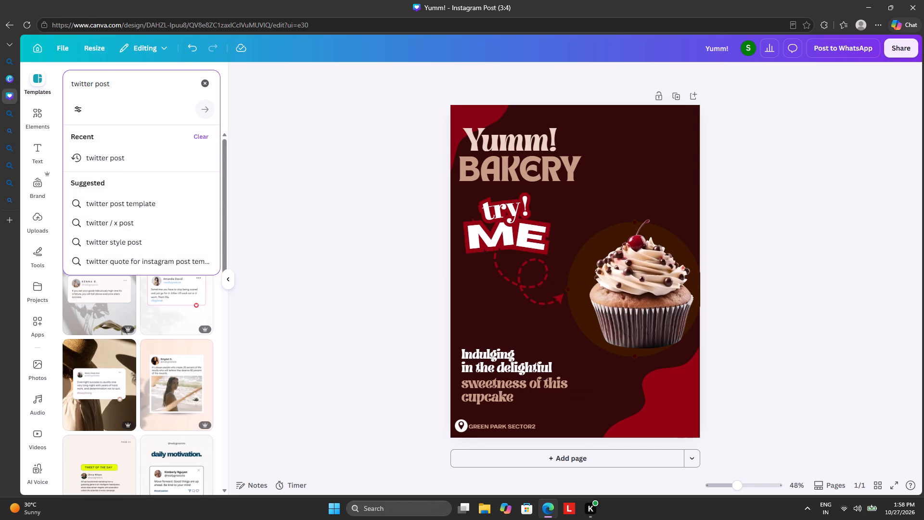
key("BackSpace")
key("BackSpace")
key("BackSpace")
key("BackSpace")
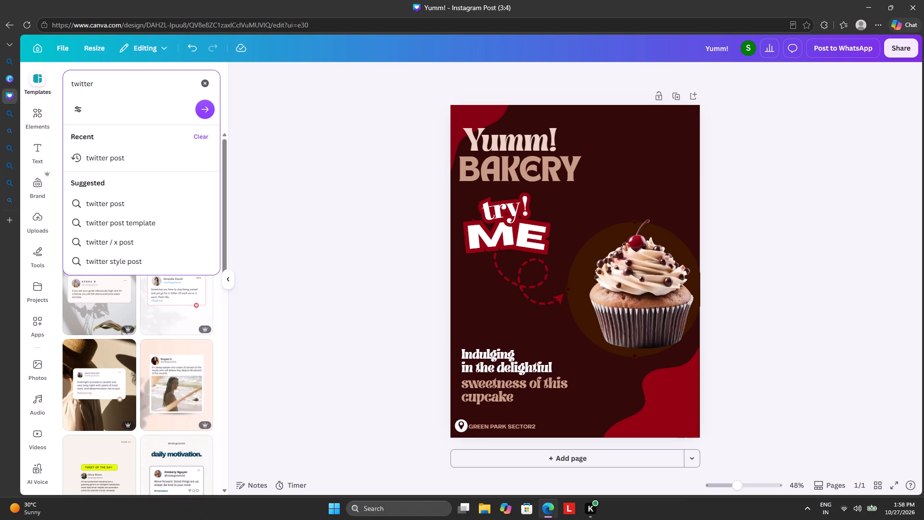
key("Return")
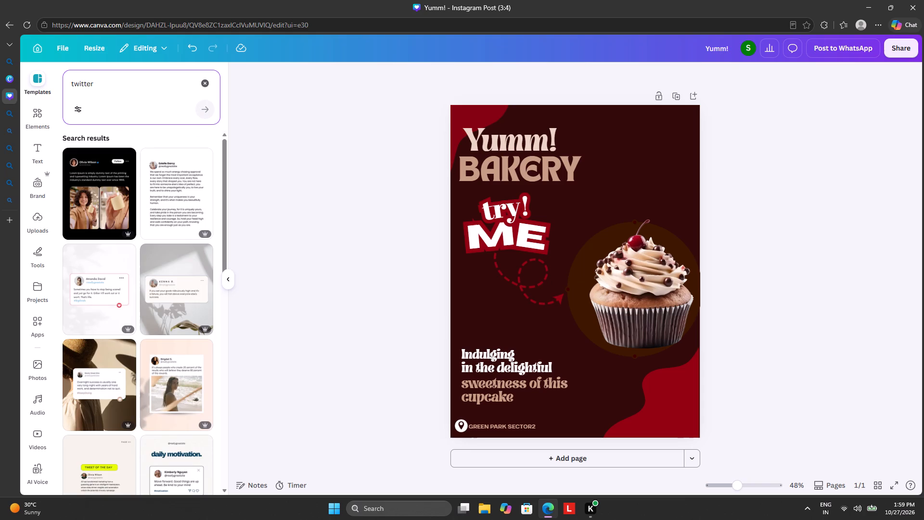
scroll(98, 255, "down", 7)
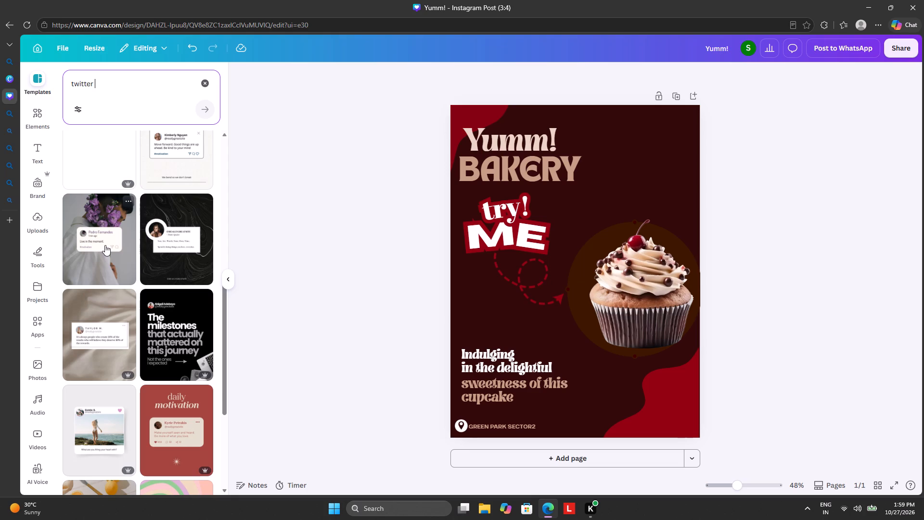
scroll(108, 239, "down", 11)
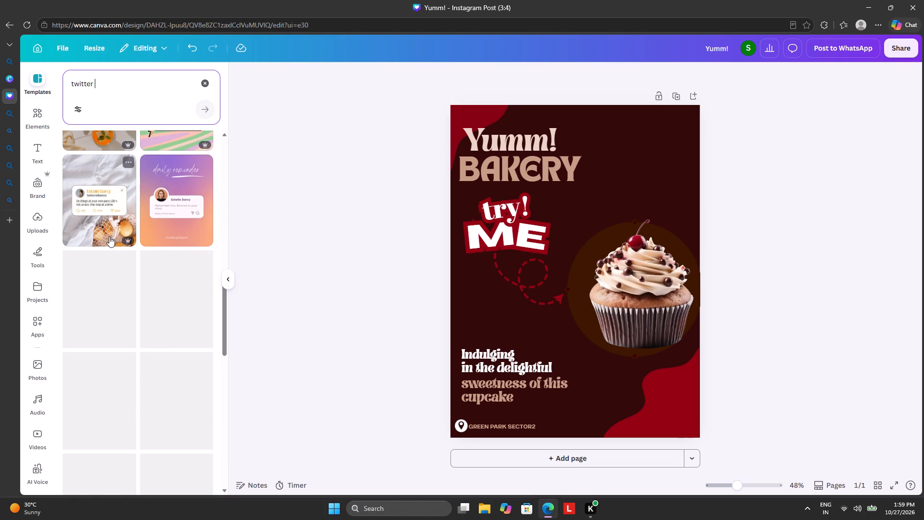
Search the templates afresh for "Twitter" and look through the results for an icon.
left_click(204, 82)
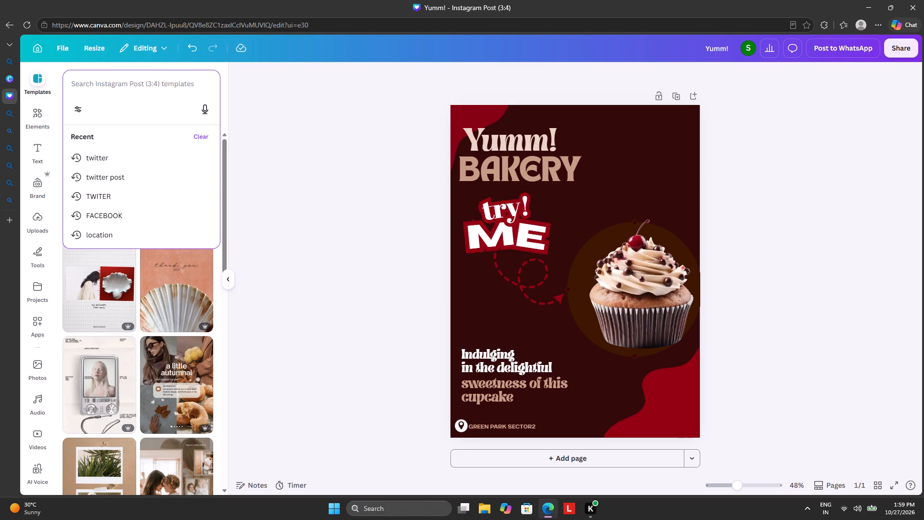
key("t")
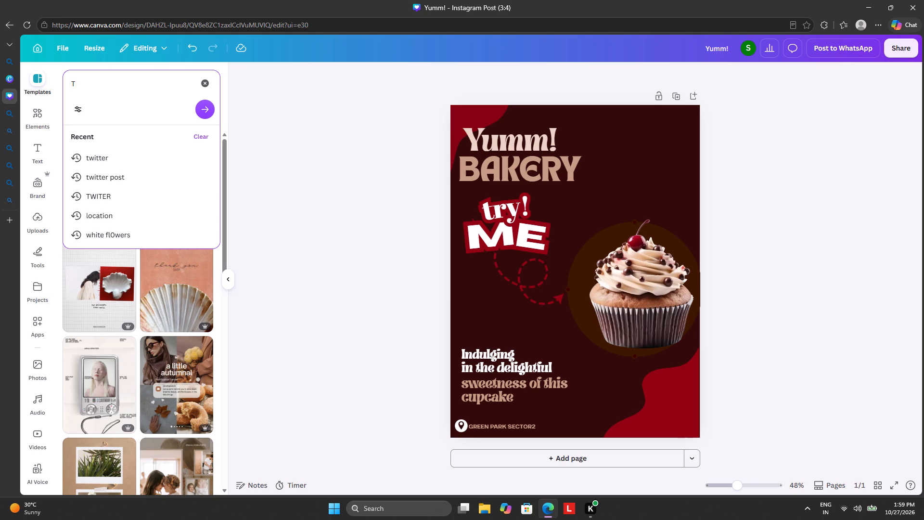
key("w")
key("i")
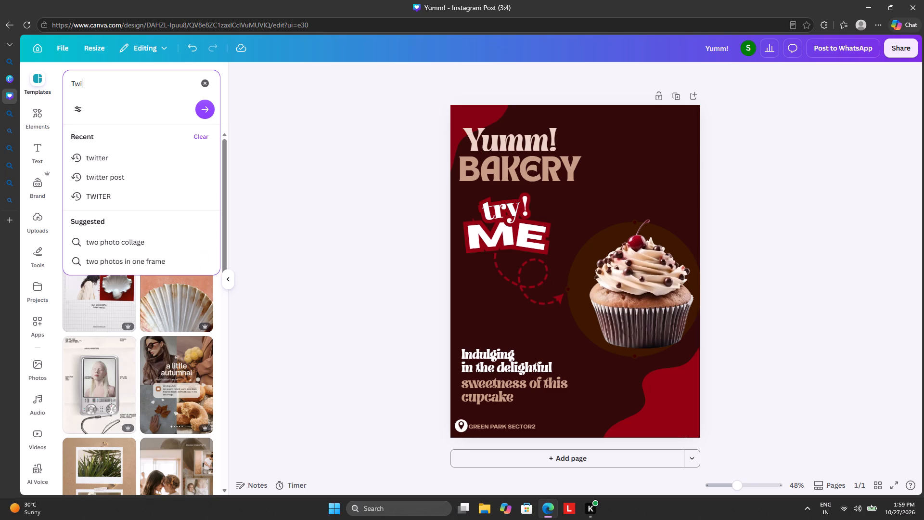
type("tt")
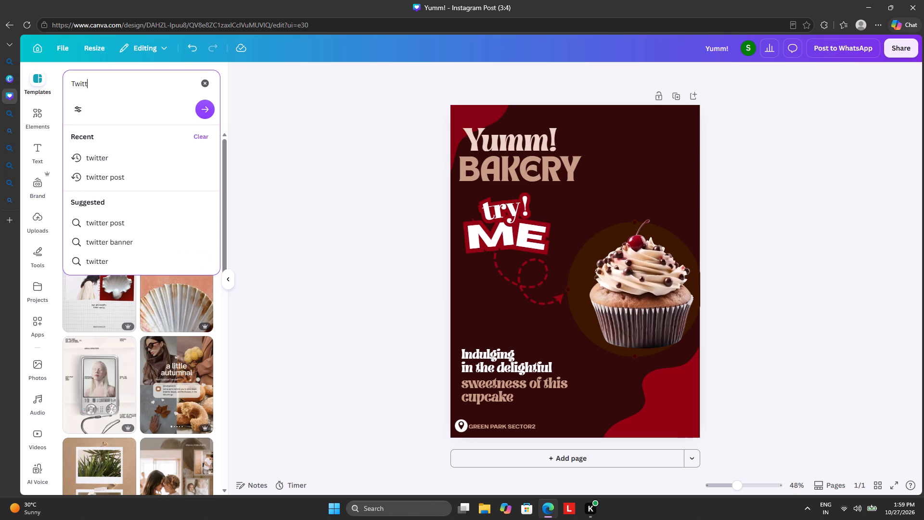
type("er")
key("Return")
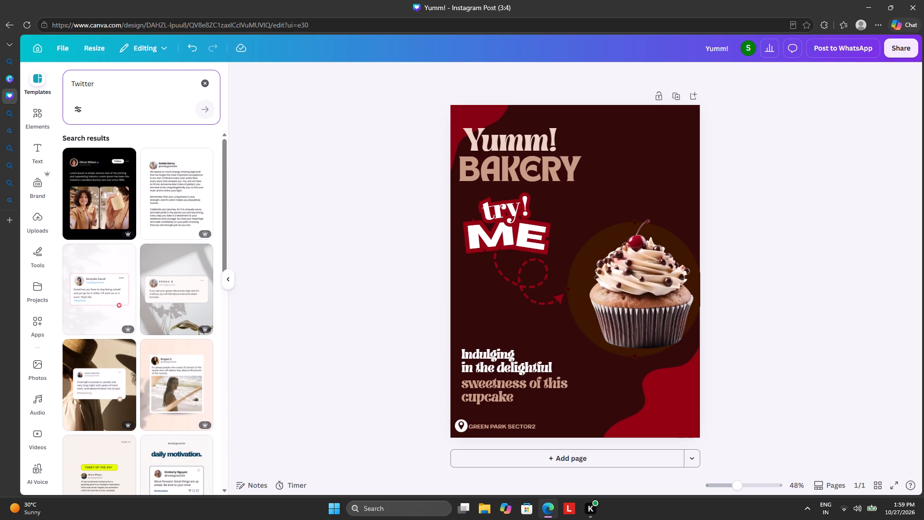
scroll(180, 272, "down", 7)
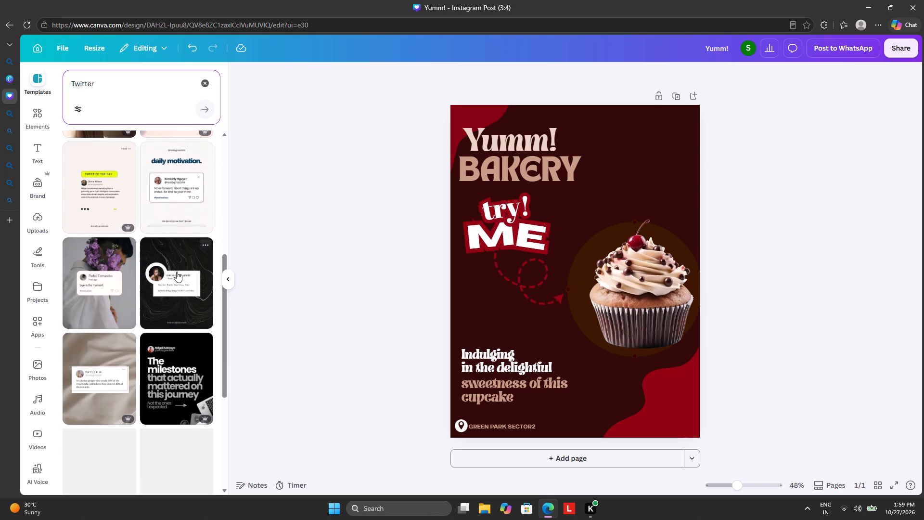
scroll(176, 271, "down", 12)
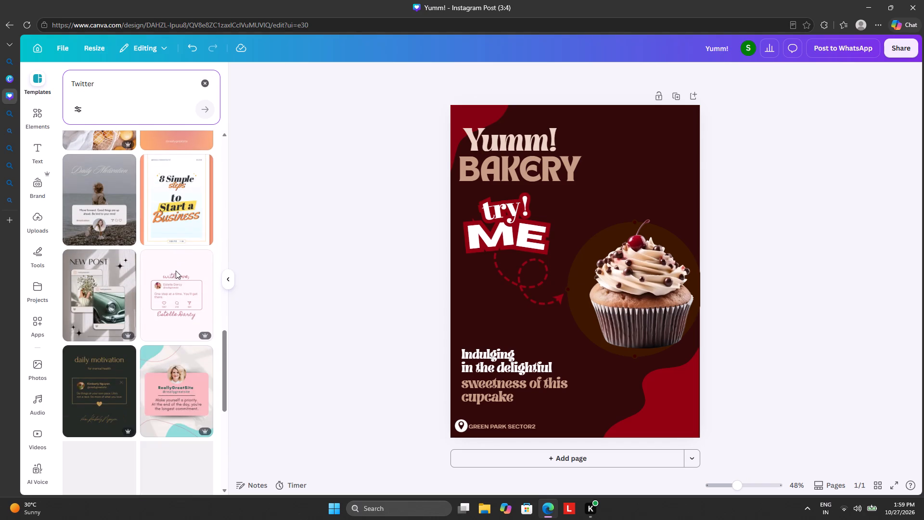
scroll(176, 271, "down", 5)
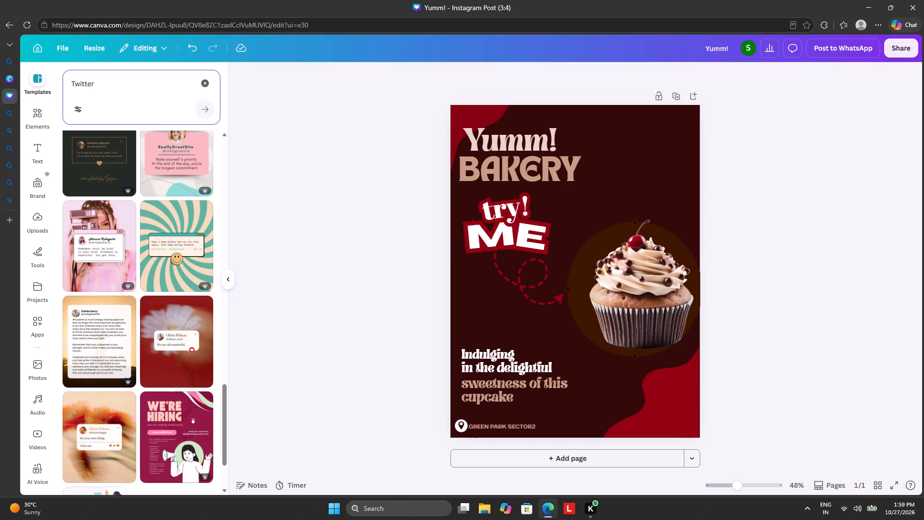
Search the templates for "inshtagram".
left_click(207, 81)
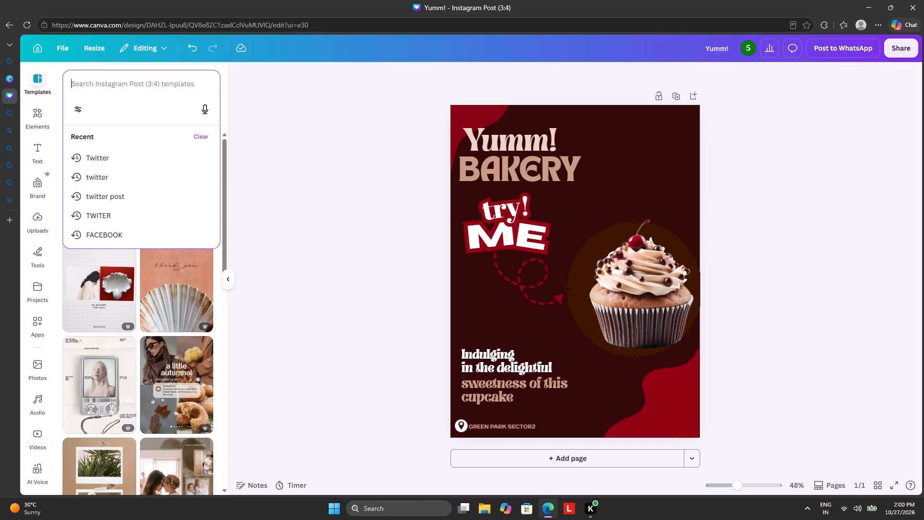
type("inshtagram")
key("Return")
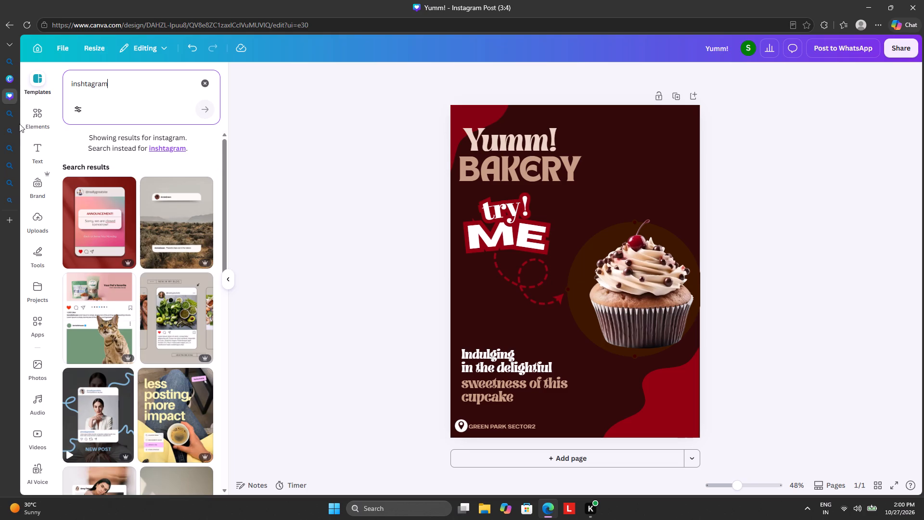
Search the elements for "twitter" and add the black circular Twitter bird graphic to the page.
left_click(37, 115)
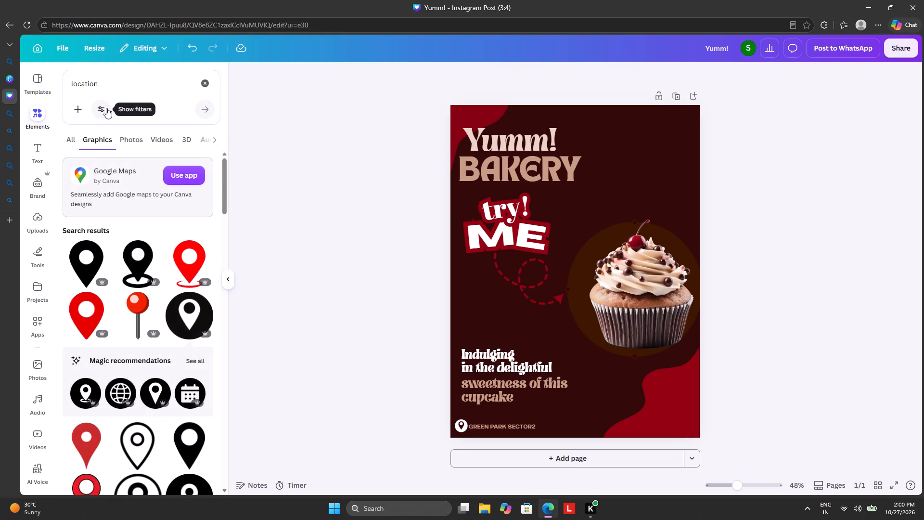
left_click(112, 93)
left_click(206, 80)
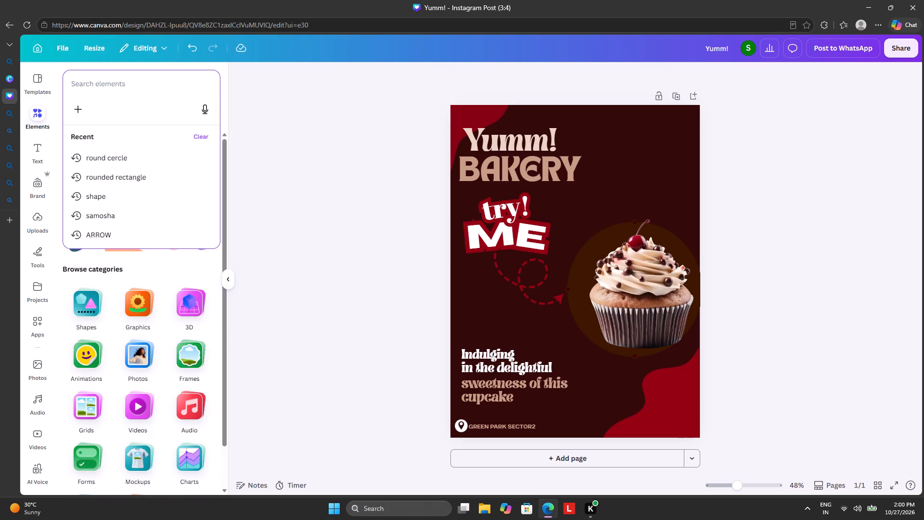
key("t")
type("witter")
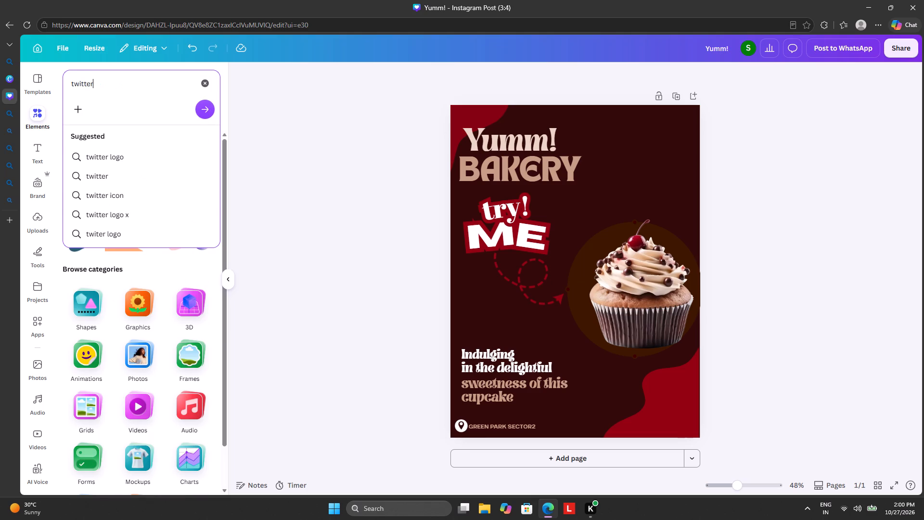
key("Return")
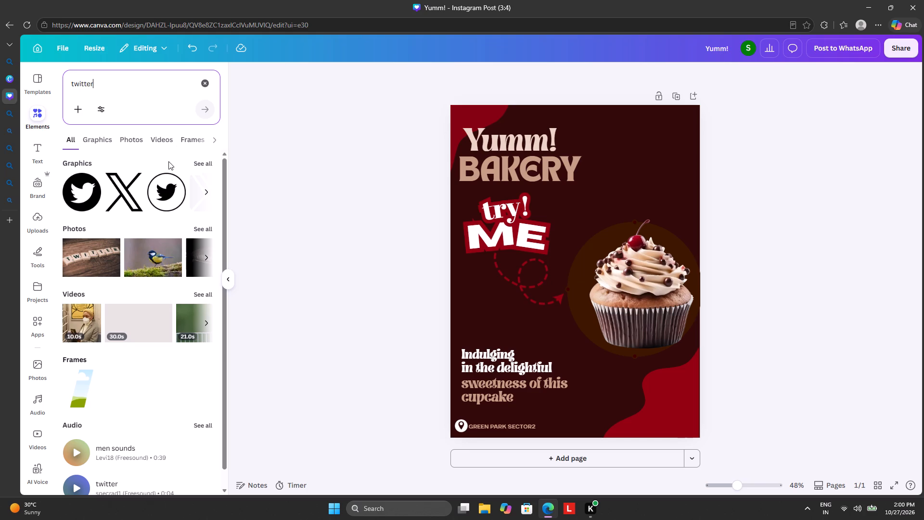
left_click(82, 199)
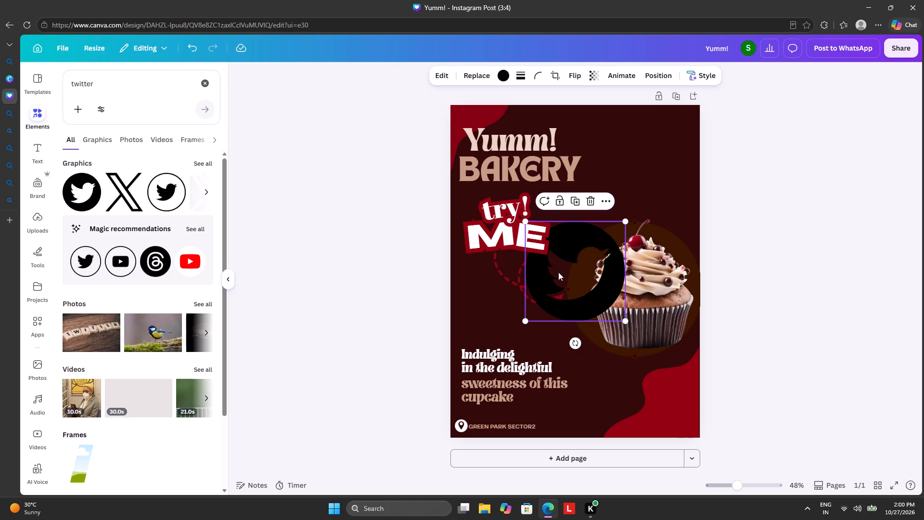
Recolour the Twitter bird graphic white and scale it down to a small icon.
left_click(502, 74)
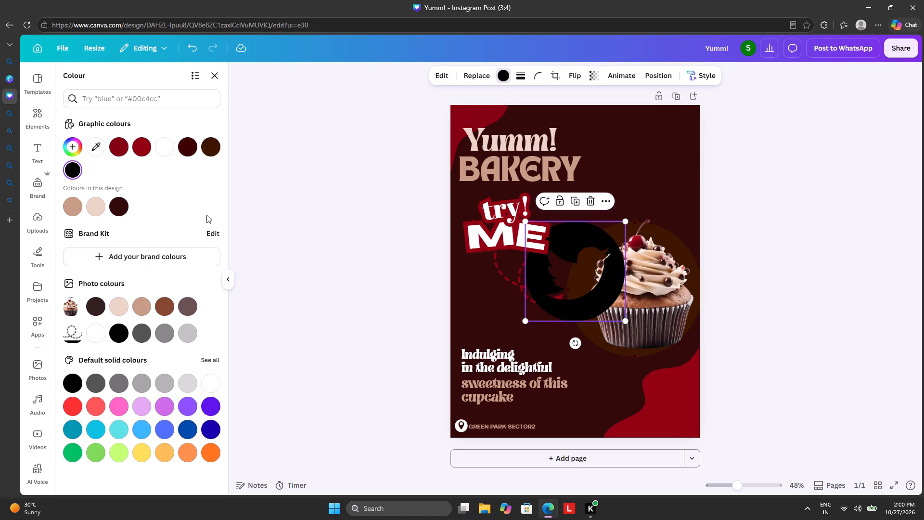
left_click(207, 377)
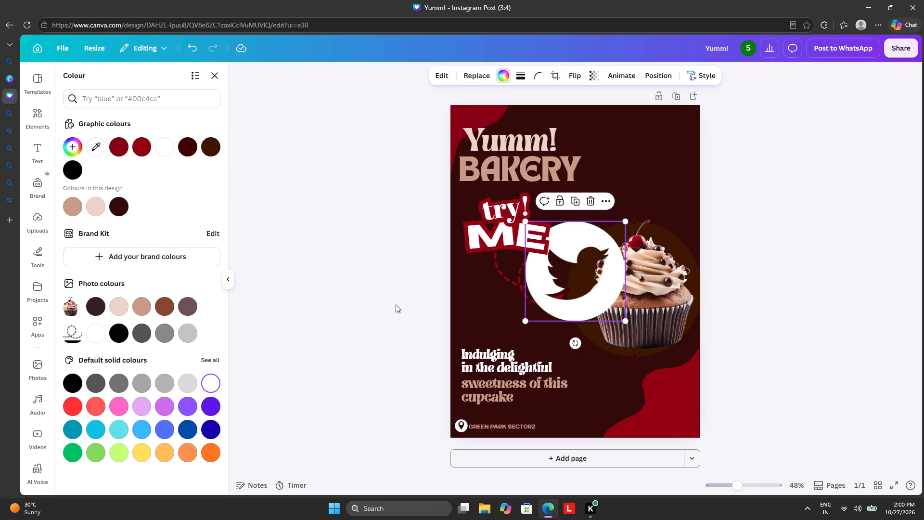
left_click_drag(526, 222, 603, 298)
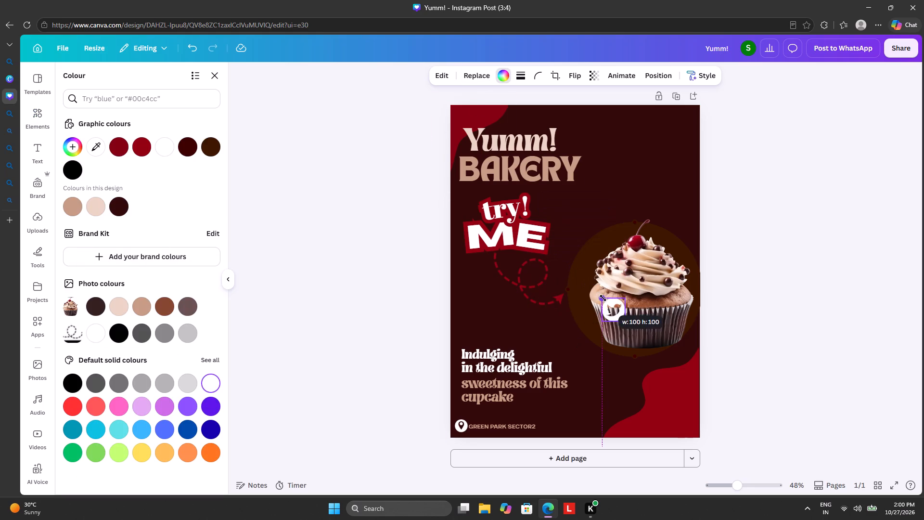
Scale the white Twitter icon down further and place it at the page's bottom, to the right of "GREEN PARK SECTOR2".
left_click_drag(603, 298, 611, 301)
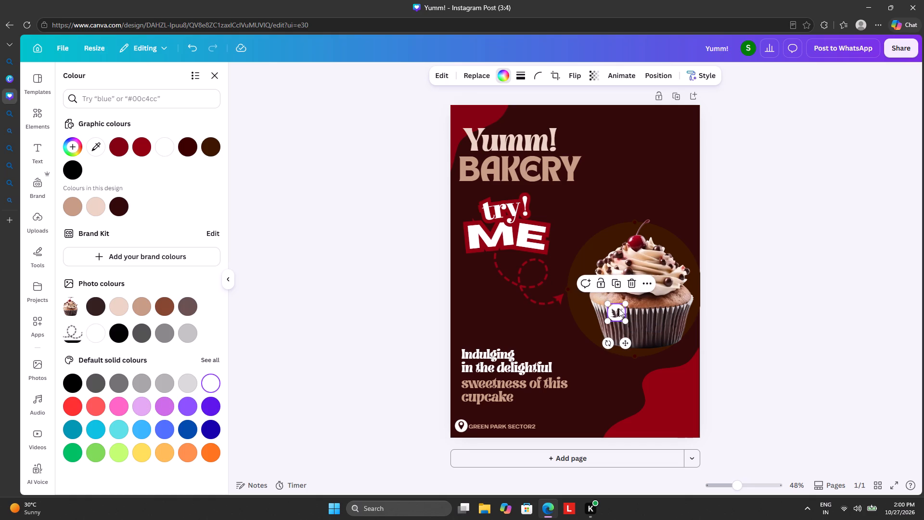
left_click_drag(620, 309, 598, 420)
left_click(566, 421)
left_click(408, 366)
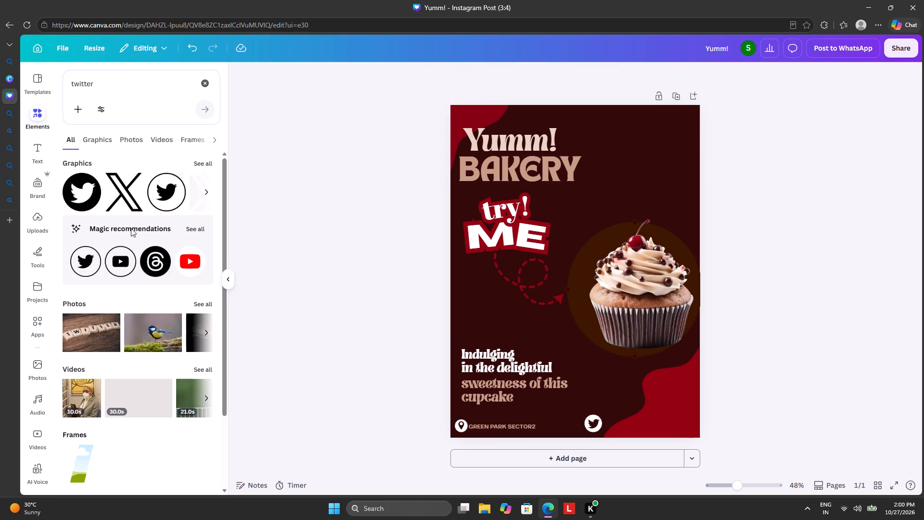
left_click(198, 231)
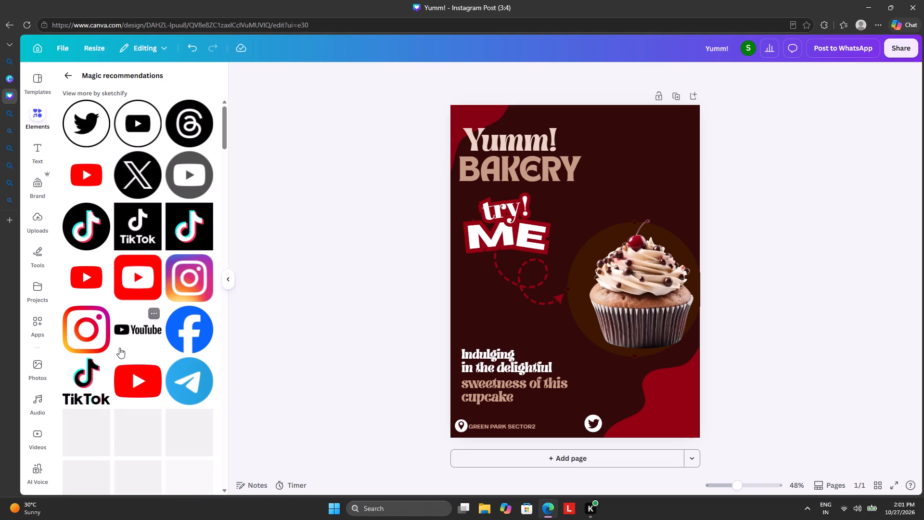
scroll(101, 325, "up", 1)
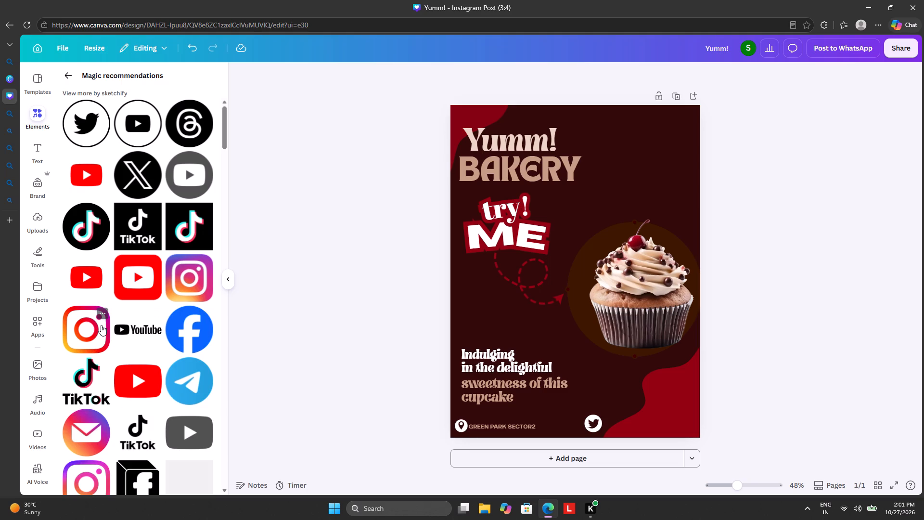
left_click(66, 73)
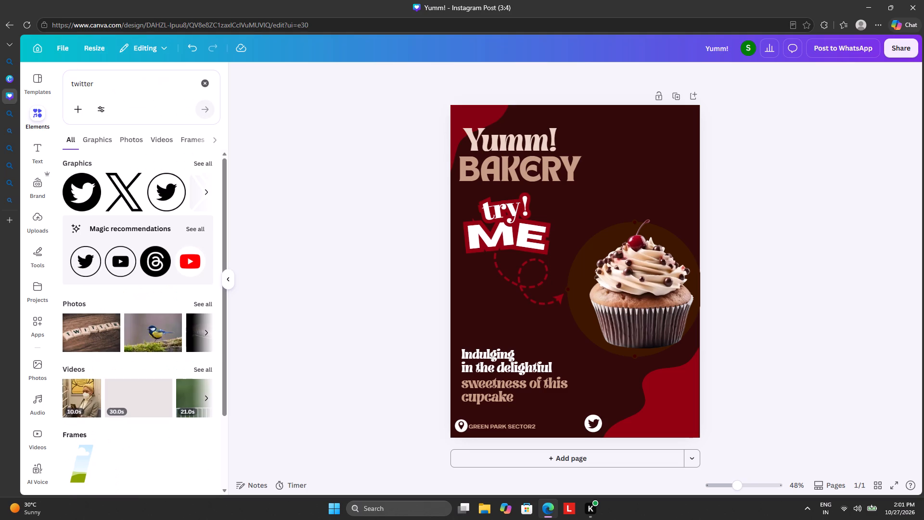
Search the elements for "facebook" and add the white circular Facebook logo graphic to the page.
left_click(206, 80)
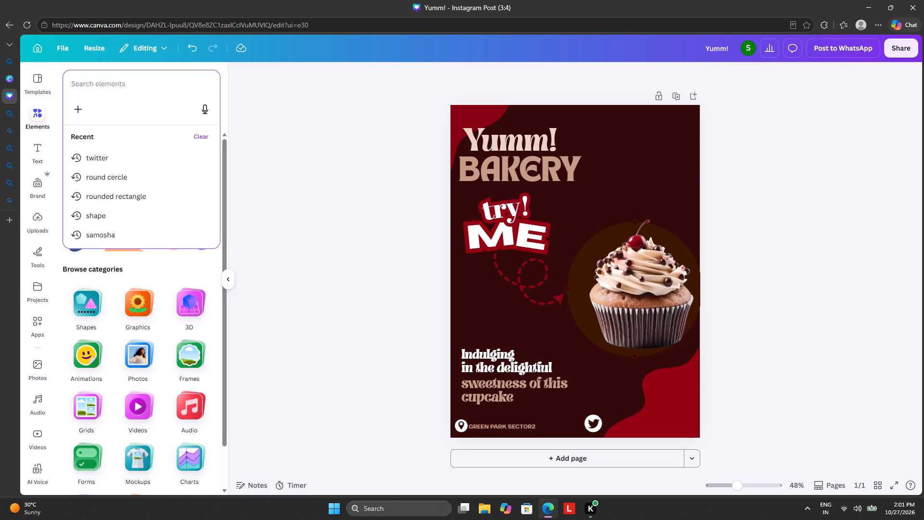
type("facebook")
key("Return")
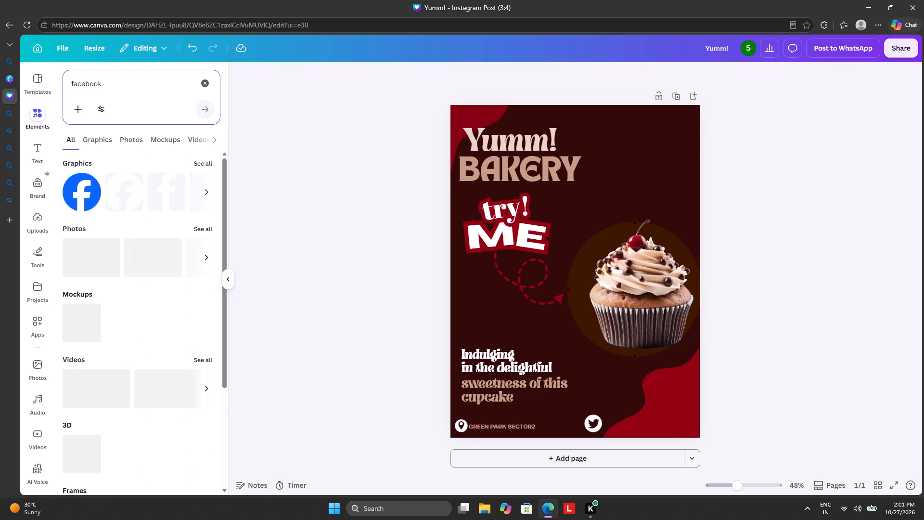
left_click(117, 192)
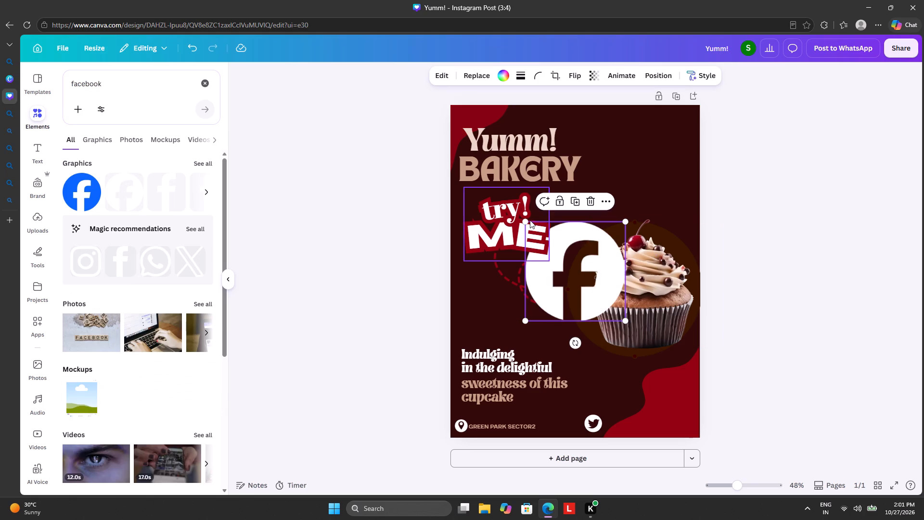
Scale the Facebook logo down to a small icon and place it just left of the Twitter icon.
left_click_drag(527, 220, 611, 307)
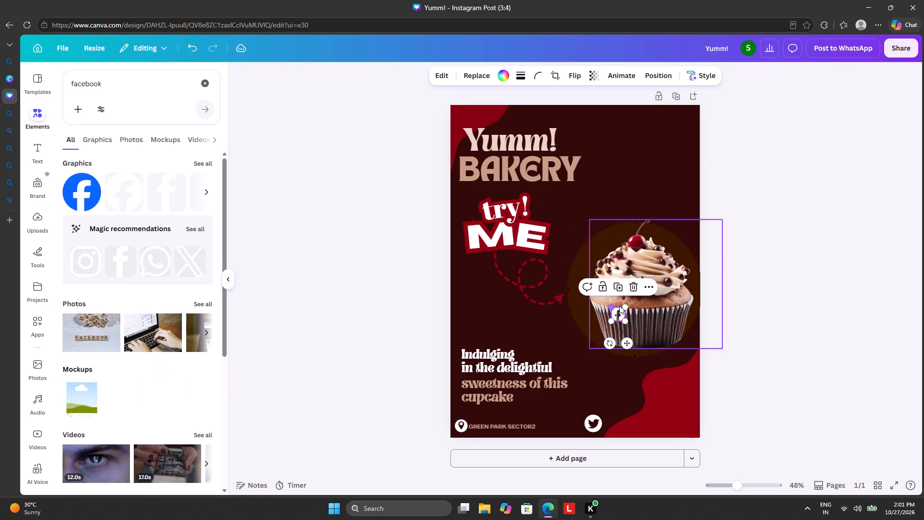
left_click_drag(621, 310, 576, 424)
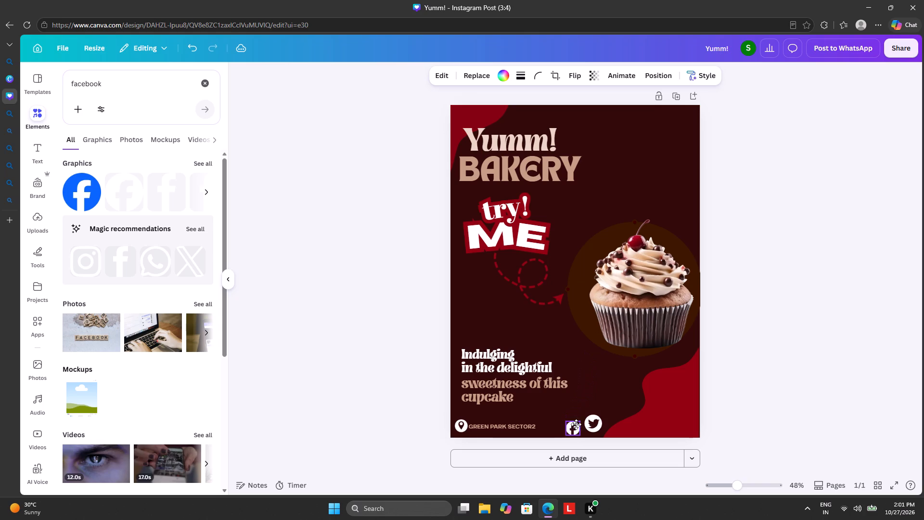
left_click_drag(576, 424, 576, 421)
Shrink the Twitter icon at the page's bottom to about 54 by 54.
left_click(590, 426)
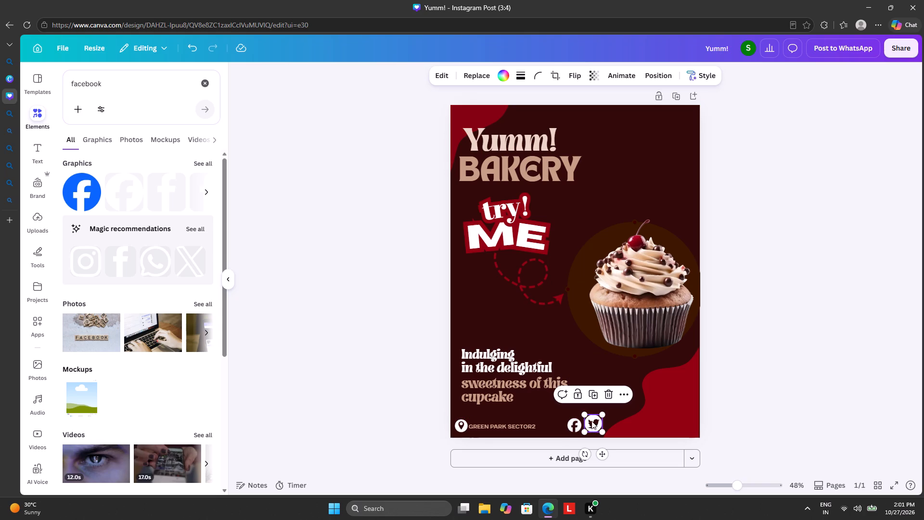
left_click_drag(585, 415, 589, 421)
left_click(601, 429)
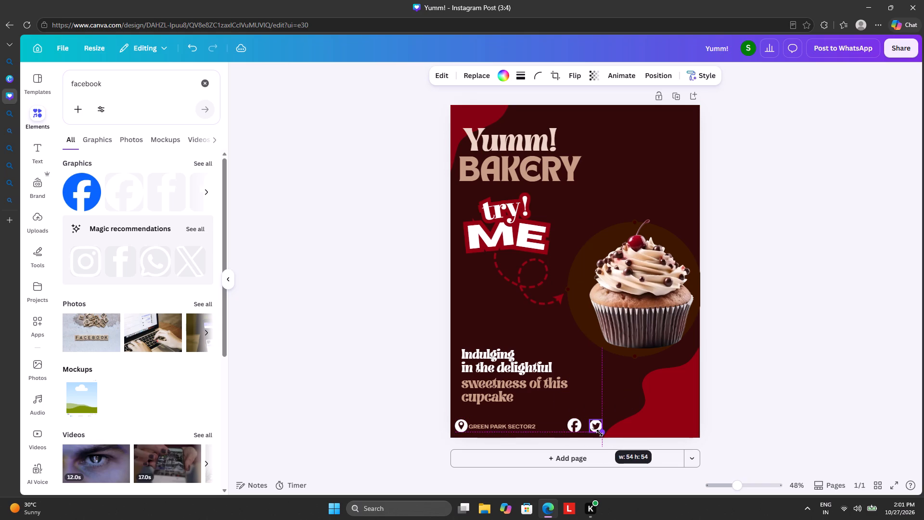
Shrink the Facebook icon to roughly the Twitter icon's size and move it closer beside the Twitter icon.
left_click(566, 424)
left_click(577, 426)
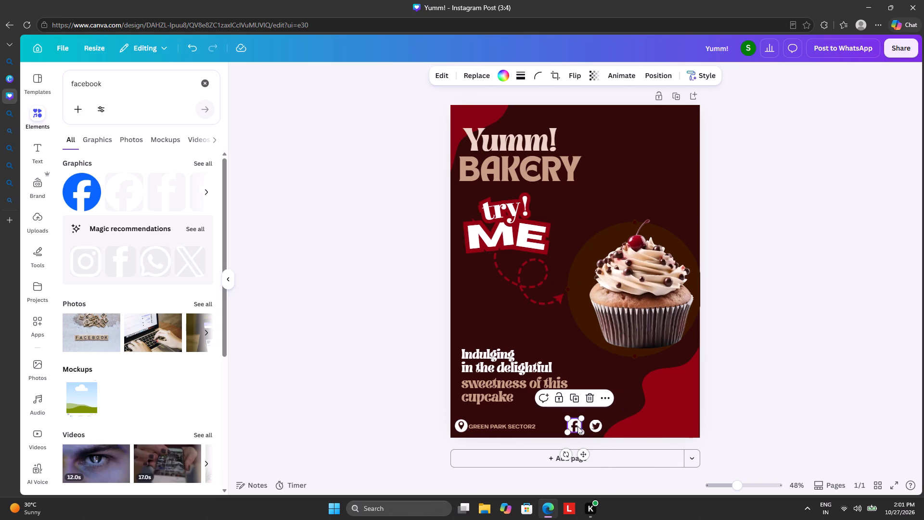
left_click_drag(569, 420, 575, 425)
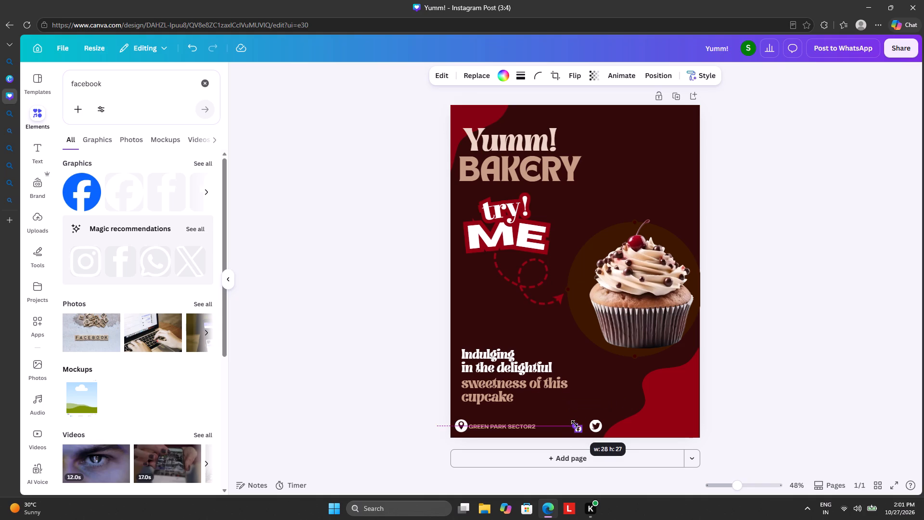
left_click_drag(576, 427, 572, 422)
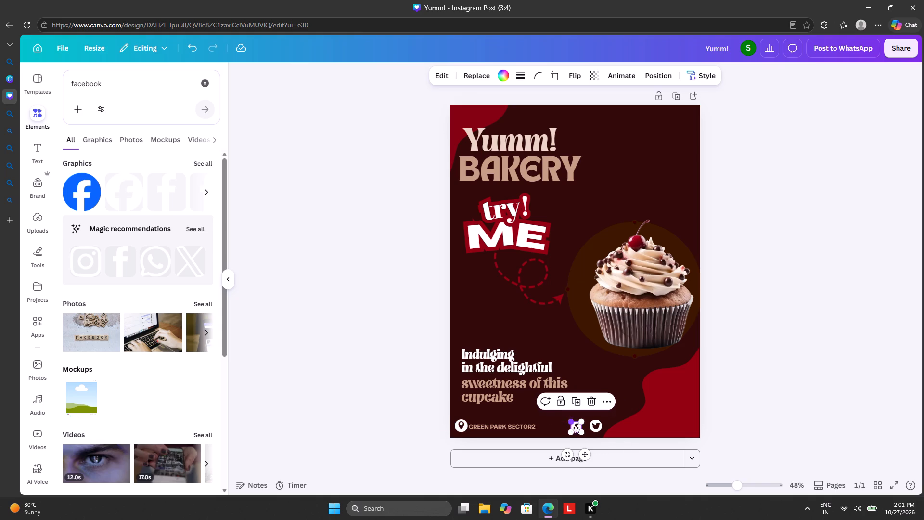
left_click(582, 453)
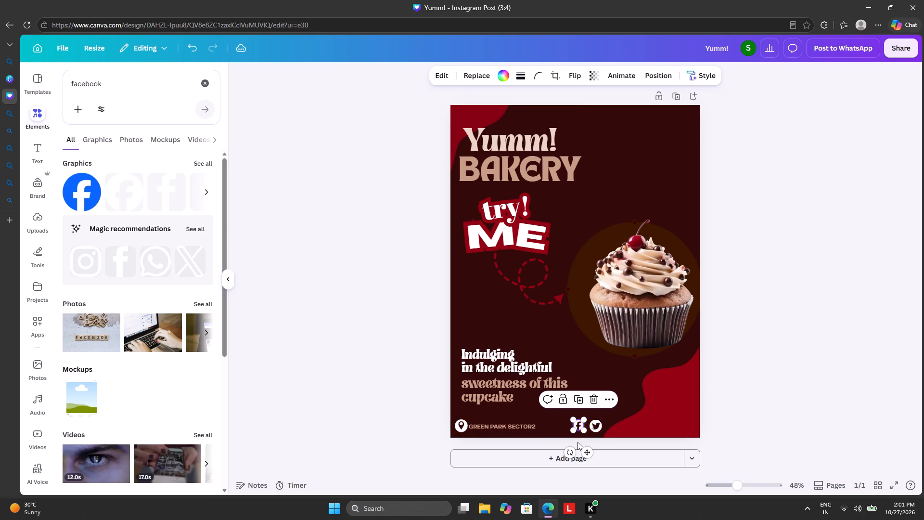
left_click(586, 454)
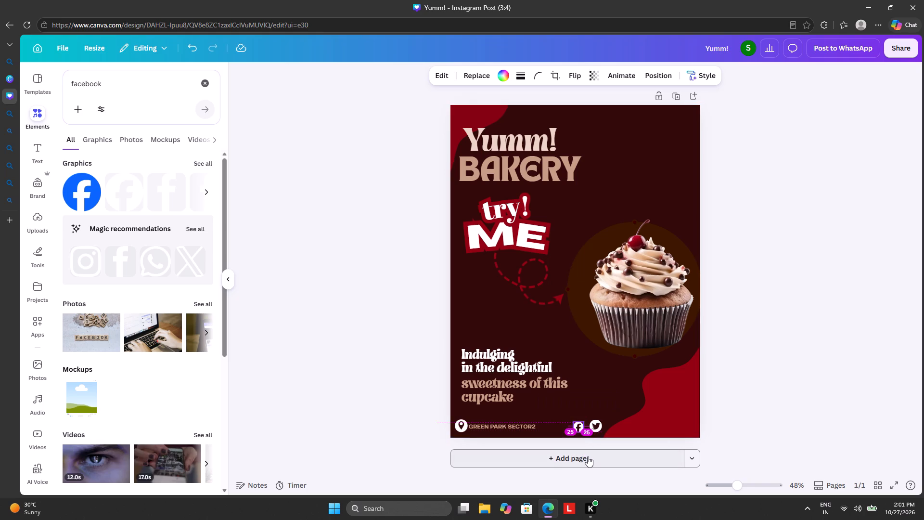
left_click(392, 356)
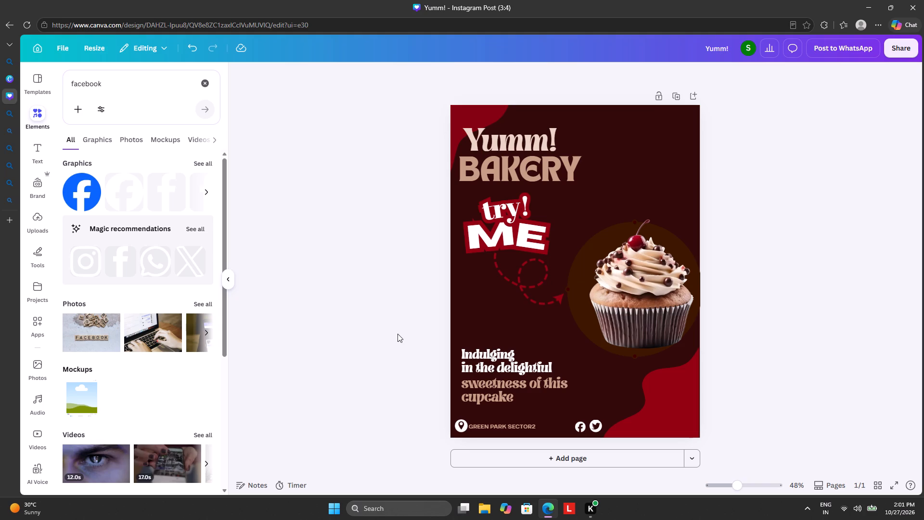
Search the elements for "inshtagram" and add the circular outlined Instagram graphic to the page.
left_click(204, 82)
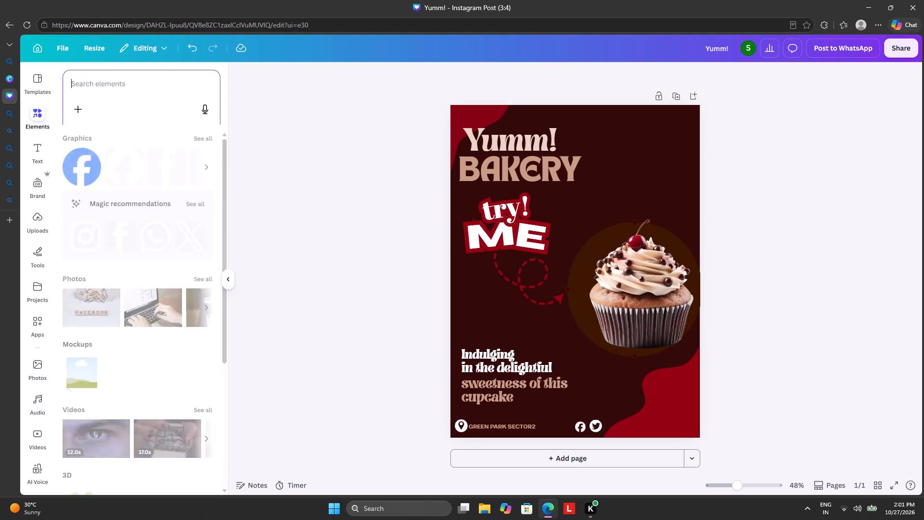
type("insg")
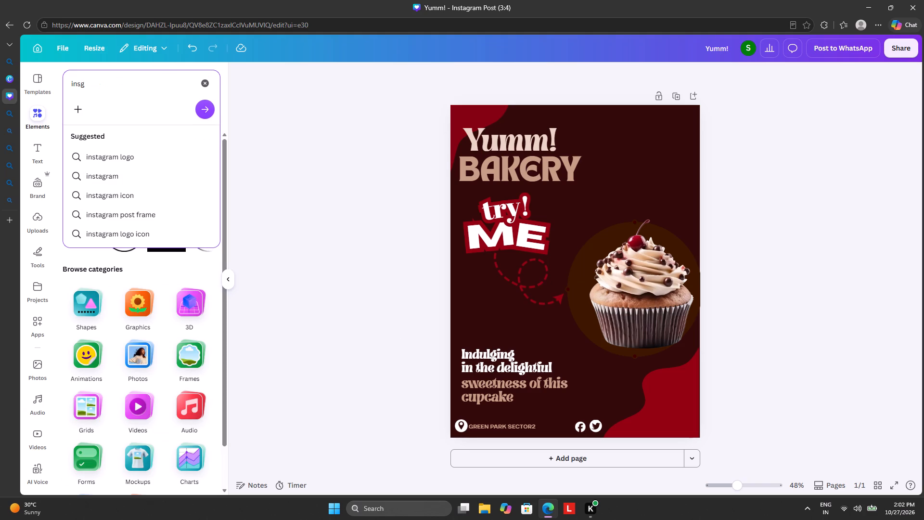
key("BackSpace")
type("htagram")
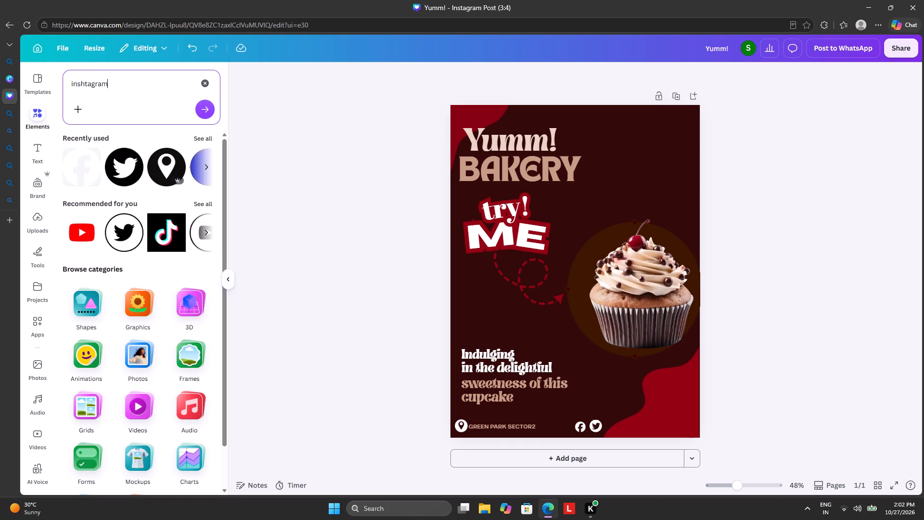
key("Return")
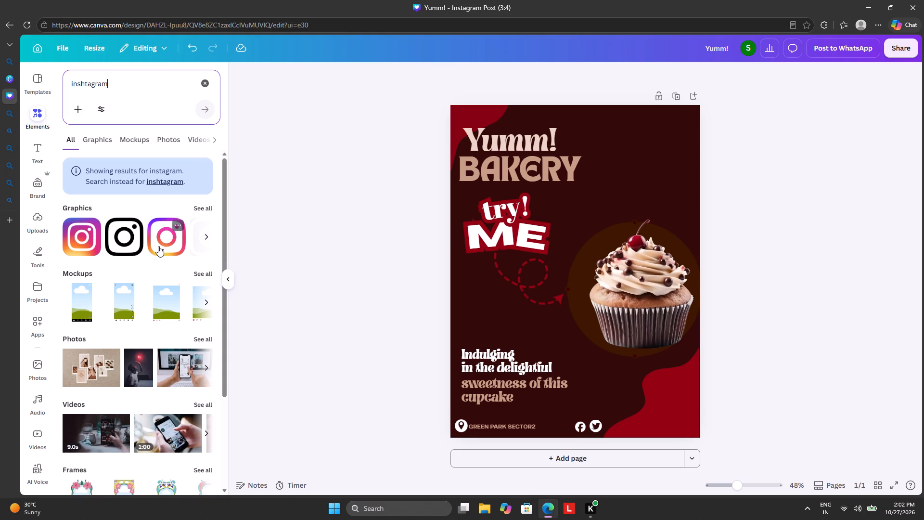
left_click(203, 210)
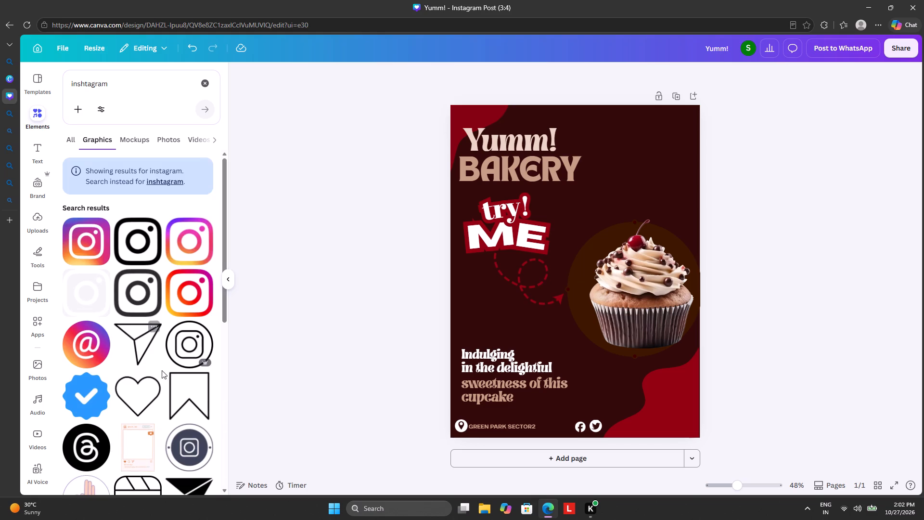
left_click(179, 351)
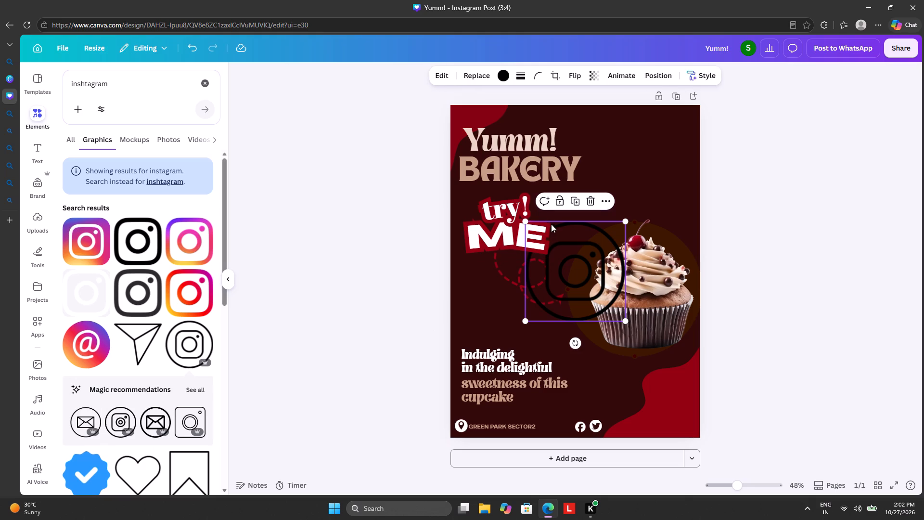
Recolour the Instagram graphic white, scale it down to a small icon and place it just right of the Twitter icon.
left_click(505, 75)
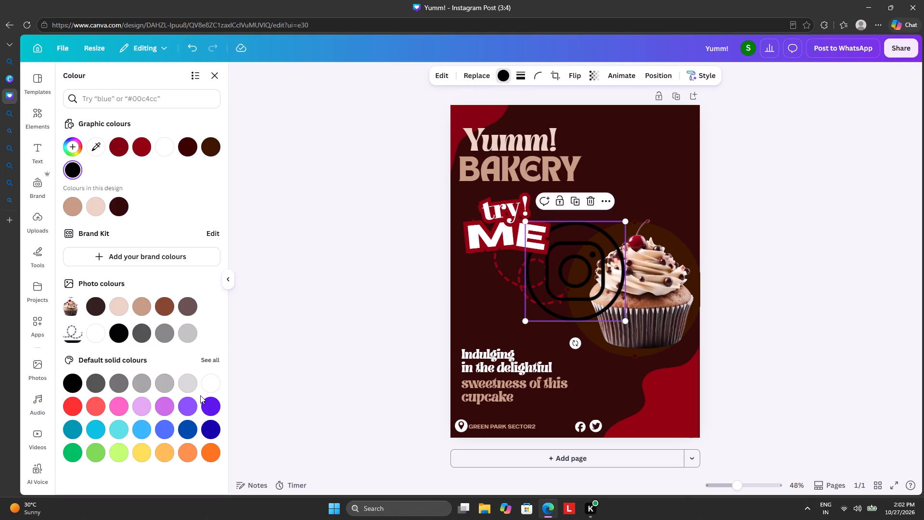
left_click(209, 381)
left_click_drag(525, 223, 617, 308)
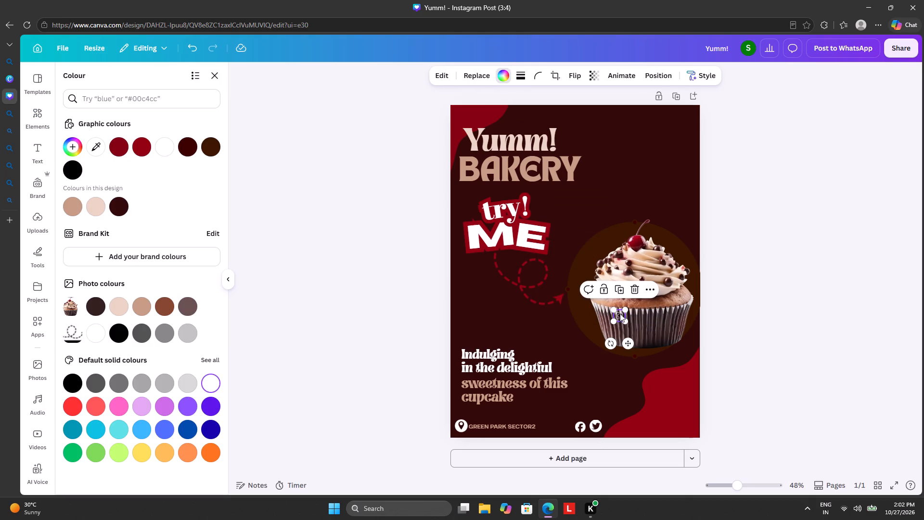
left_click_drag(628, 342, 618, 447)
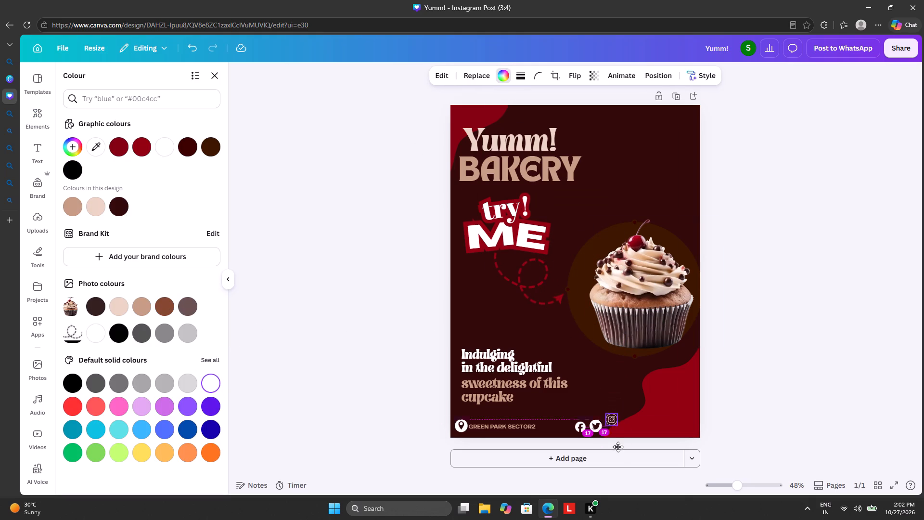
left_click_drag(618, 447, 620, 452)
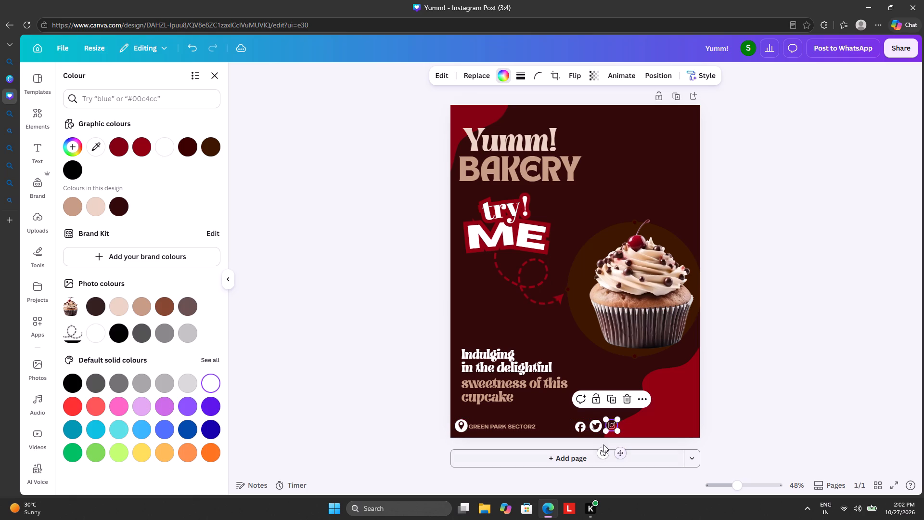
Shift the Facebook, Twitter and Instagram icons left into a tight, aligned row, with the Twitter icon made slightly smaller.
left_click_drag(578, 426, 574, 426)
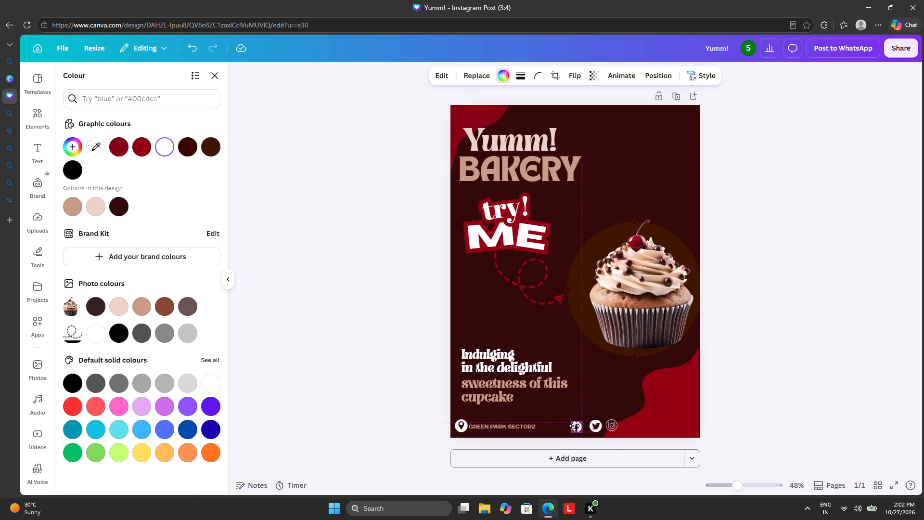
left_click_drag(574, 426, 573, 426)
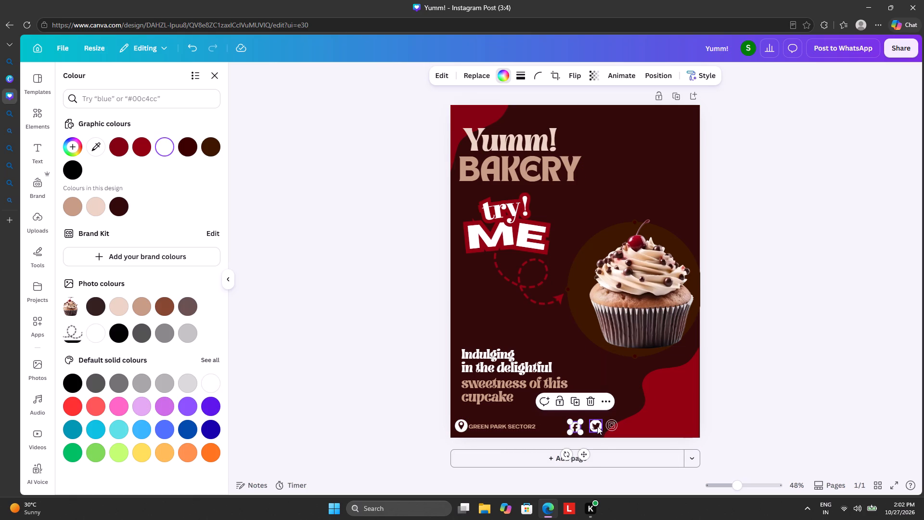
left_click_drag(595, 426, 587, 425)
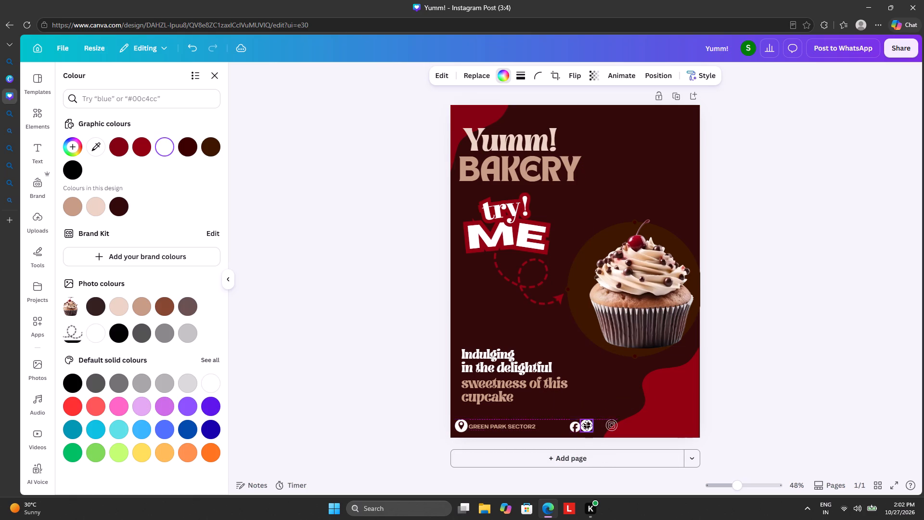
left_click_drag(587, 425, 589, 427)
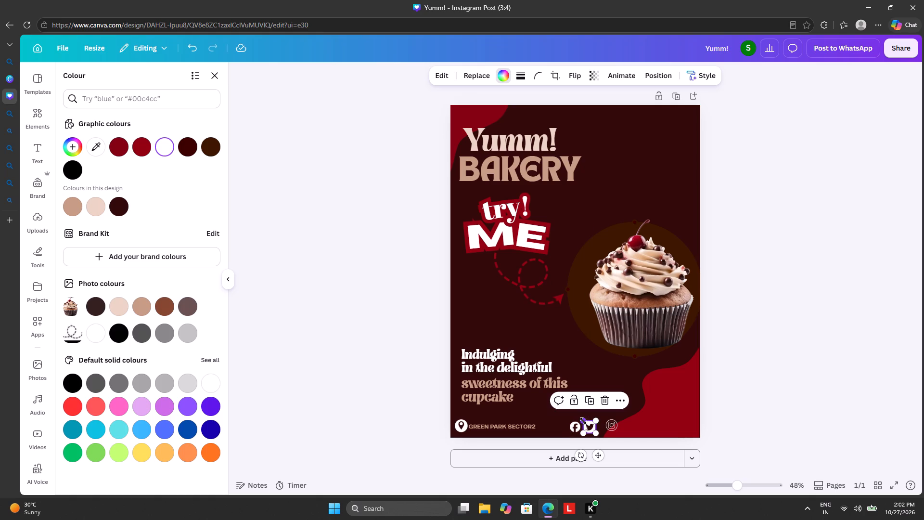
left_click(583, 421)
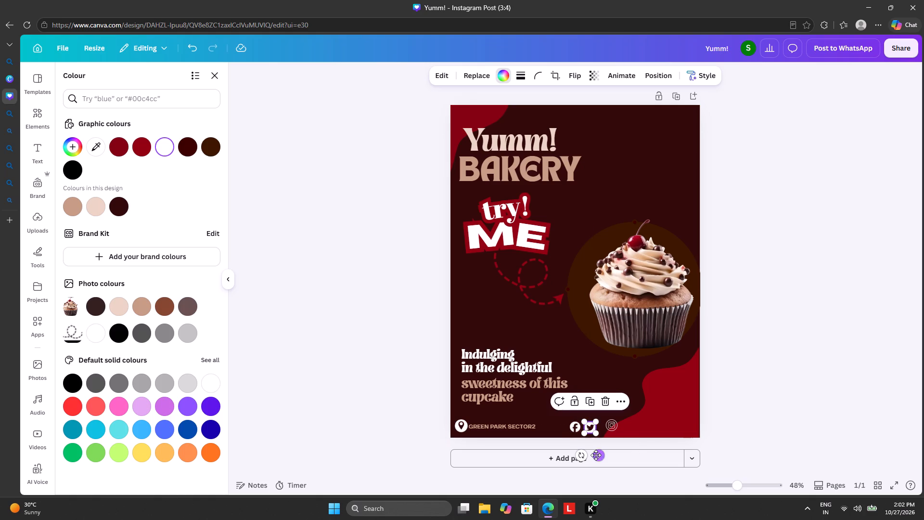
left_click(596, 455)
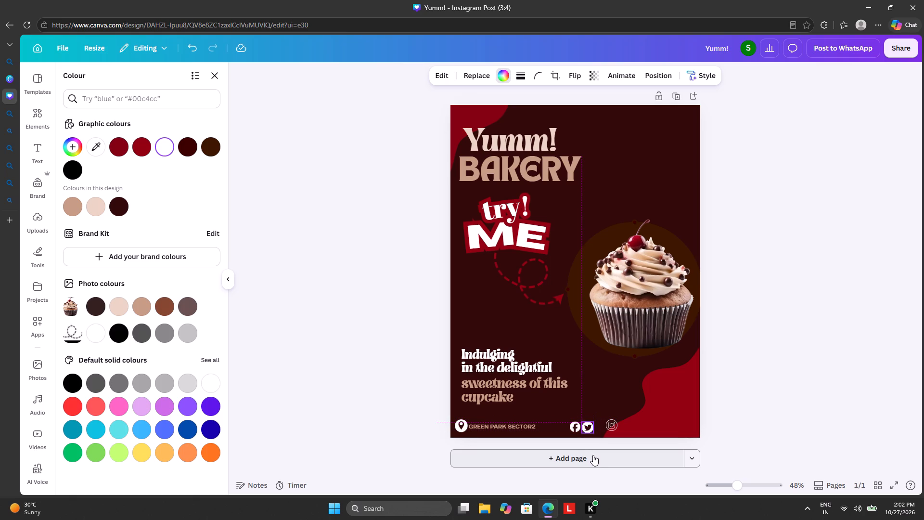
left_click_drag(613, 425, 603, 427)
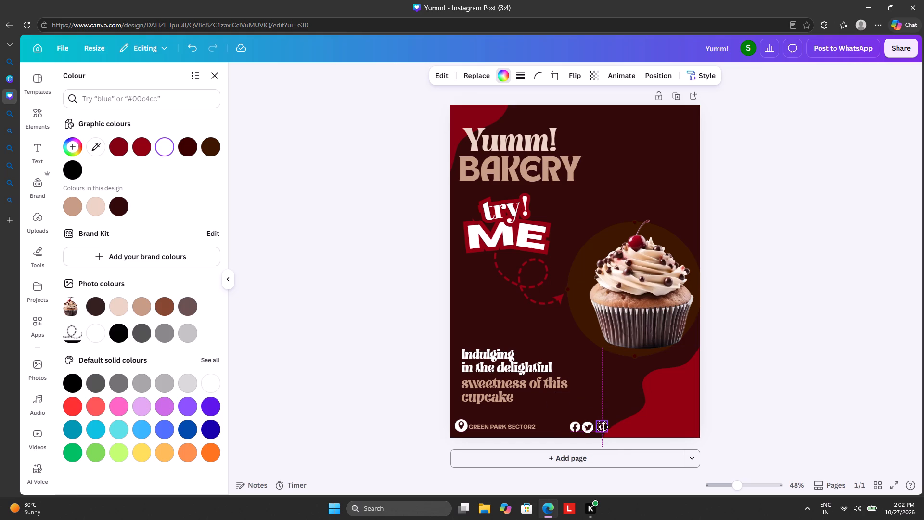
Fine-tune the Instagram icon's alignment with the social icon row and shift the Facebook icon slightly left for even spacing.
left_click_drag(603, 427, 603, 430)
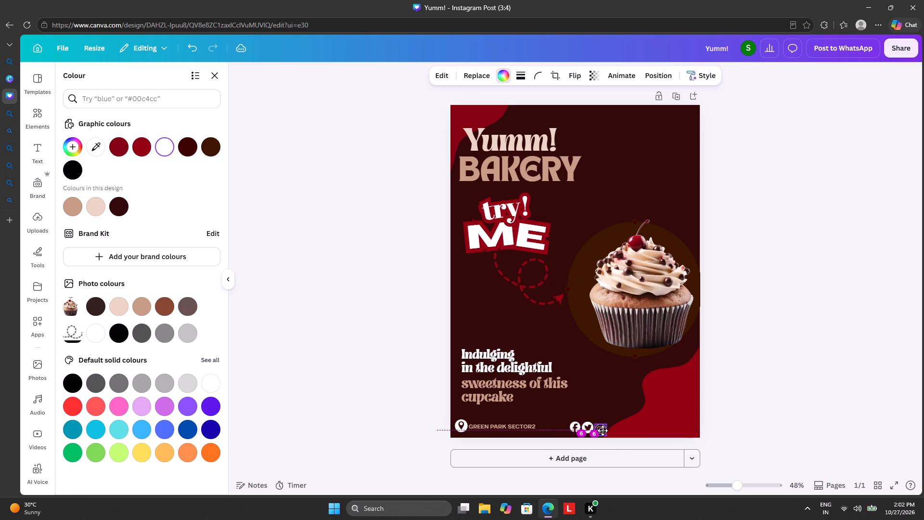
left_click_drag(603, 430, 603, 428)
left_click(575, 421)
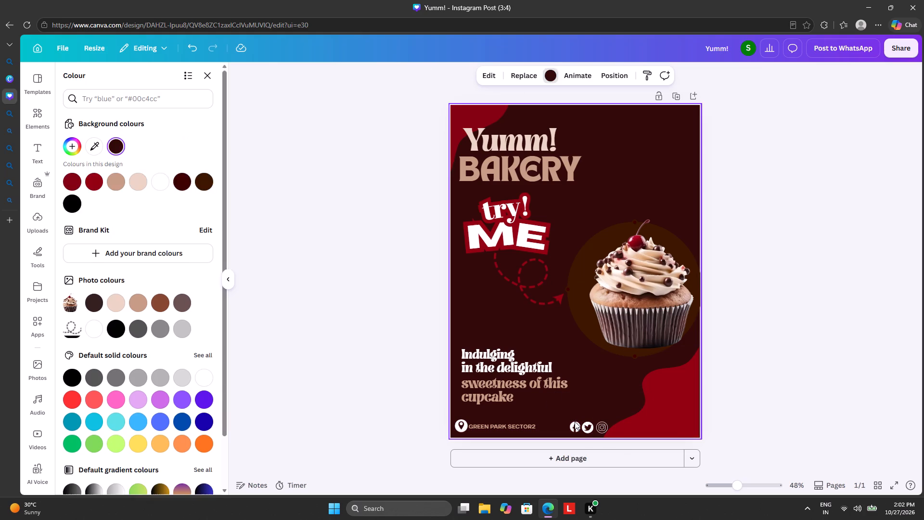
left_click(575, 424)
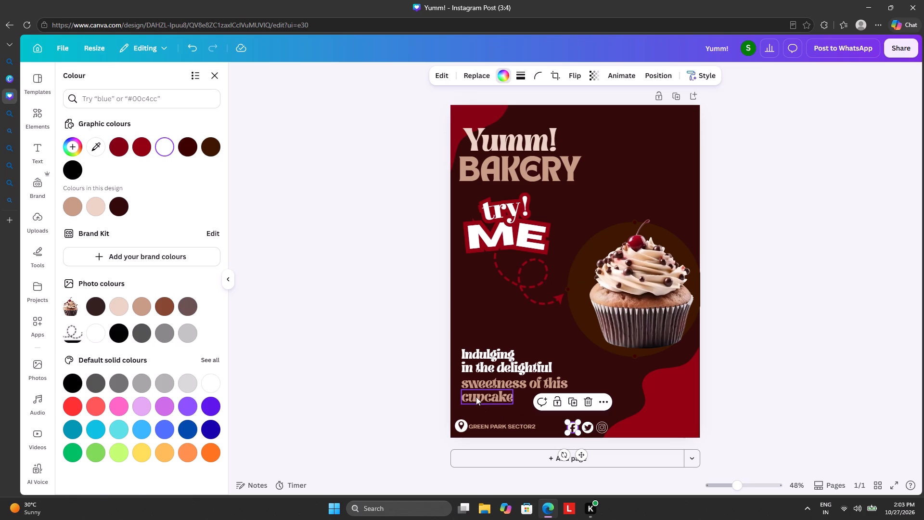
left_click(432, 372)
left_click(435, 336)
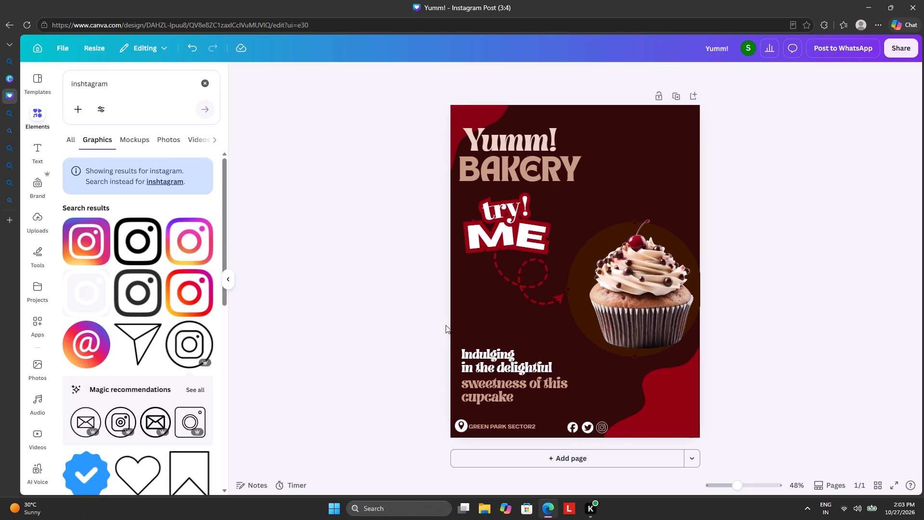
Search the elements for "phone" and add the black phone handset graphic with a circular outline to the page.
left_click(202, 80)
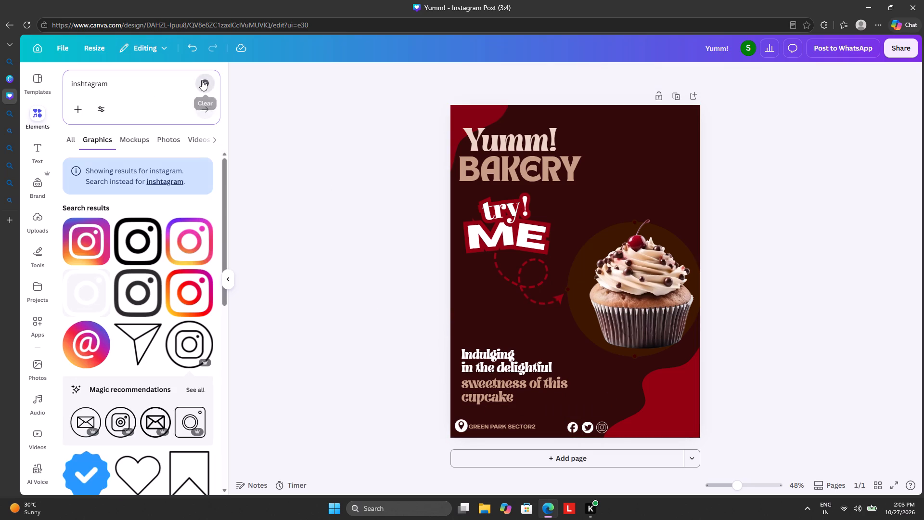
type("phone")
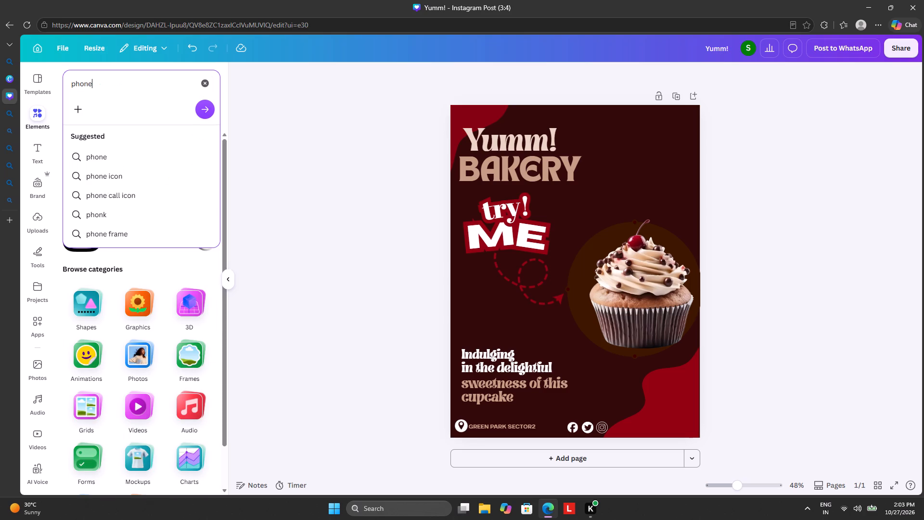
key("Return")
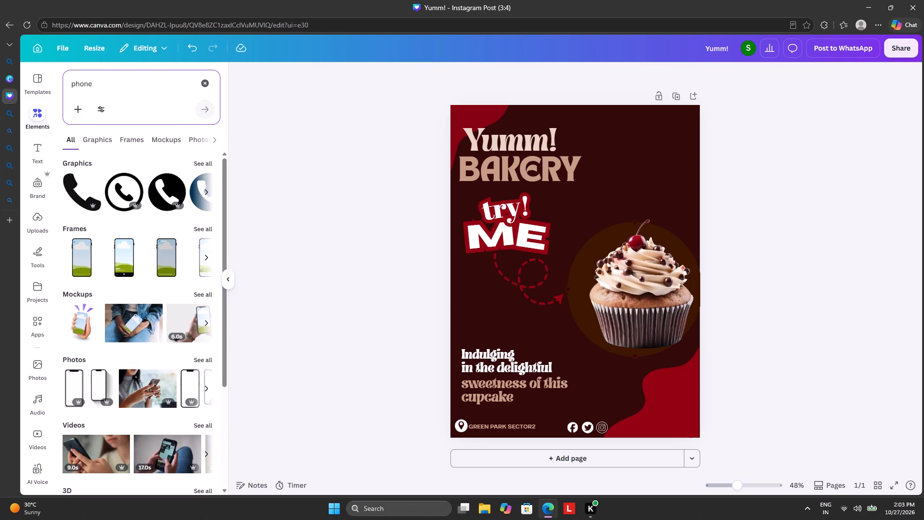
left_click(116, 191)
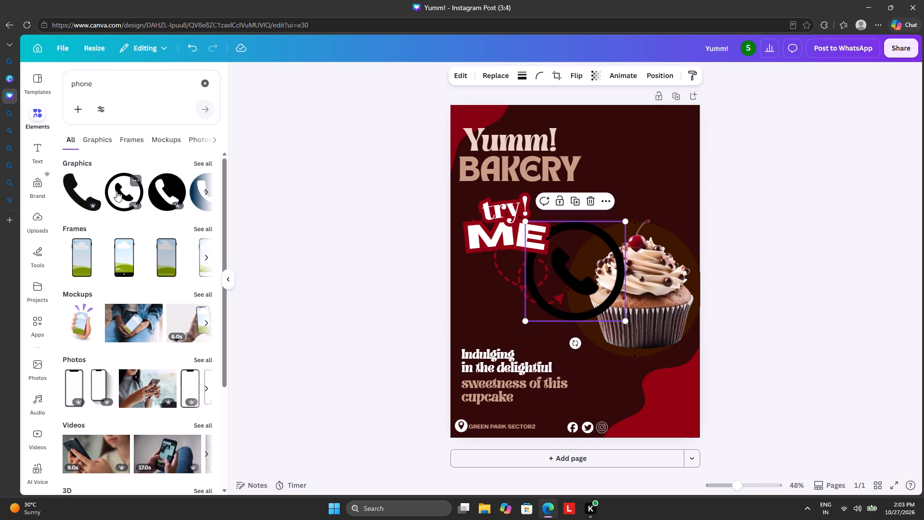
Scale the circular phone graphic down to a small icon, slightly larger than the social media icons.
left_click_drag(528, 221, 557, 257)
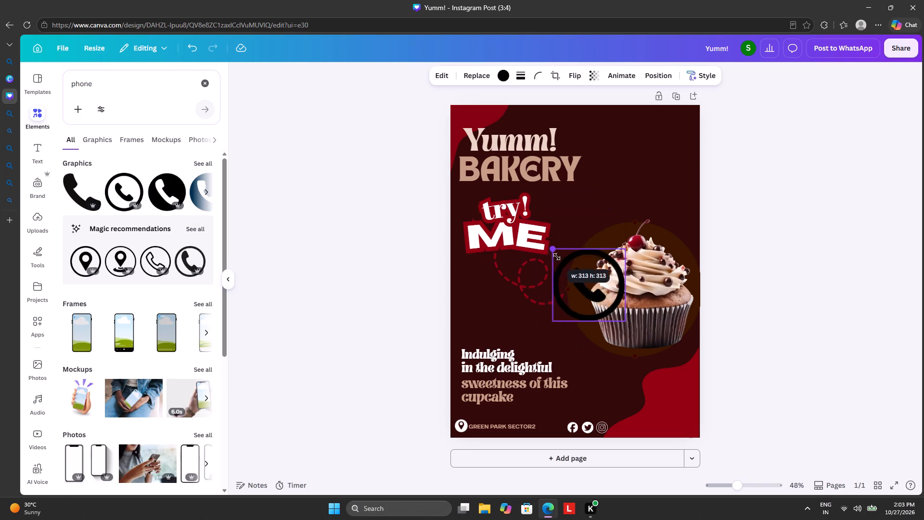
left_click_drag(557, 257, 612, 315)
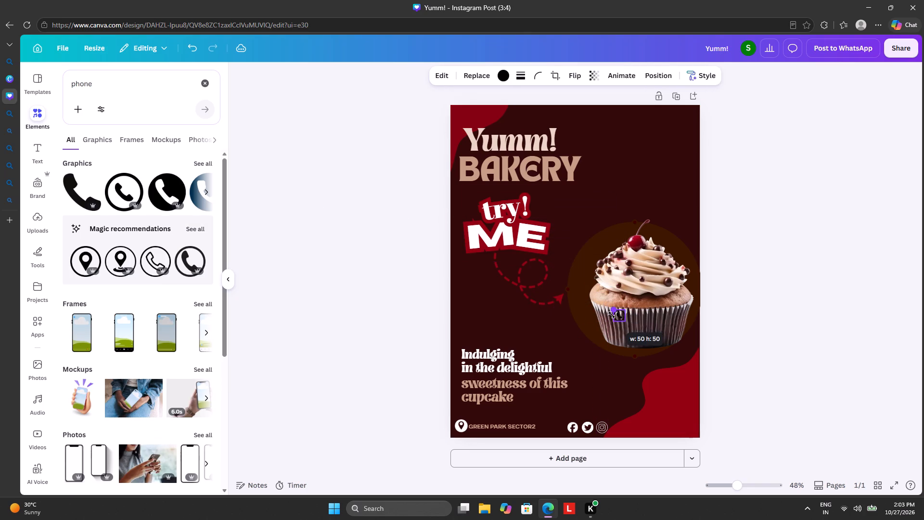
left_click_drag(612, 315, 613, 315)
left_click_drag(616, 312, 605, 306)
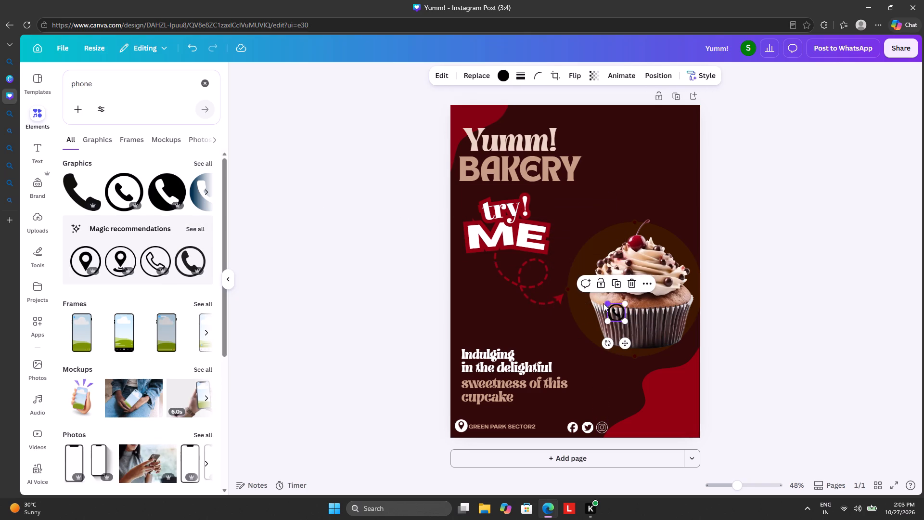
Recolour the small circular phone icon on the cupcake wrapper white.
left_click(506, 77)
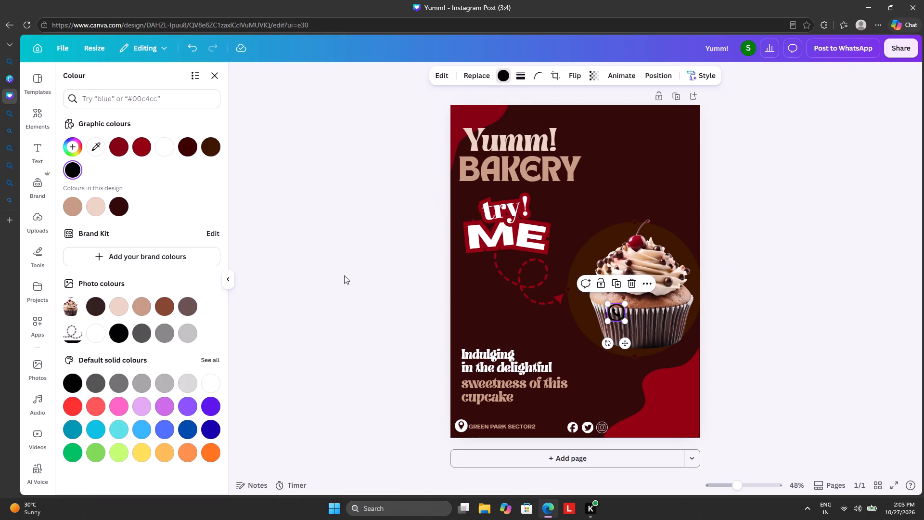
left_click(208, 384)
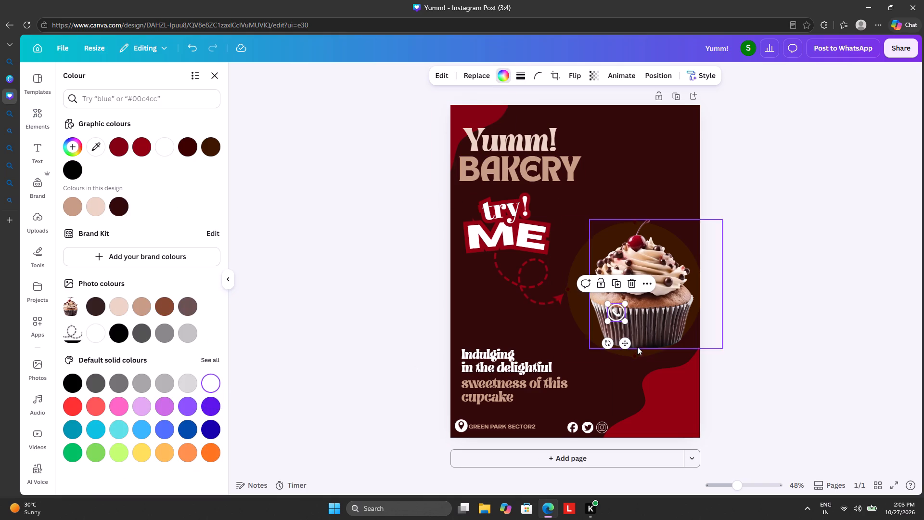
Move the phone icon to the page's bottom red area, in line with the social media icons.
left_click_drag(626, 344, 667, 459)
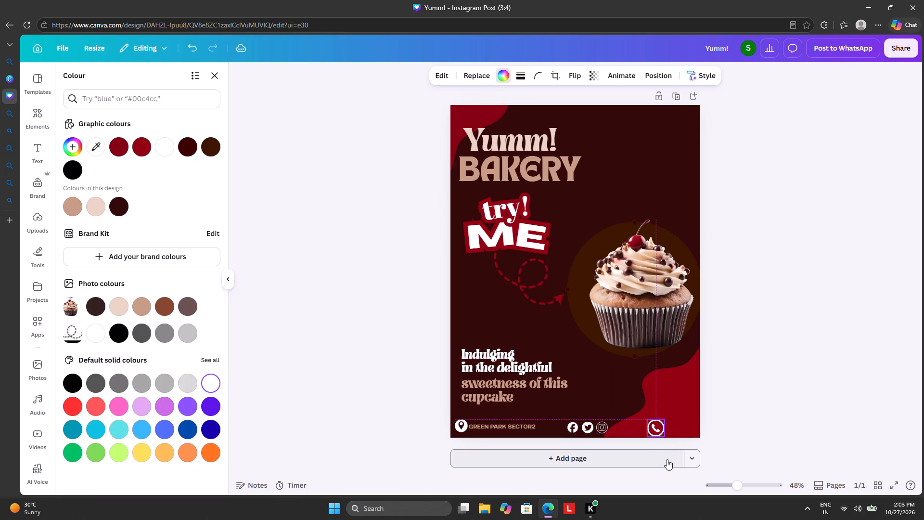
left_click_drag(667, 459, 658, 448)
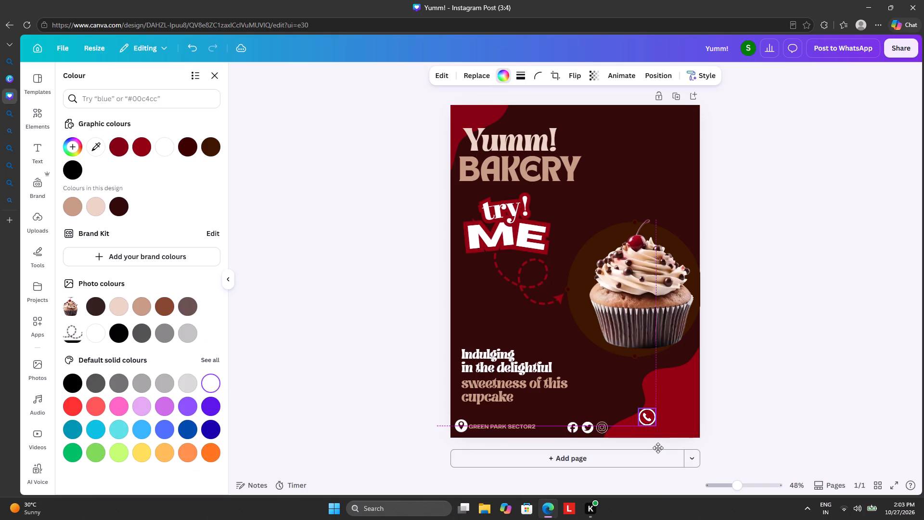
left_click_drag(658, 448, 657, 466)
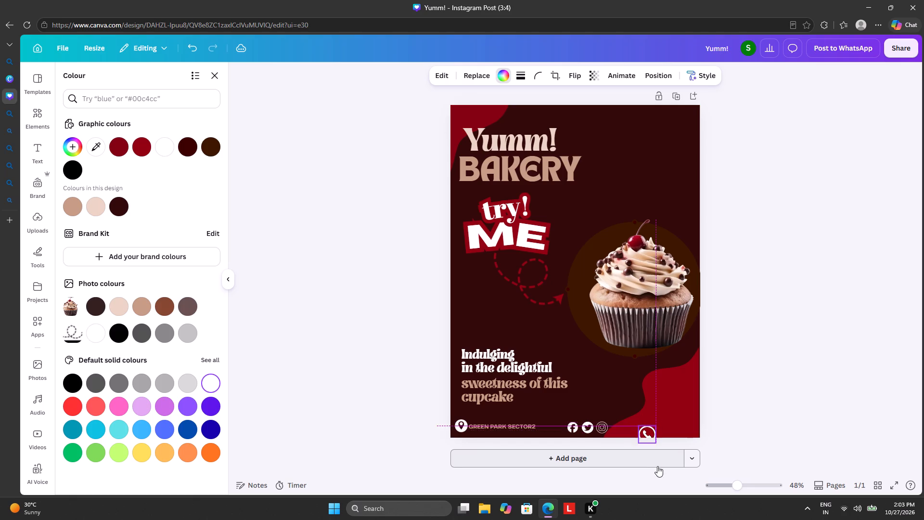
left_click_drag(657, 466, 661, 459)
left_click(362, 358)
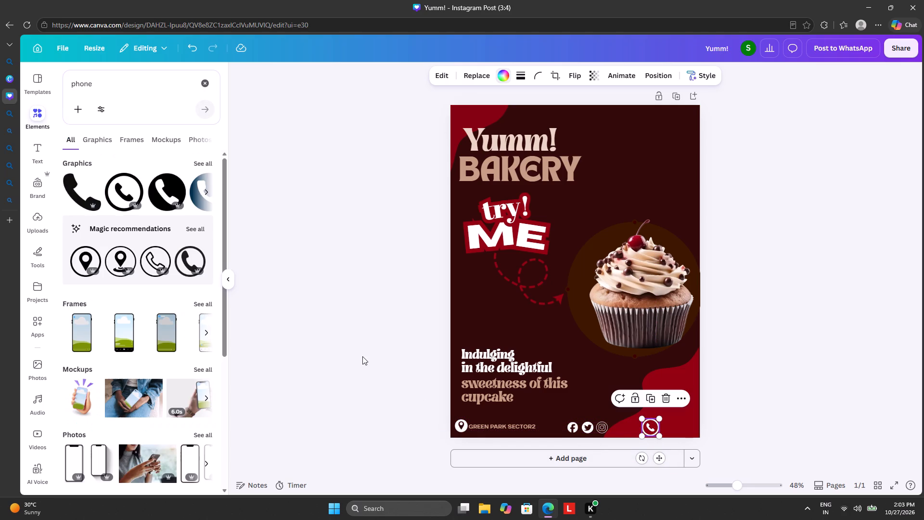
Add a heading text box and replace its default text with the bakery's placeholder phone number.
left_click(38, 153)
left_click(129, 137)
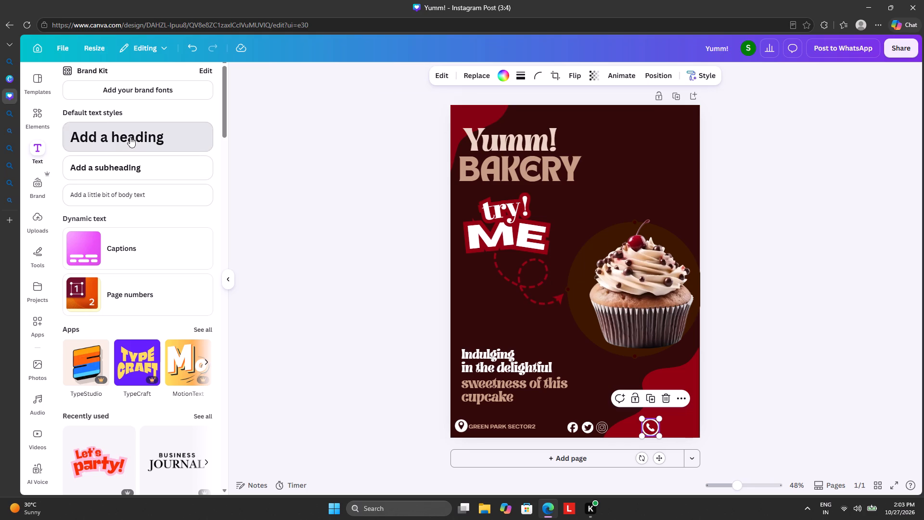
left_click(608, 273)
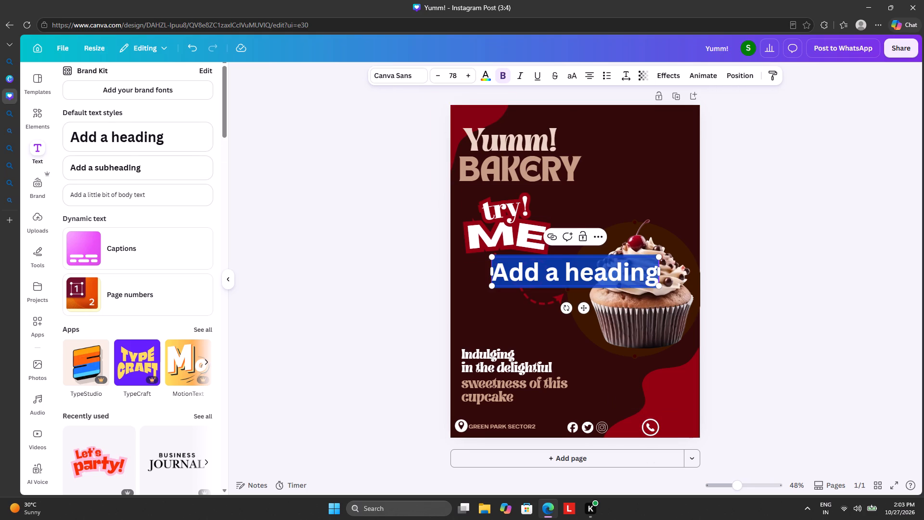
left_click(650, 278)
left_click(653, 276)
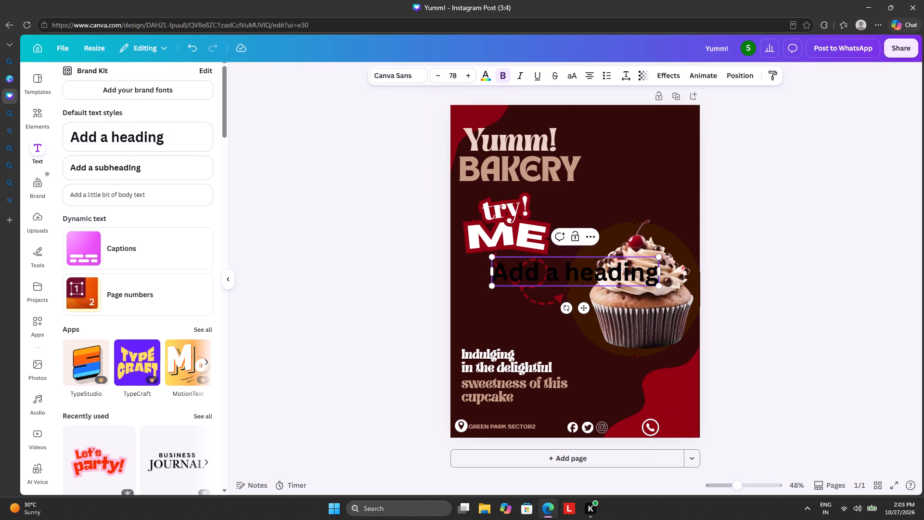
key("BackSpace")
key("BackSpace")
key("BackSpace")
key("BackSpace")
key("BackSpace")
key("BackSpace")
key("BackSpace")
key("BackSpace")
key("BackSpace")
key("BackSpace")
key("BackSpace")
key("BackSpace")
key("BackSpace")
key("BackSpace")
key("BackSpace")
key("BackSpace")
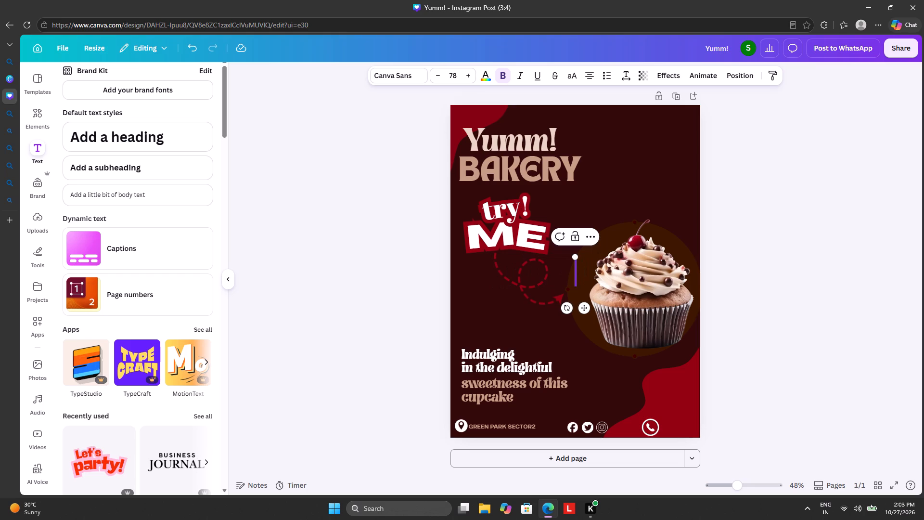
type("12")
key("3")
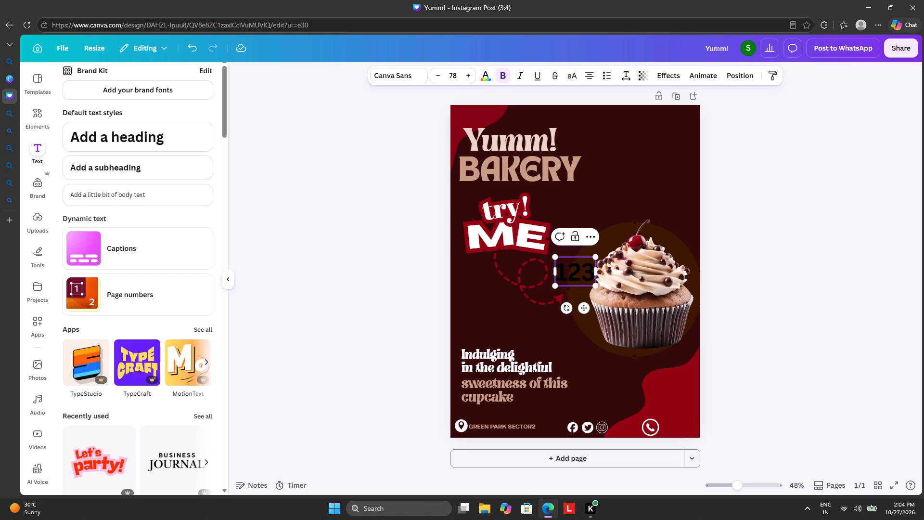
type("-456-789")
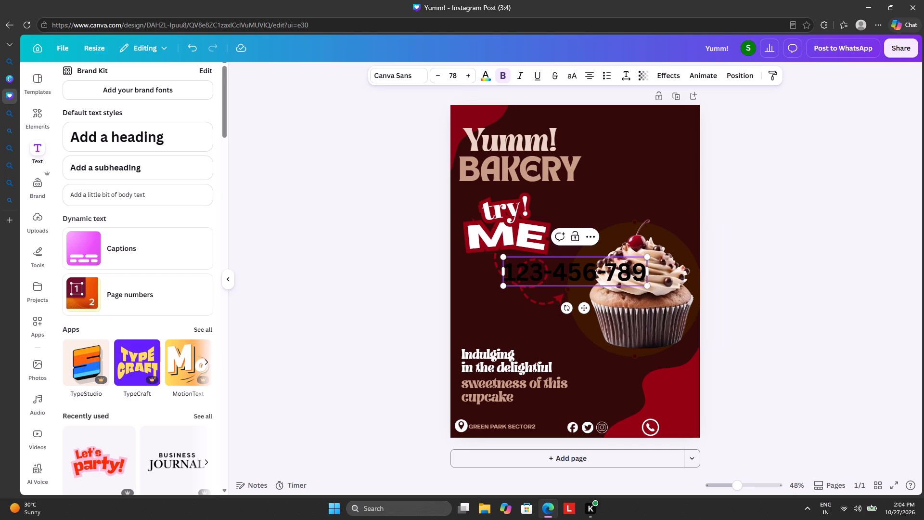
Set the colour of the whole placeholder phone number text to black.
left_click_drag(507, 270, 640, 269)
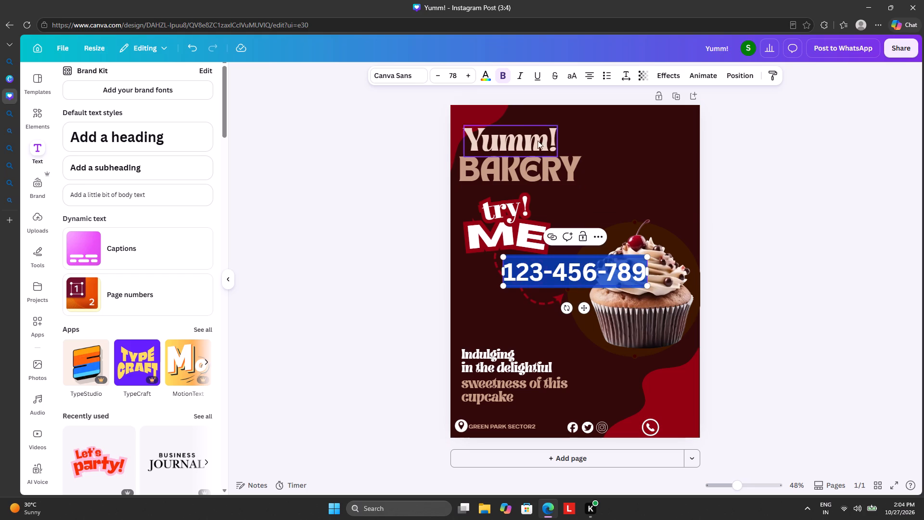
left_click(488, 75)
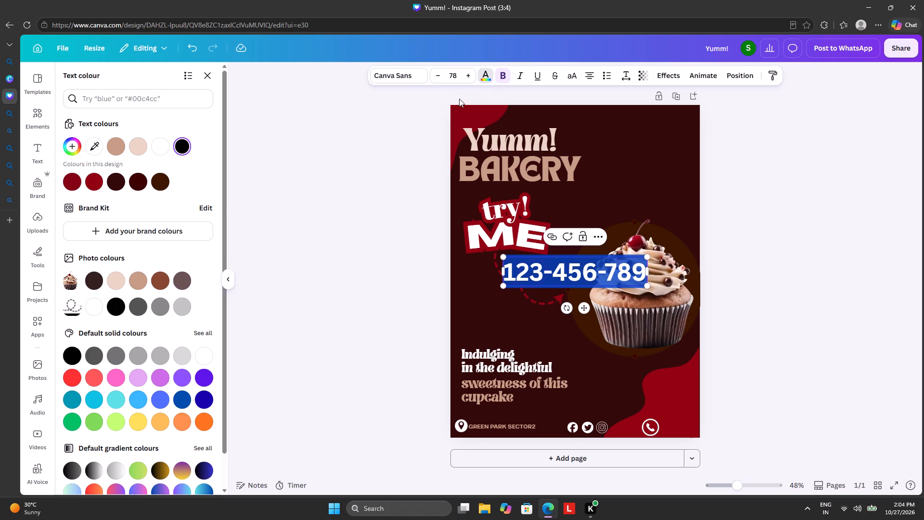
left_click(114, 309)
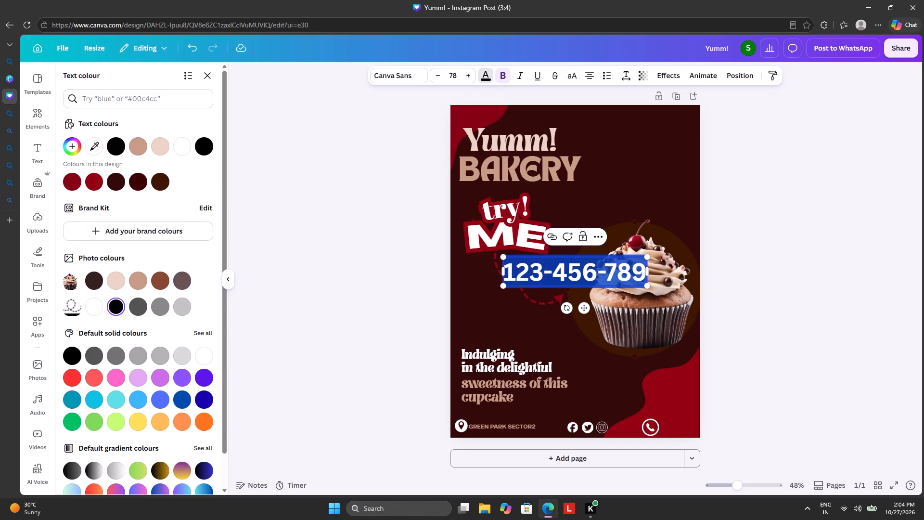
Scale the phone number text down to size 21.4 and move it into the red area just above the phone icon.
left_click_drag(500, 257, 598, 278)
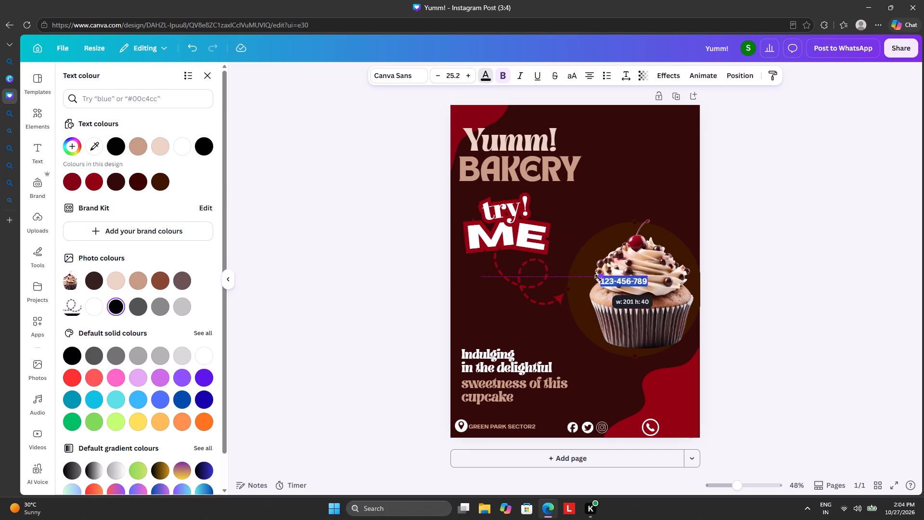
left_click_drag(598, 278, 602, 278)
left_click_drag(622, 282, 629, 314)
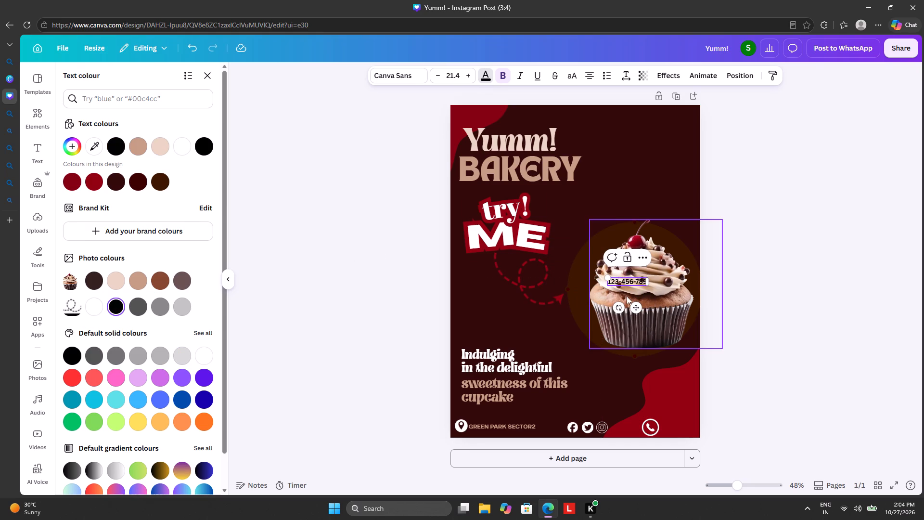
left_click_drag(634, 308, 681, 445)
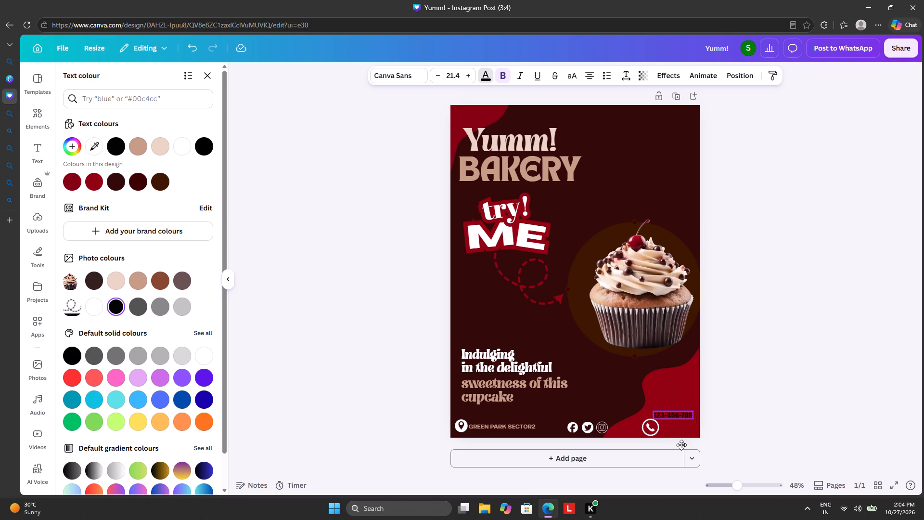
left_click_drag(681, 445, 682, 436)
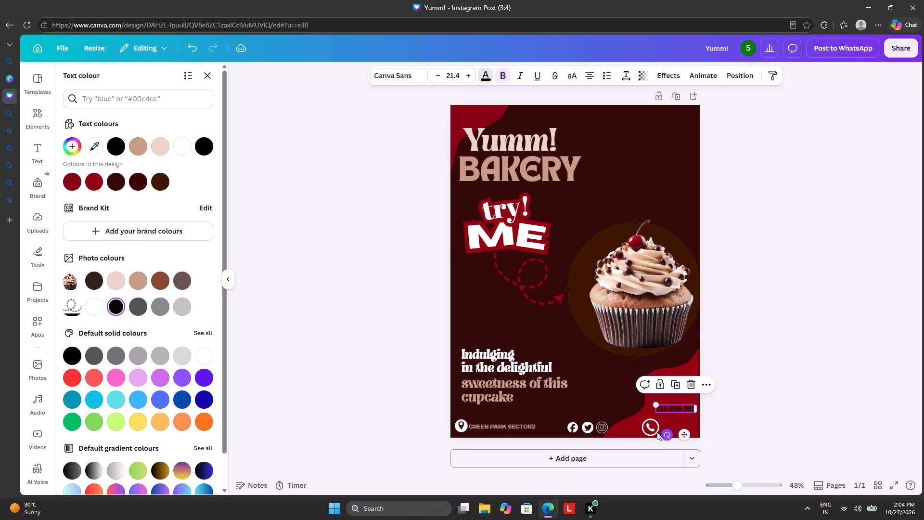
Shift the phone icon slightly towards the Instagram icon and place the phone number directly beside it on the footer line.
left_click_drag(651, 426, 643, 428)
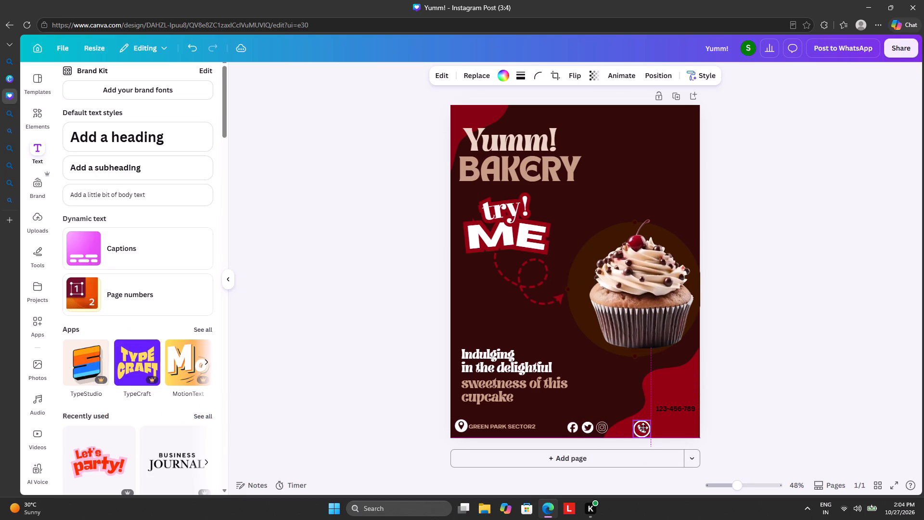
left_click_drag(643, 428, 642, 428)
left_click(676, 408)
left_click_drag(684, 404, 679, 425)
left_click(351, 312)
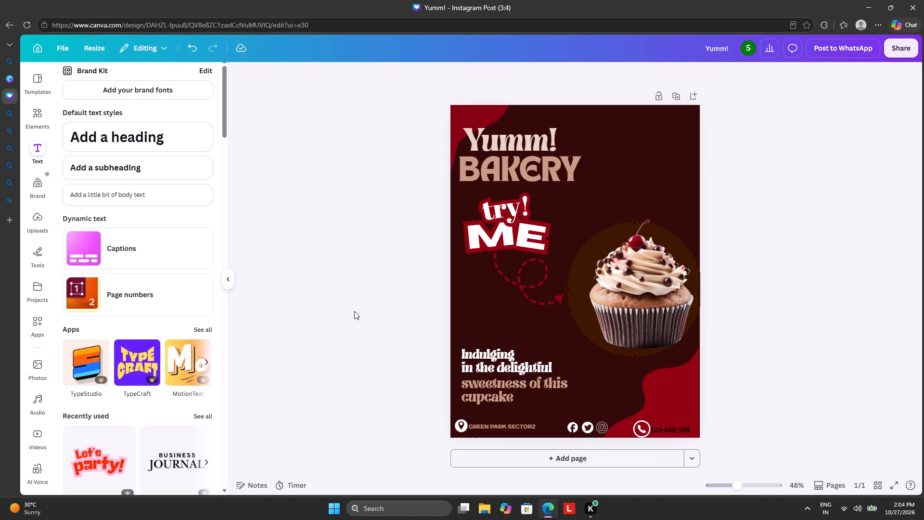
Nudge the phone icon slightly away from the phone number, towards the Instagram icon.
left_click(636, 423)
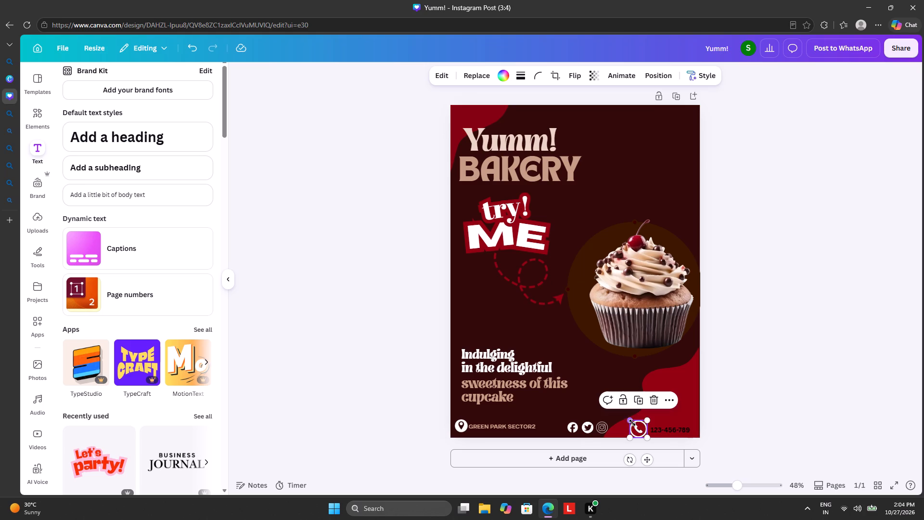
Scale the phone icon down slightly so it sits just beside the phone number text.
left_click_drag(632, 422, 635, 427)
left_click(639, 431)
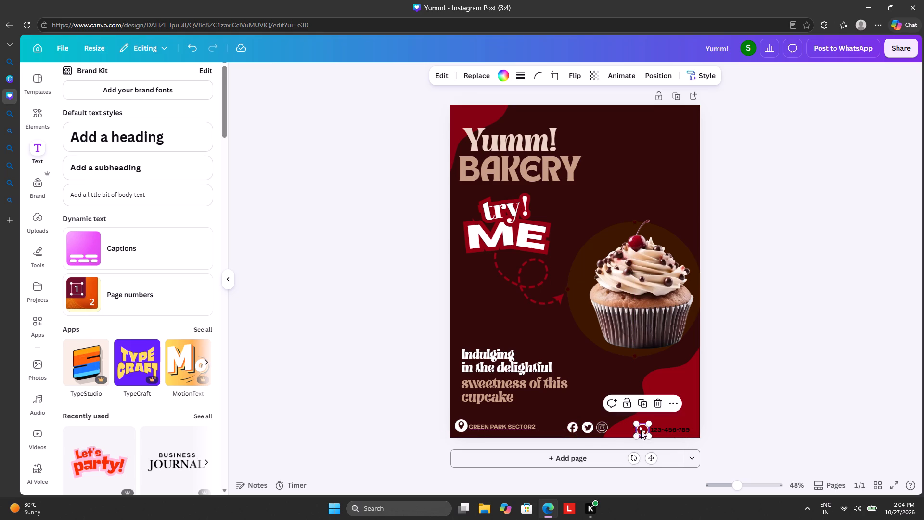
left_click(420, 298)
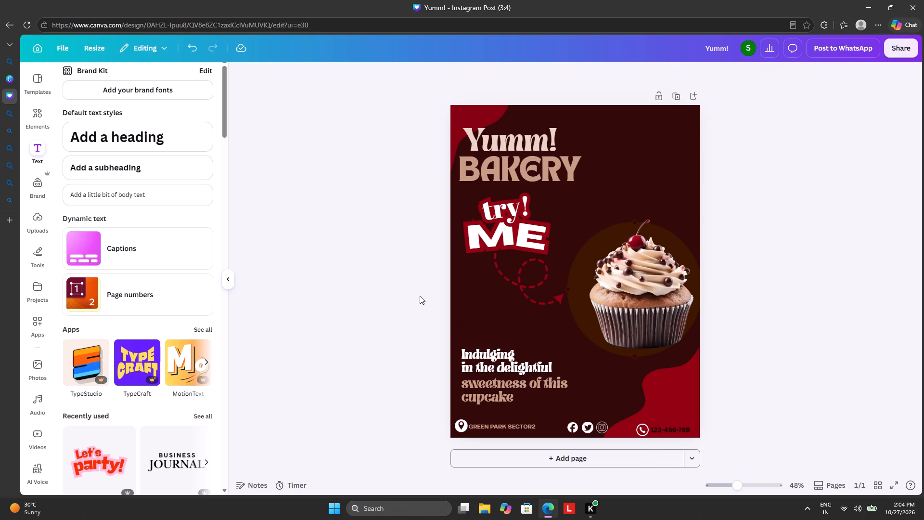
Add another heading text box and replace its default text with "YB".
left_click(176, 135)
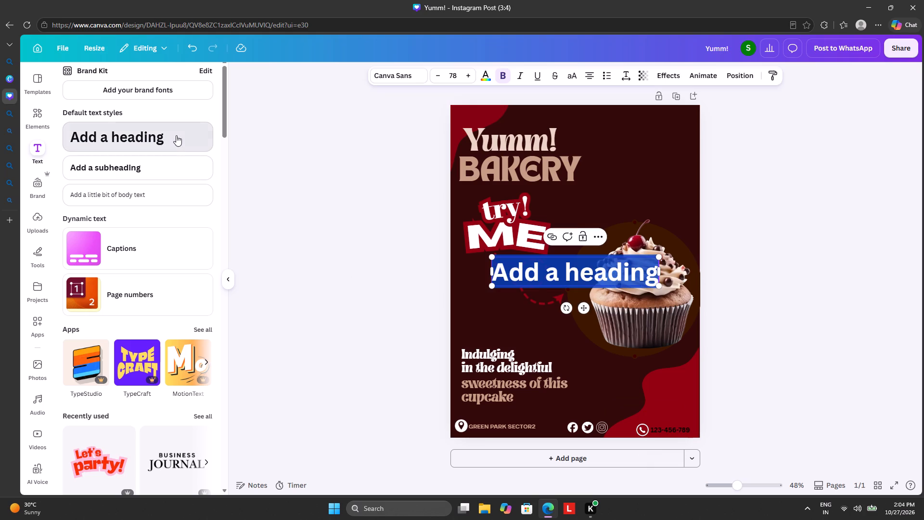
left_click(654, 274)
key("BackSpace")
key("BackSpace")
key("BackSpace")
key("BackSpace")
key("BackSpace")
key("BackSpace")
key("BackSpace")
key("BackSpace")
key("BackSpace")
key("BackSpace")
key("BackSpace")
key("BackSpace")
key("BackSpace")
key("BackSpace")
key("BackSpace")
key("BackSpace")
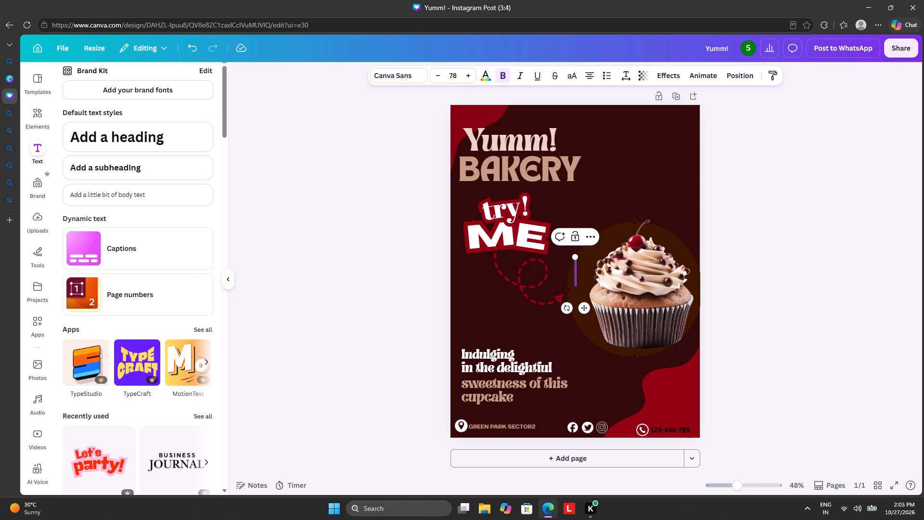
key("y")
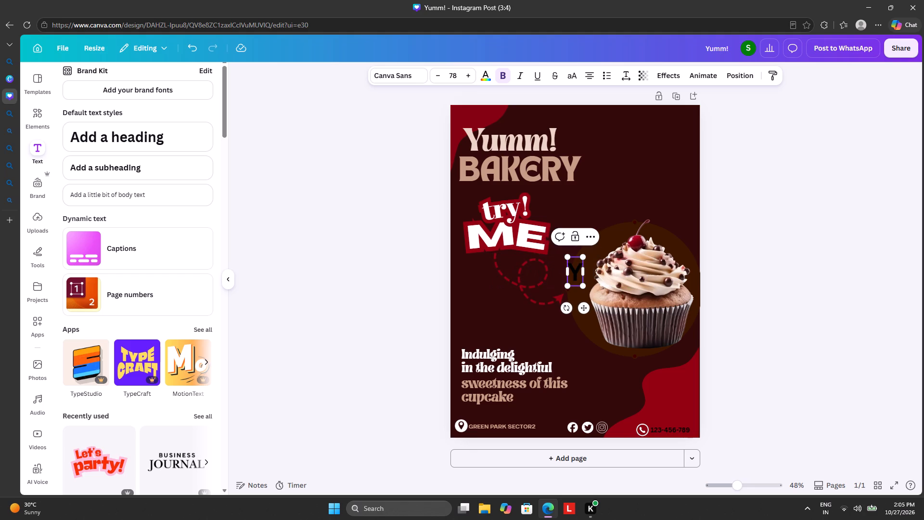
key("b")
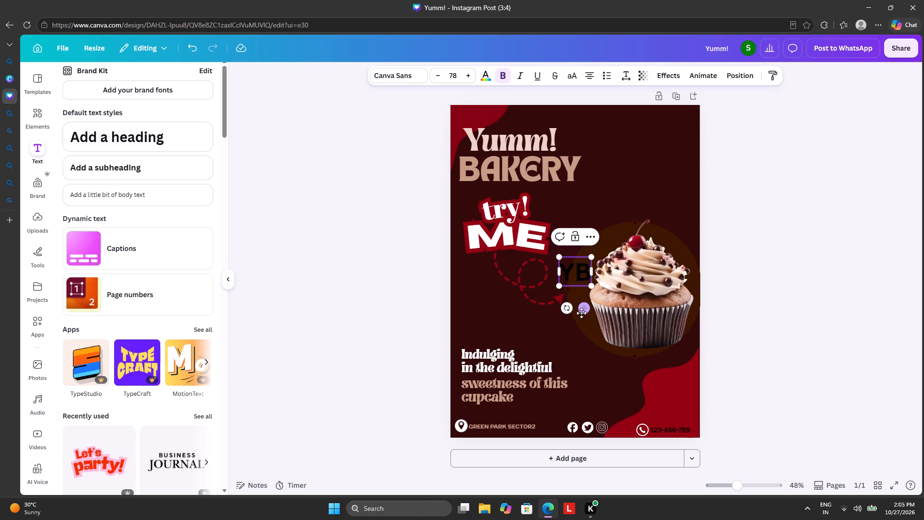
Try the Lexend Peta font on the "YB" text, and replace it with Mori from the Corporate fonts.
left_click(412, 78)
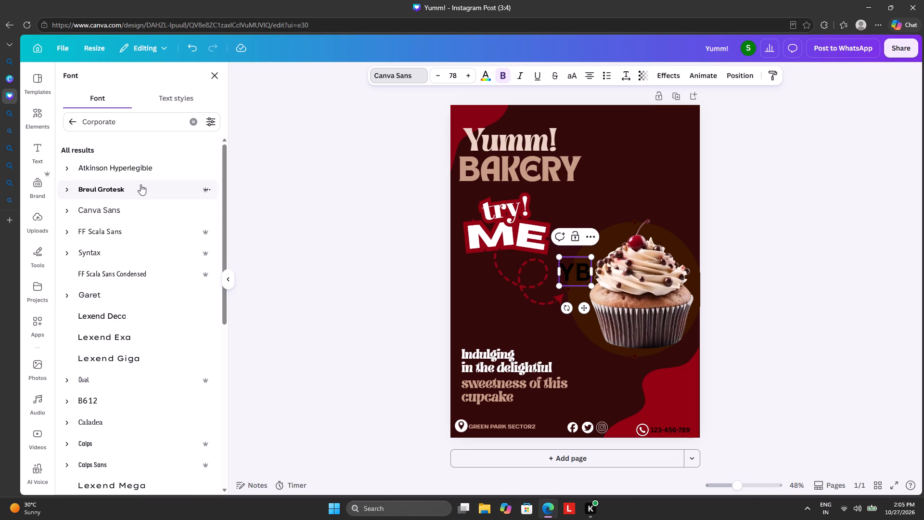
scroll(141, 234, "down", 4)
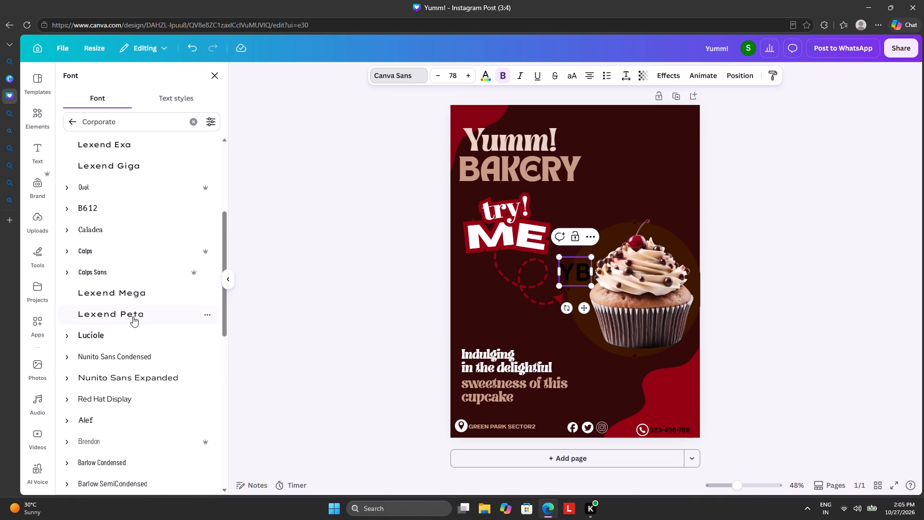
left_click(132, 316)
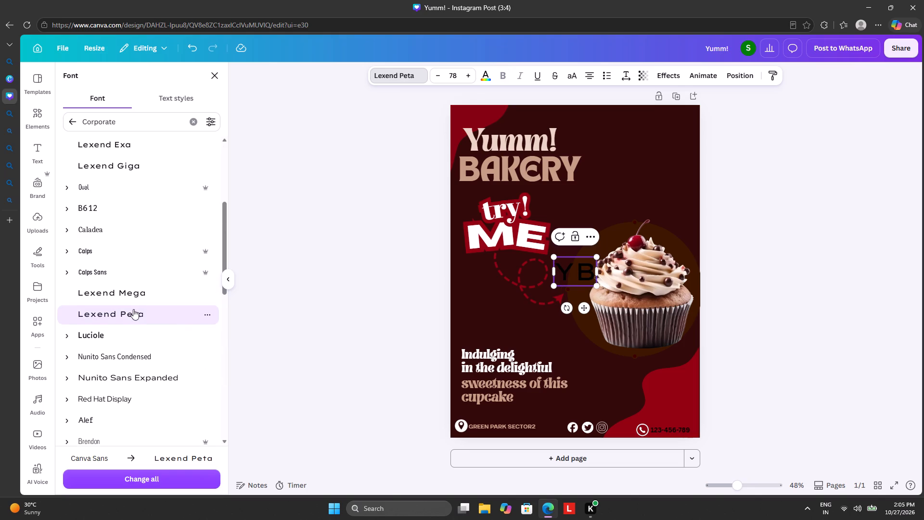
scroll(133, 309, "down", 4)
left_click(99, 369)
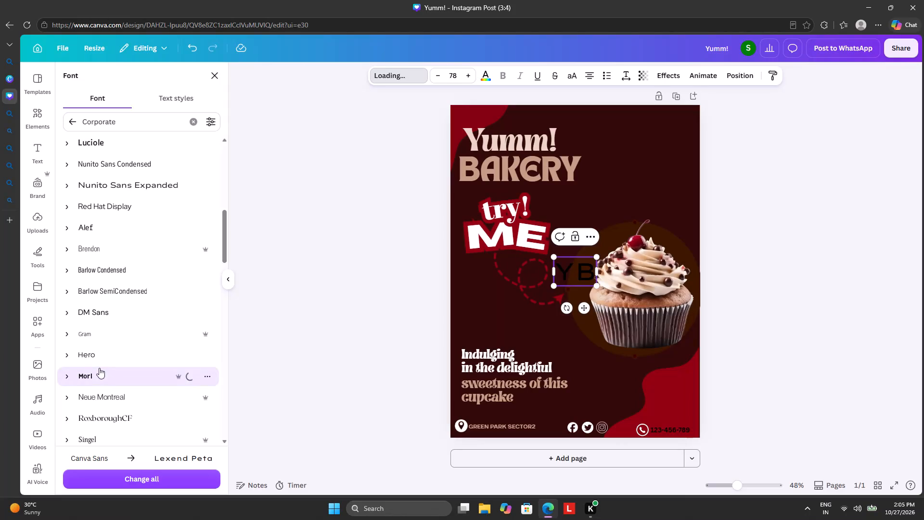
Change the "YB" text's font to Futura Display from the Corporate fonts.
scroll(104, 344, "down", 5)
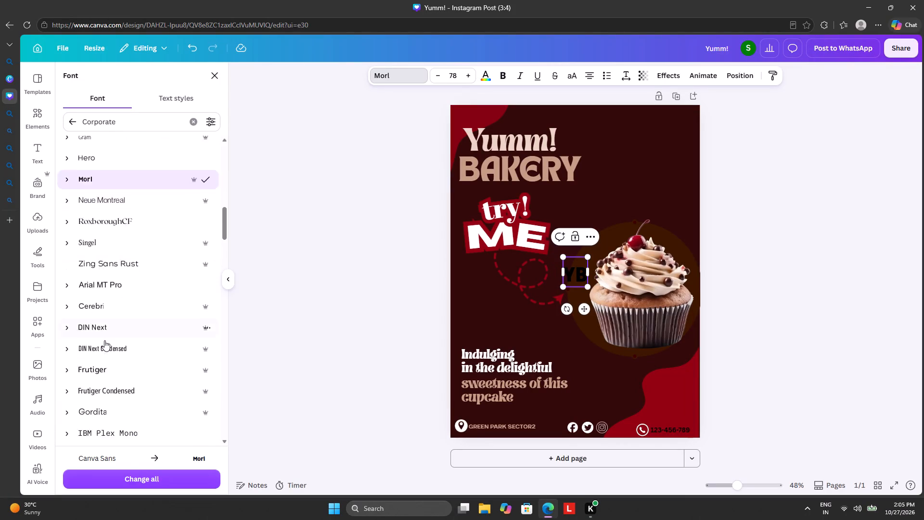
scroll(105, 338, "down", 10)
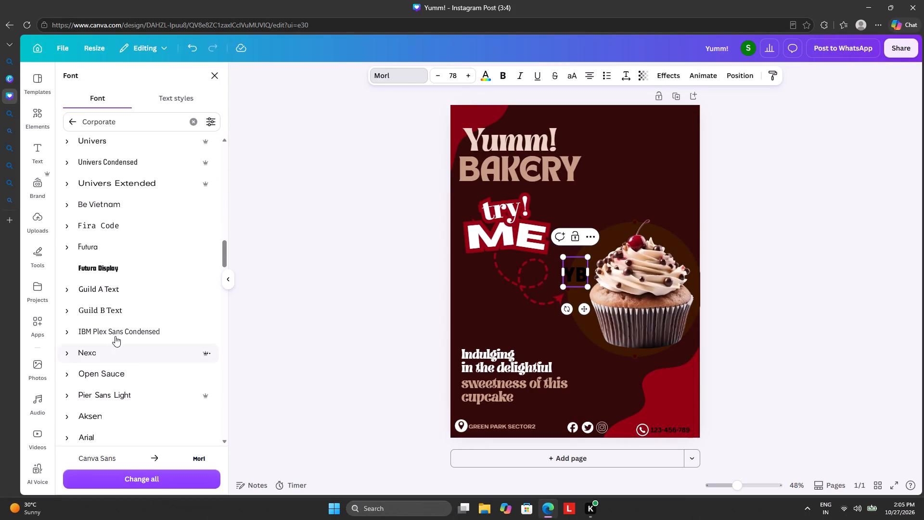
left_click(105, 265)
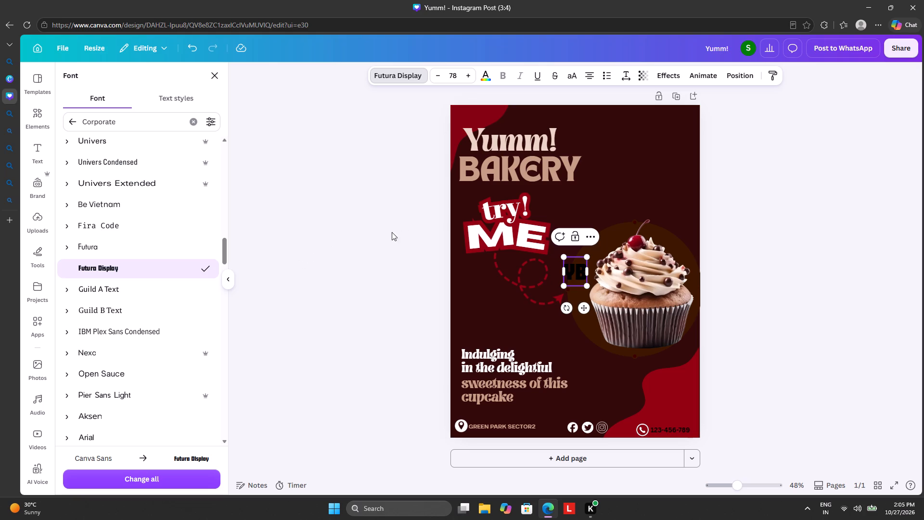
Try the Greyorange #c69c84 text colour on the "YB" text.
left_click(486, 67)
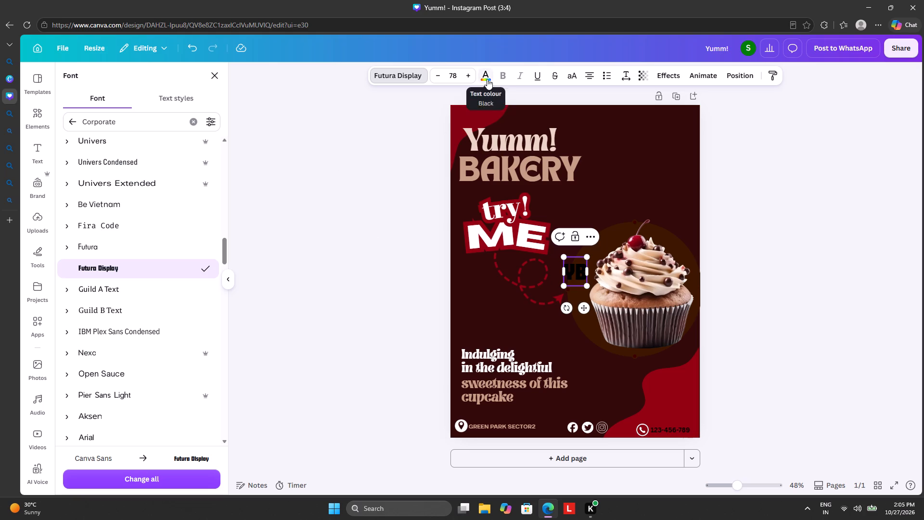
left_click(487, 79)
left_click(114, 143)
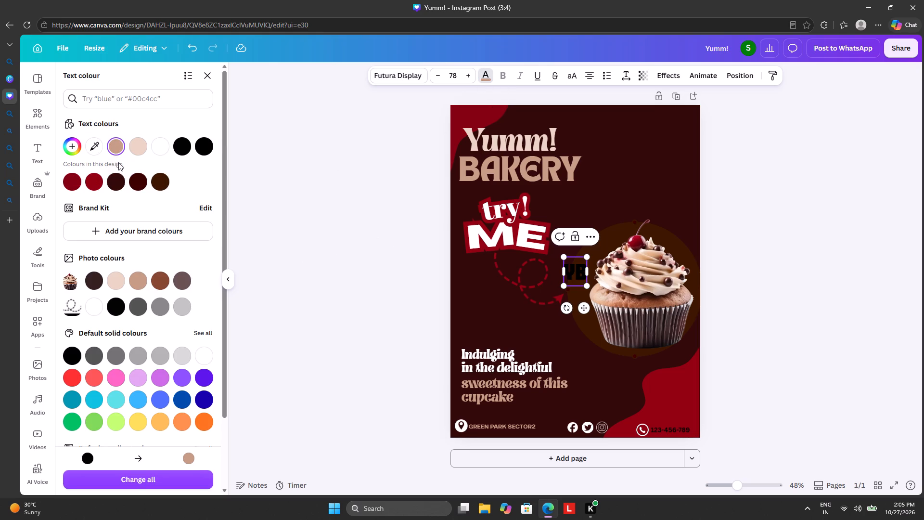
Move the "YB" text to the upper-right area of the page, level with the "Yumm!" title.
left_click_drag(586, 312, 586, 311)
left_click_drag(586, 311, 682, 174)
Recolour the "YB" letters with the design's pale pink text colour, the one beside Greyorange.
left_click(674, 129)
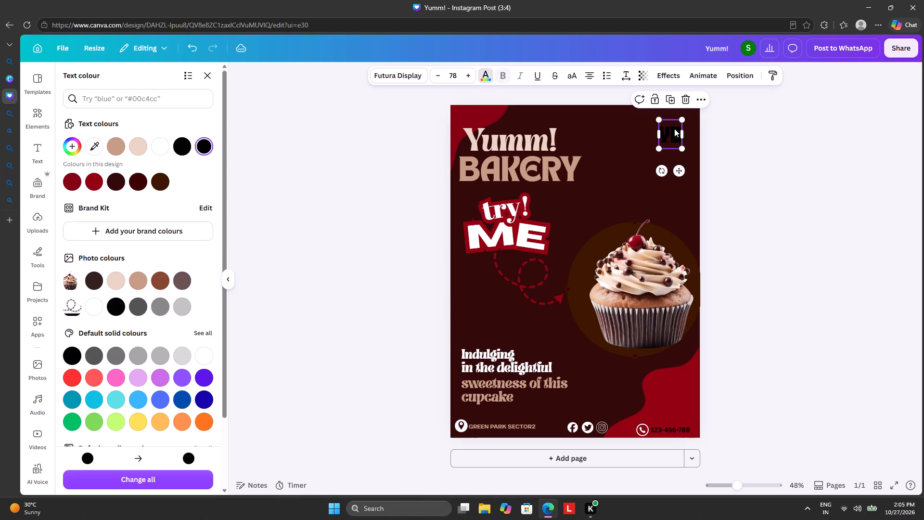
left_click_drag(676, 129, 660, 133)
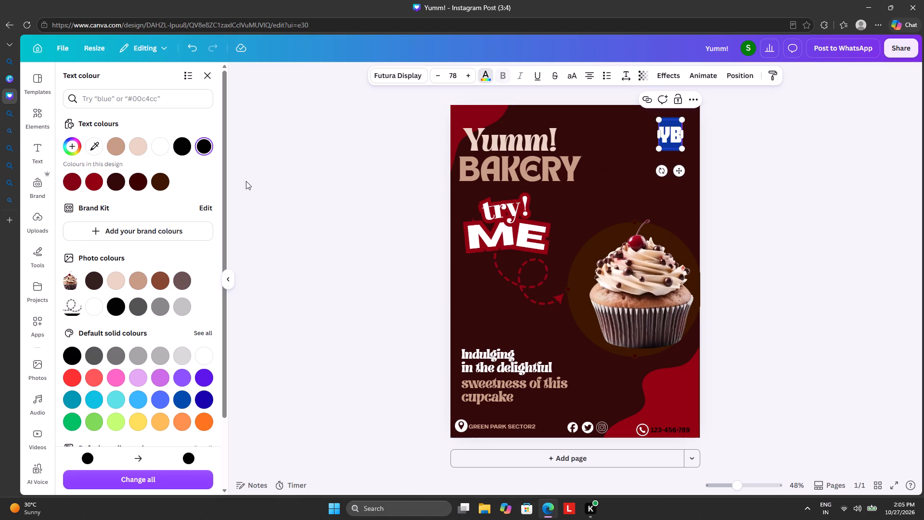
left_click(112, 142)
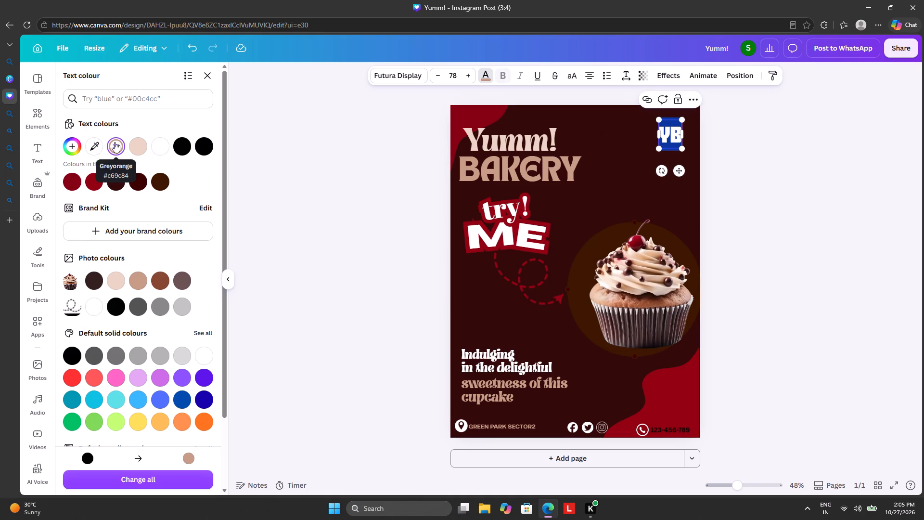
left_click(136, 143)
left_click_drag(256, 150, 271, 155)
left_click(300, 161)
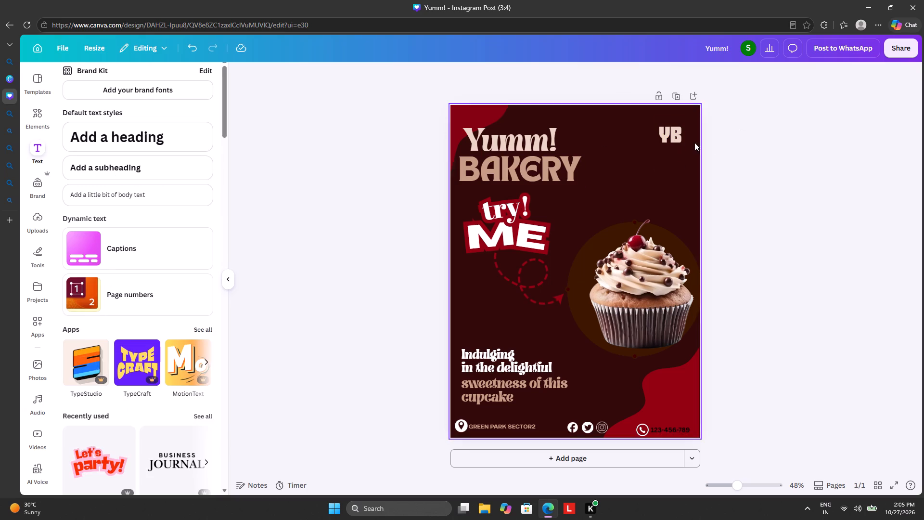
Set the "YB" text's font to Alike from the Corporate fonts.
left_click(670, 129)
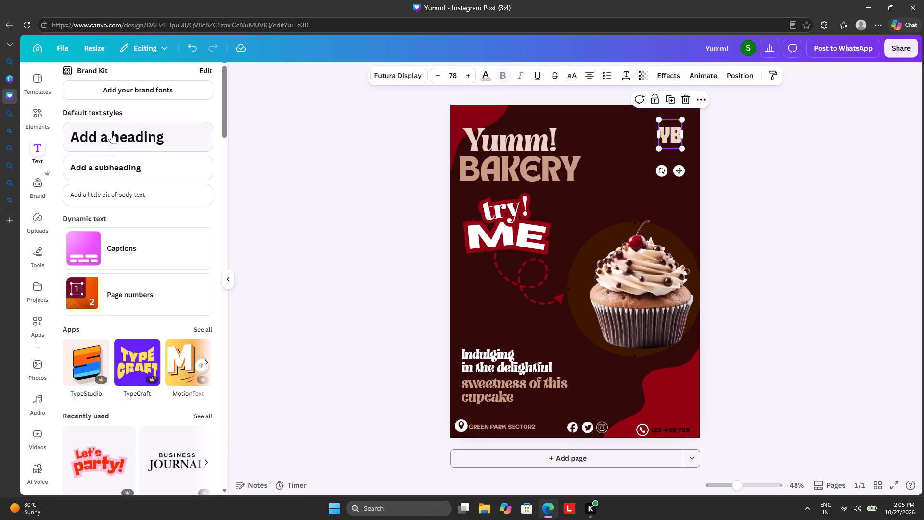
left_click(379, 80)
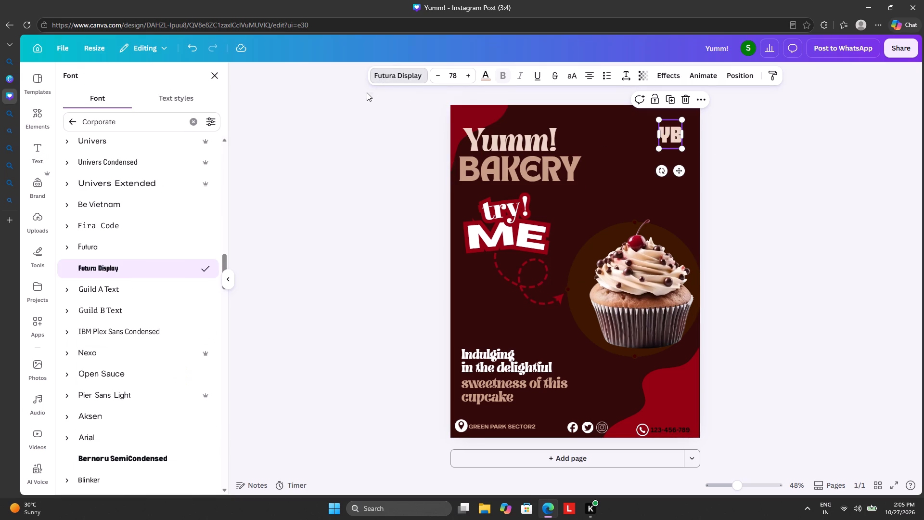
scroll(102, 262, "down", 7)
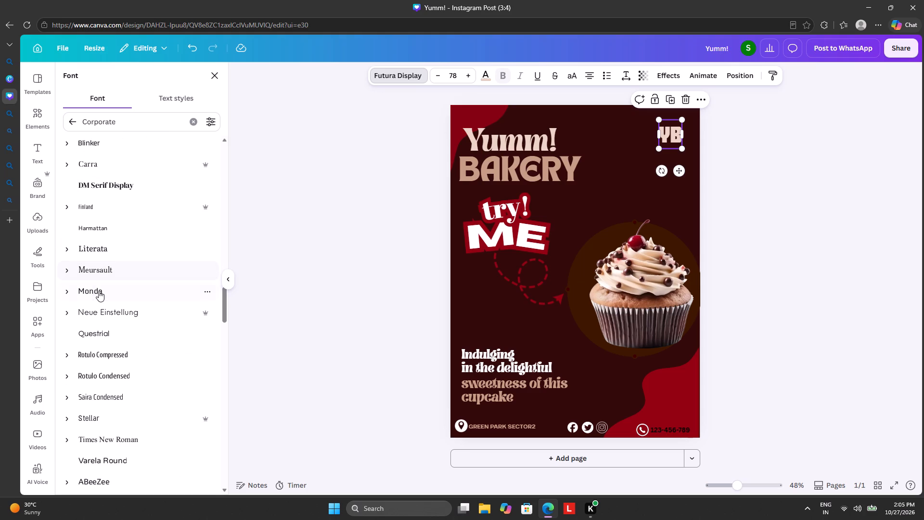
scroll(99, 294, "down", 4)
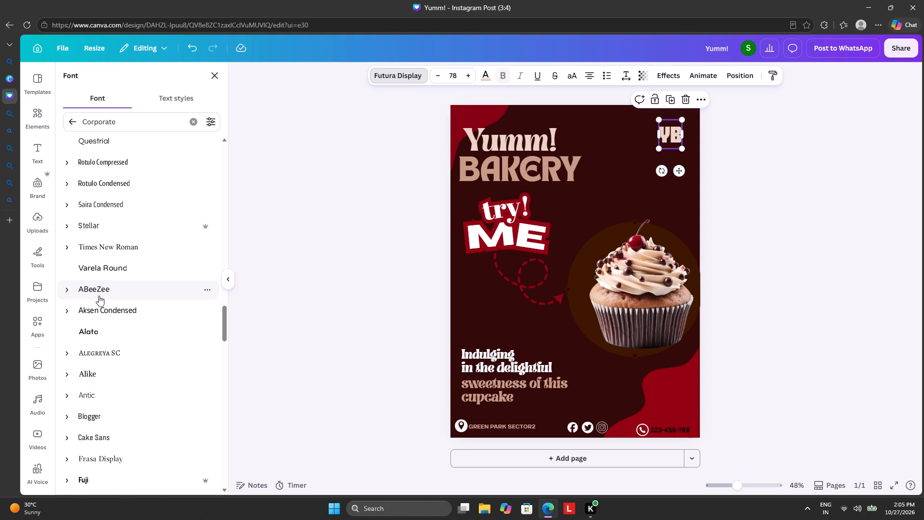
scroll(99, 297, "down", 4)
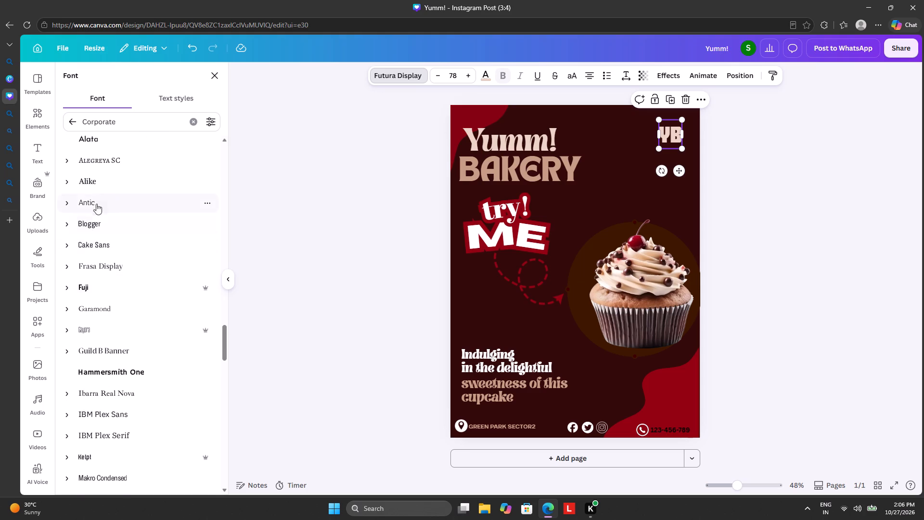
left_click(98, 182)
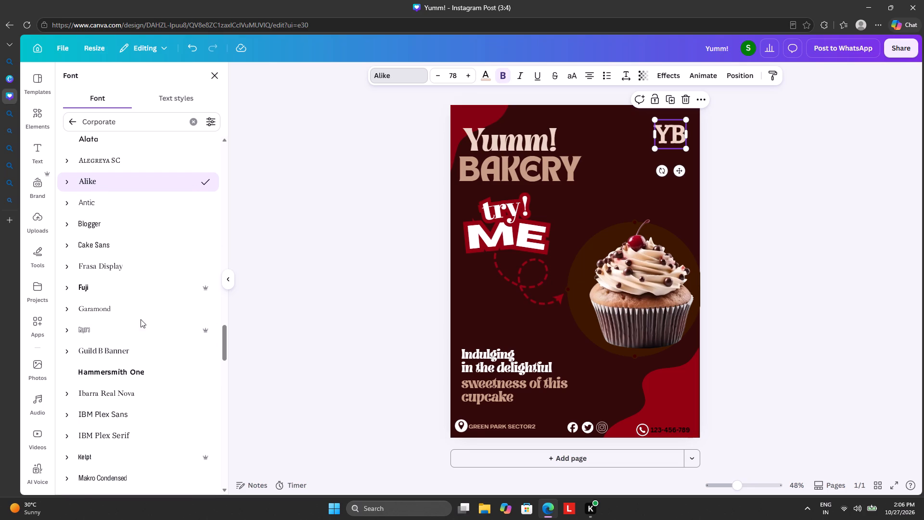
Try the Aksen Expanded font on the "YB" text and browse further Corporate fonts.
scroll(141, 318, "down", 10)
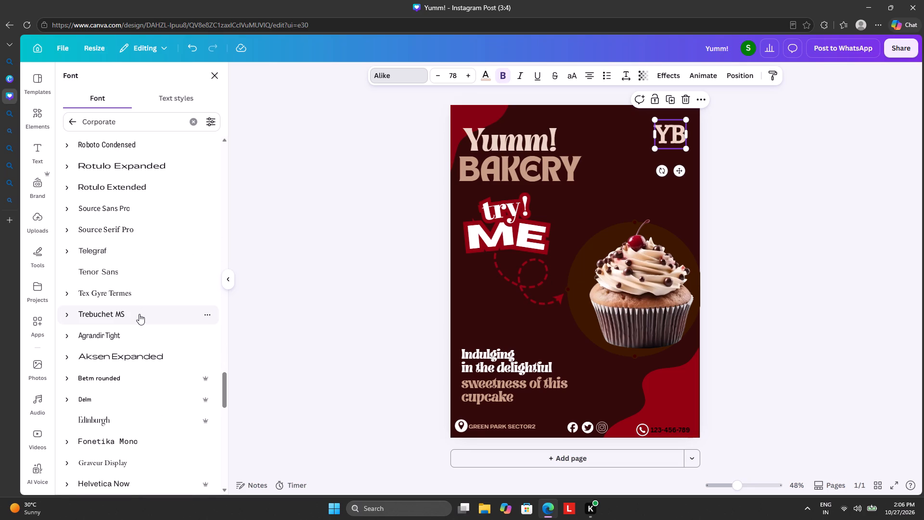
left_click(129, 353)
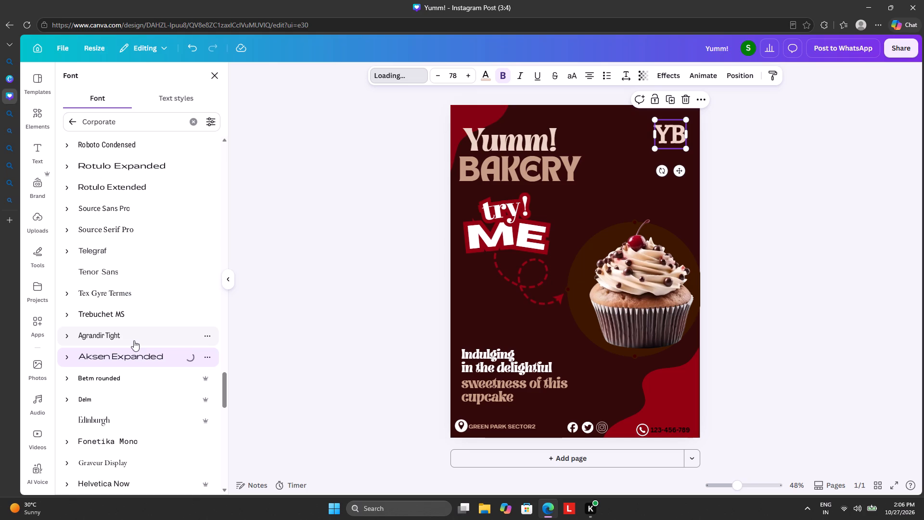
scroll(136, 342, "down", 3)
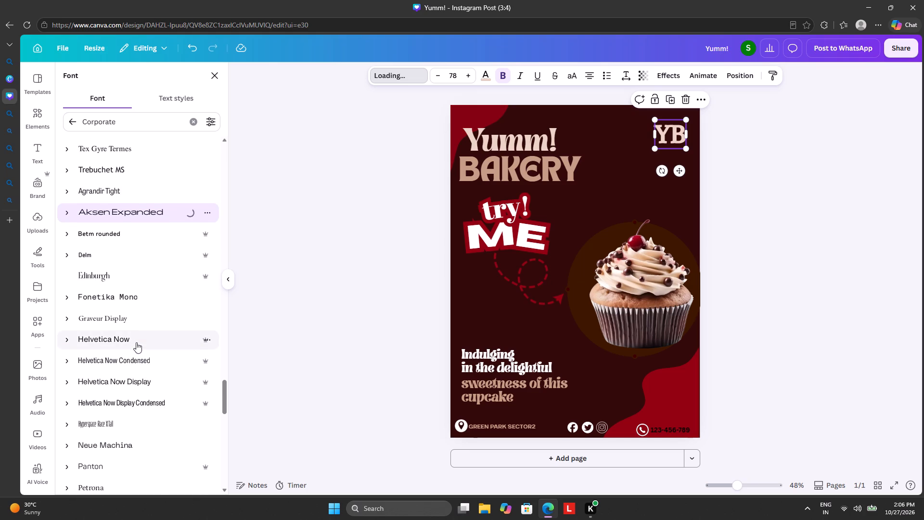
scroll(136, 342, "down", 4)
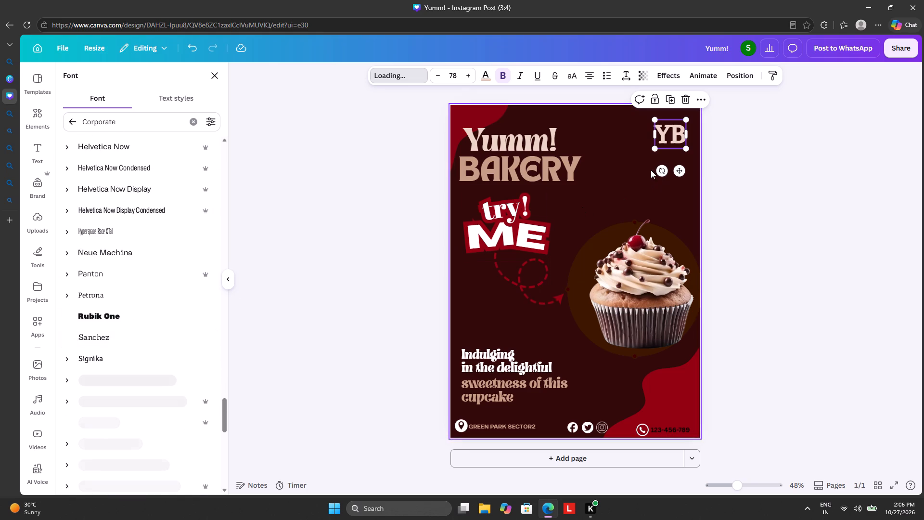
Scale the "YB" text down to about size 27.3 and tuck it into the page's upper-right corner.
left_click_drag(653, 146, 684, 136)
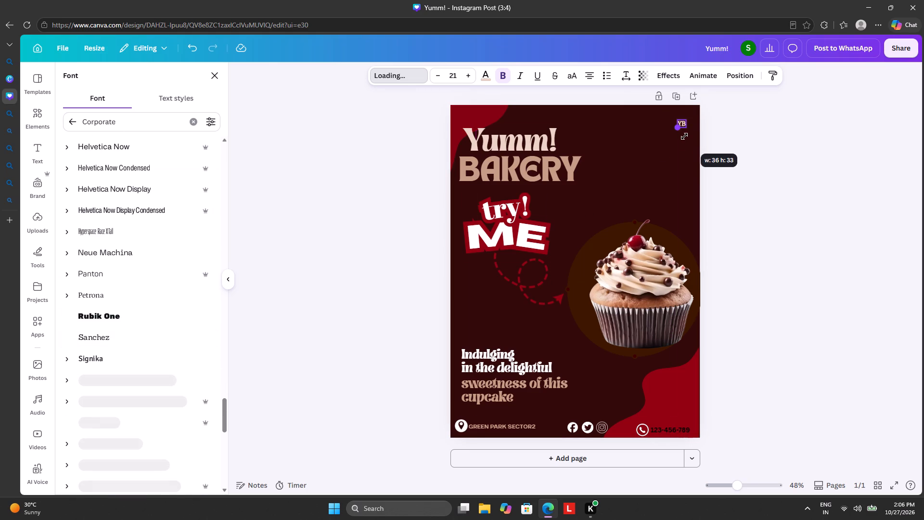
left_click_drag(684, 136, 683, 136)
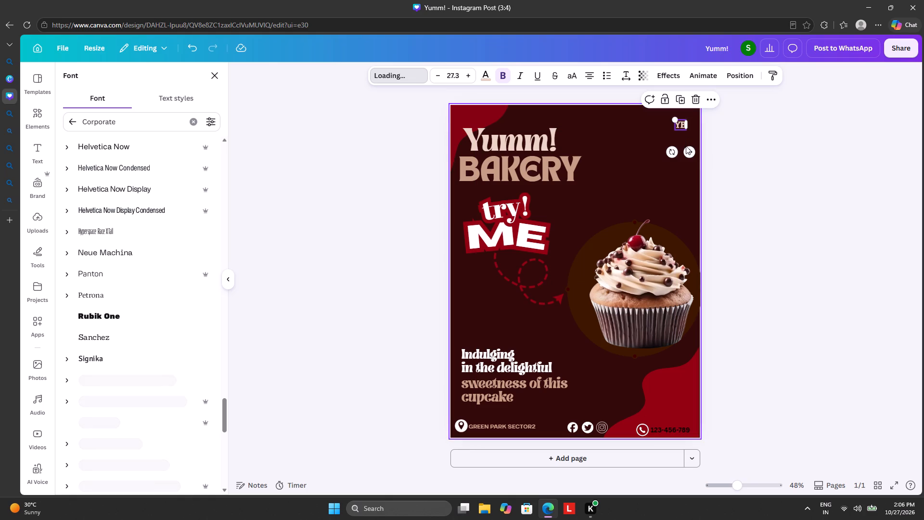
left_click_drag(689, 150, 689, 147)
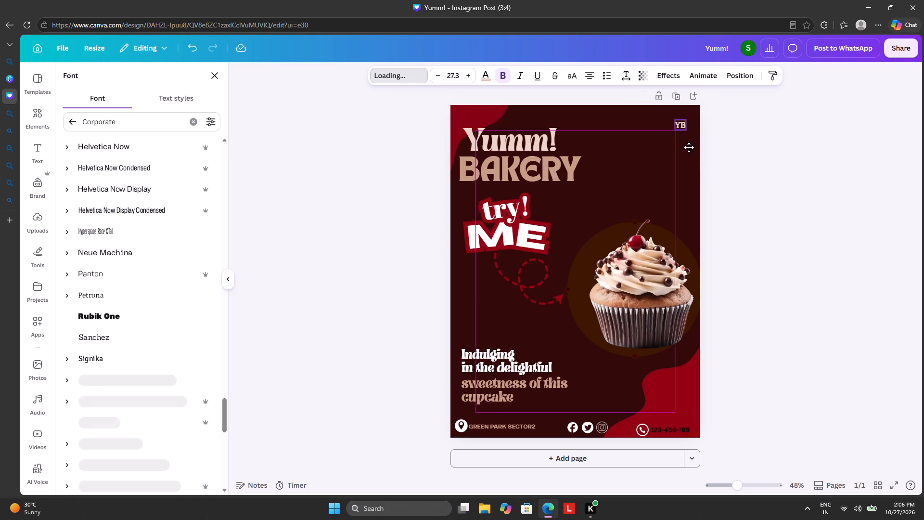
left_click_drag(689, 147, 693, 142)
left_click(376, 175)
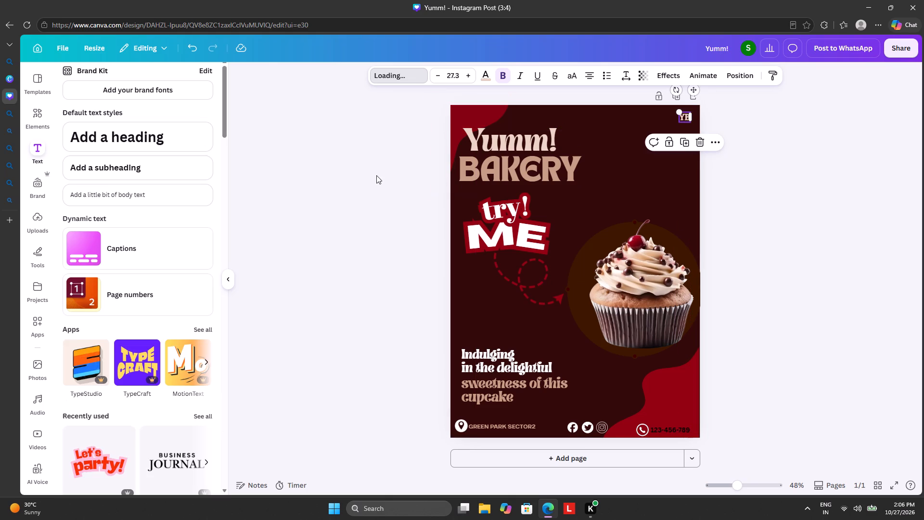
left_click(422, 167)
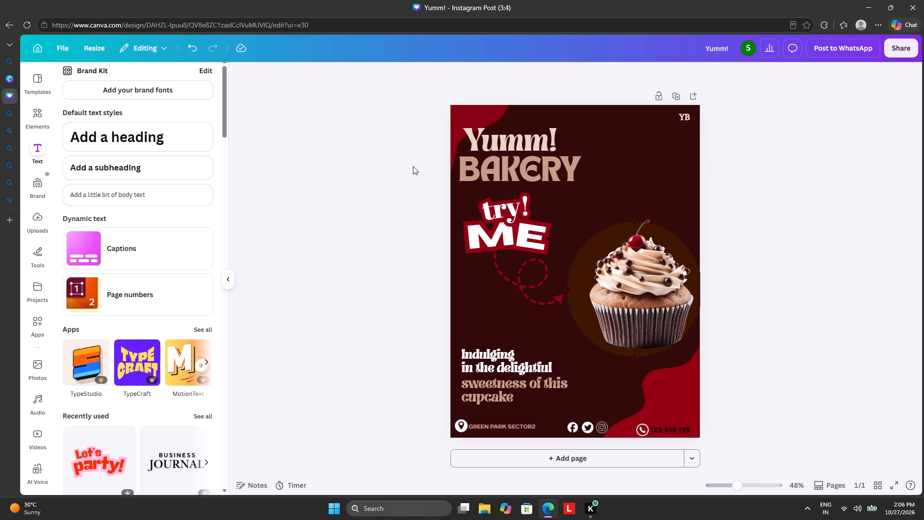
Lock the page of the bakery post.
left_click(655, 98)
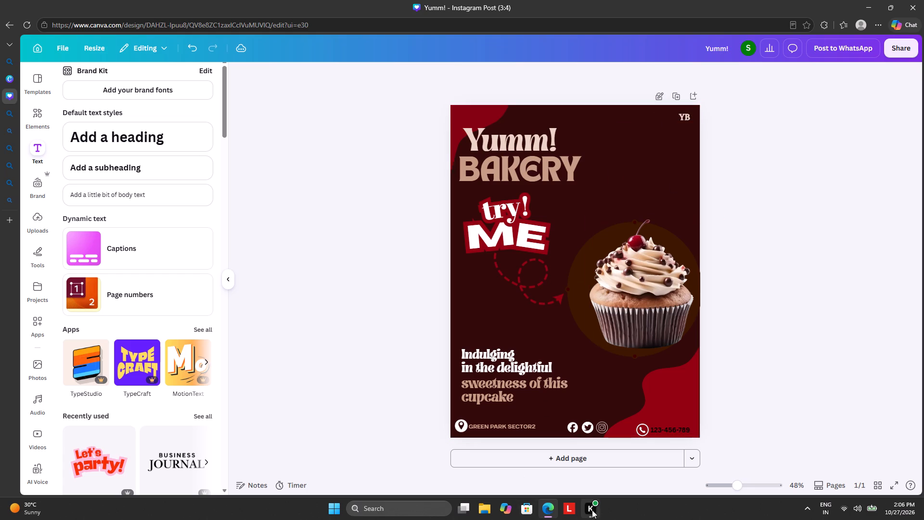